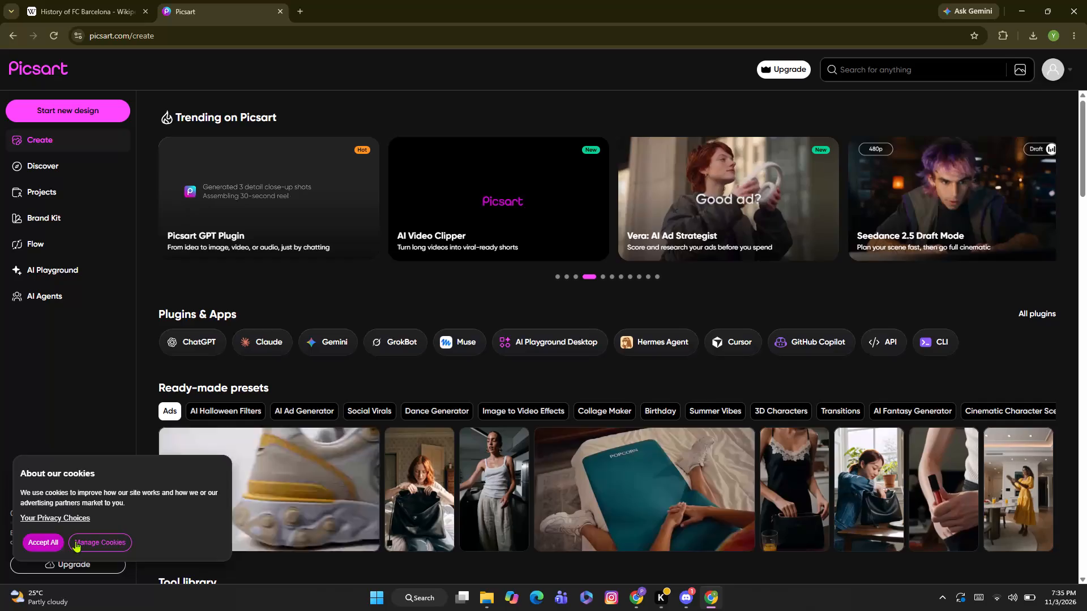
Accept all cookies on the Picsart site.
left_click(35, 545)
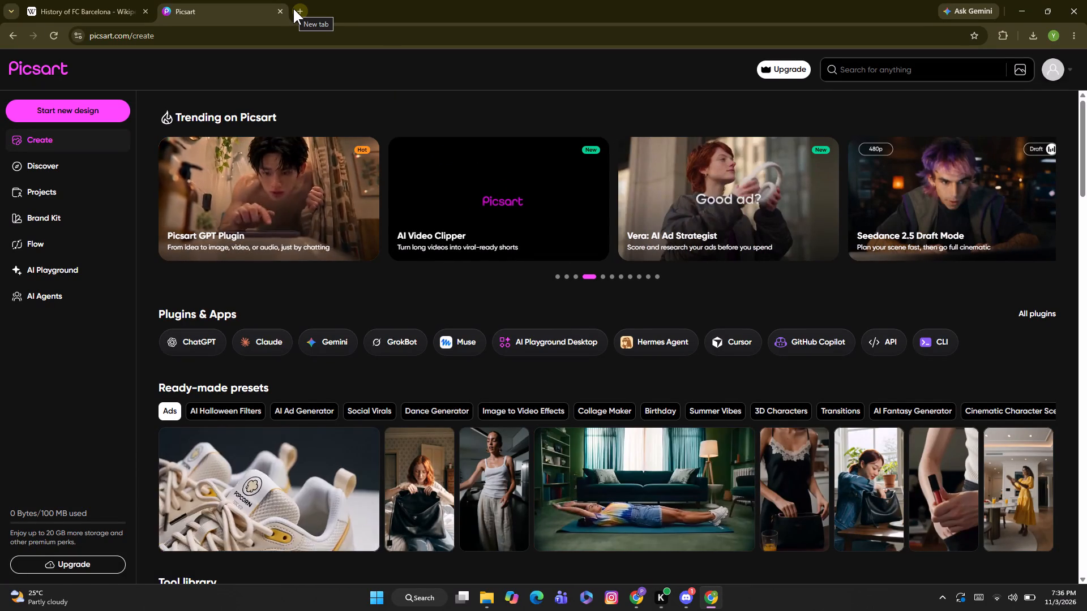
Search Google Images for "messi pics" in a new browser tab.
left_click(293, 8)
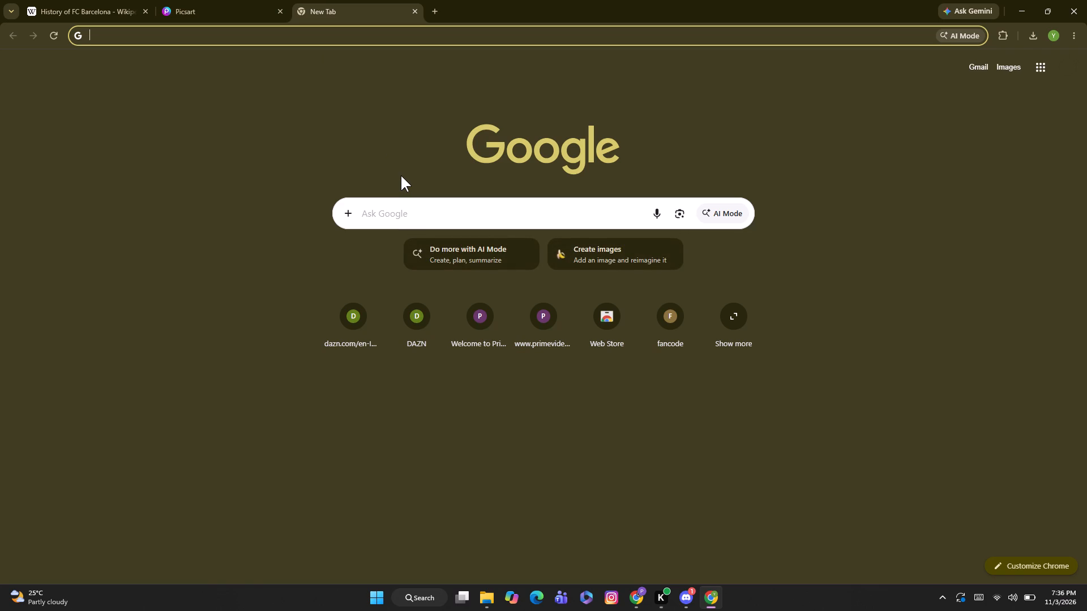
type("messi")
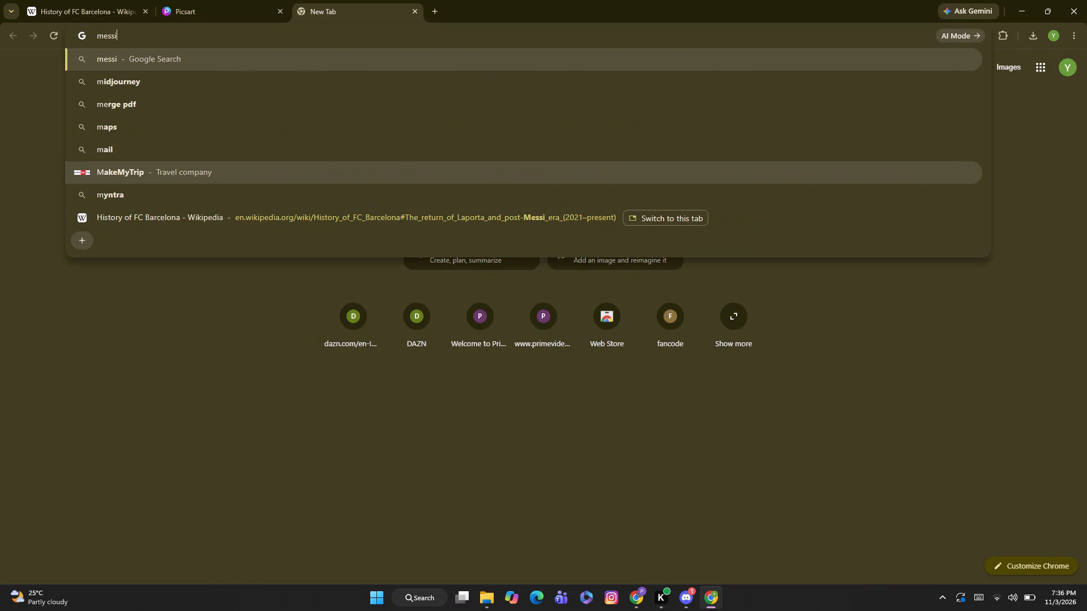
key("space")
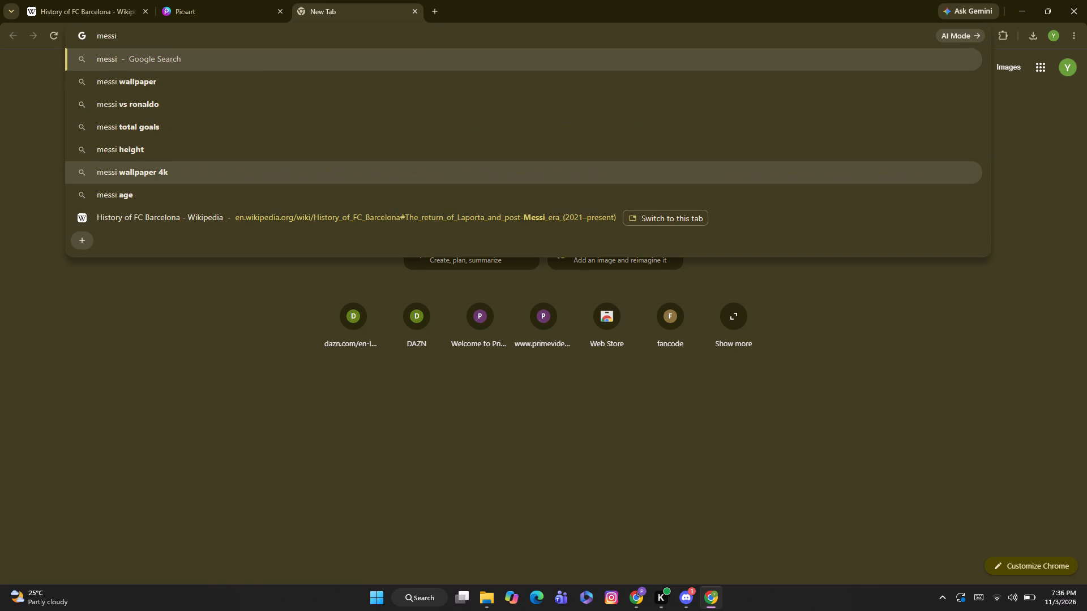
type("pics")
key("Return")
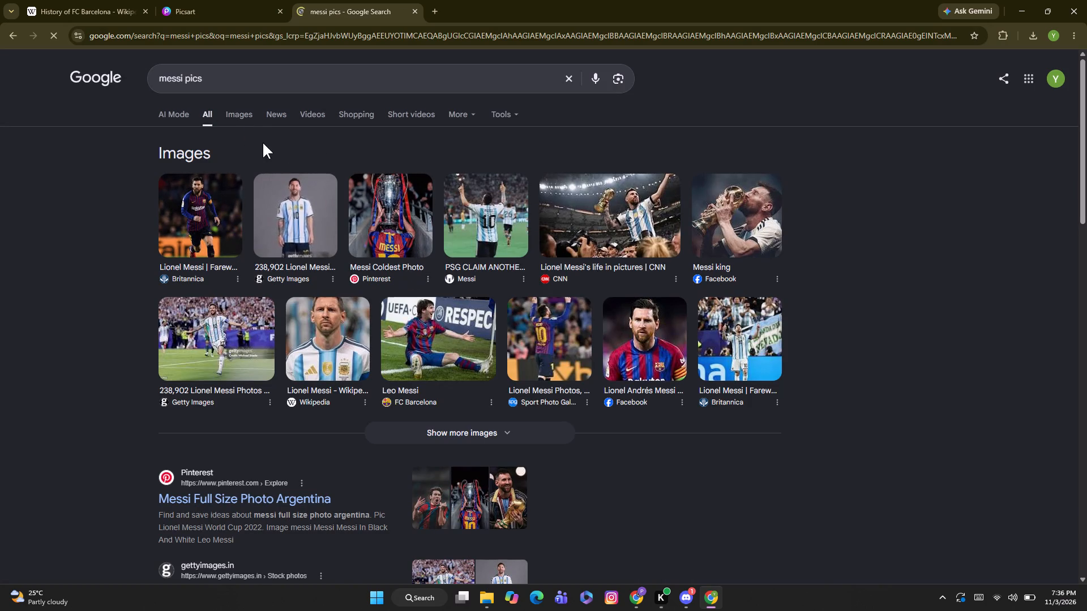
left_click(232, 110)
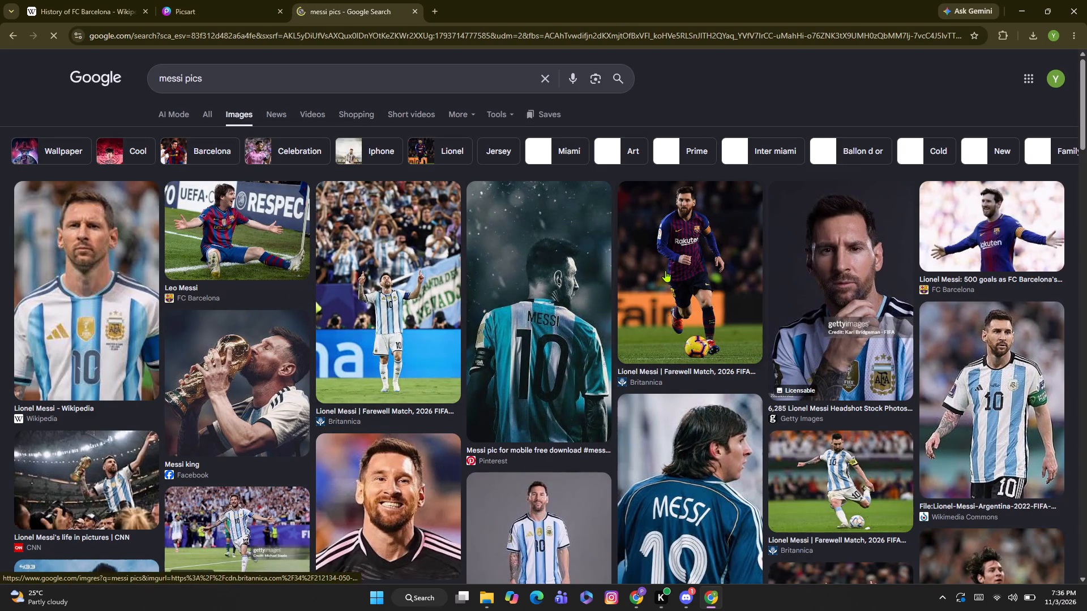
Save the Britannica image of Messi running in the Barcelona kit to Downloads under its suggested file name.
left_click(665, 270)
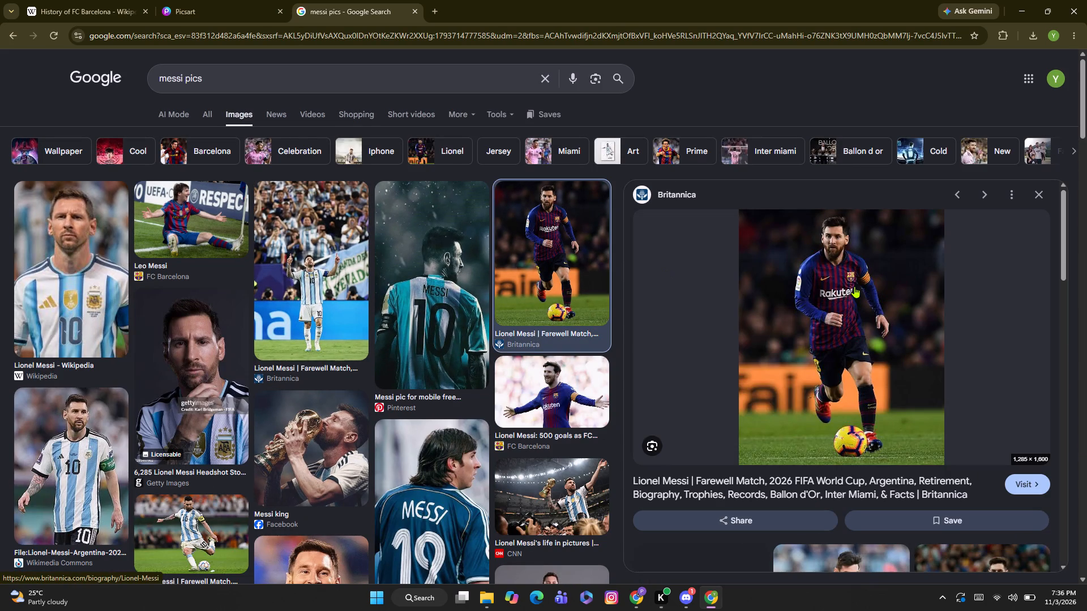
left_click(854, 286)
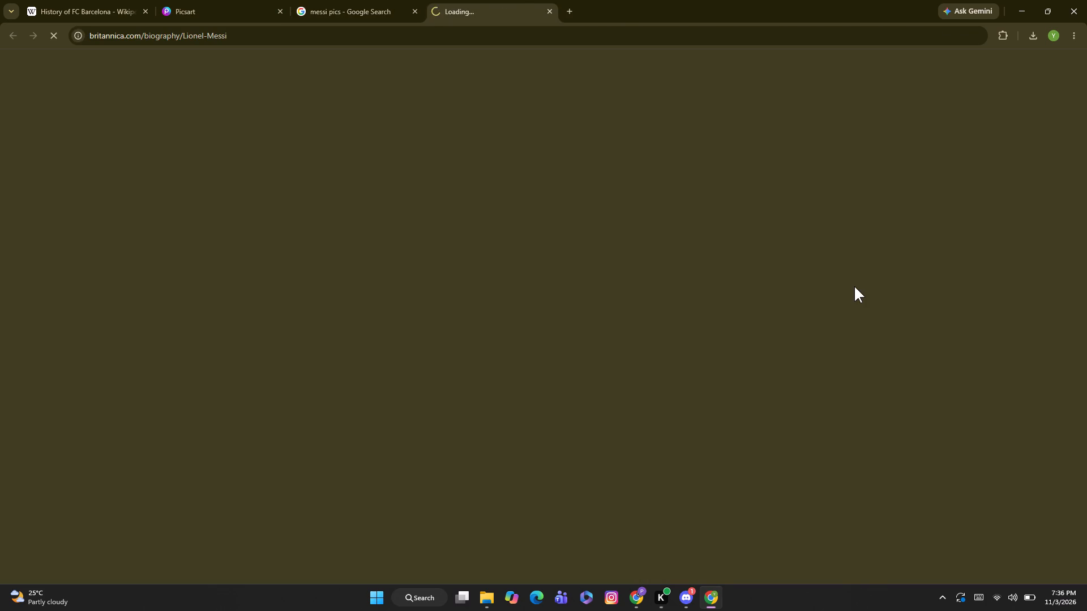
left_click(551, 10)
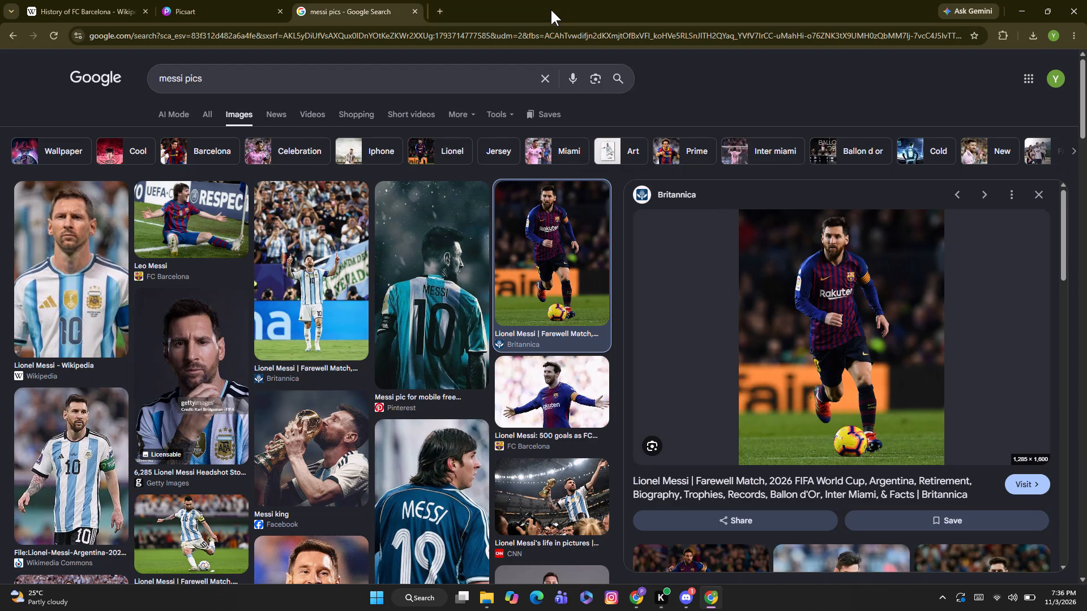
right_click(846, 363)
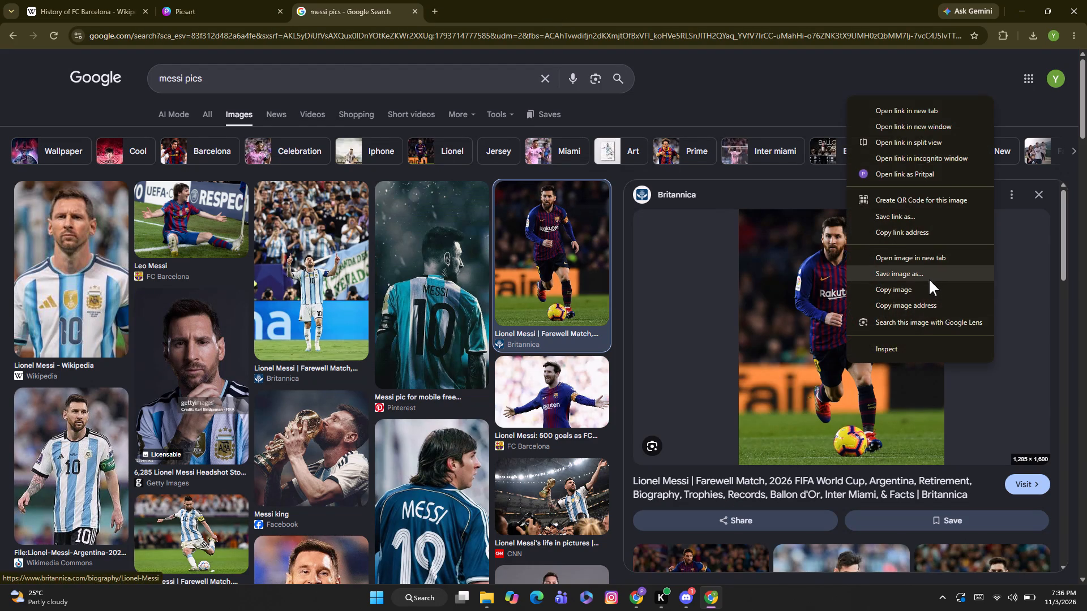
left_click(918, 270)
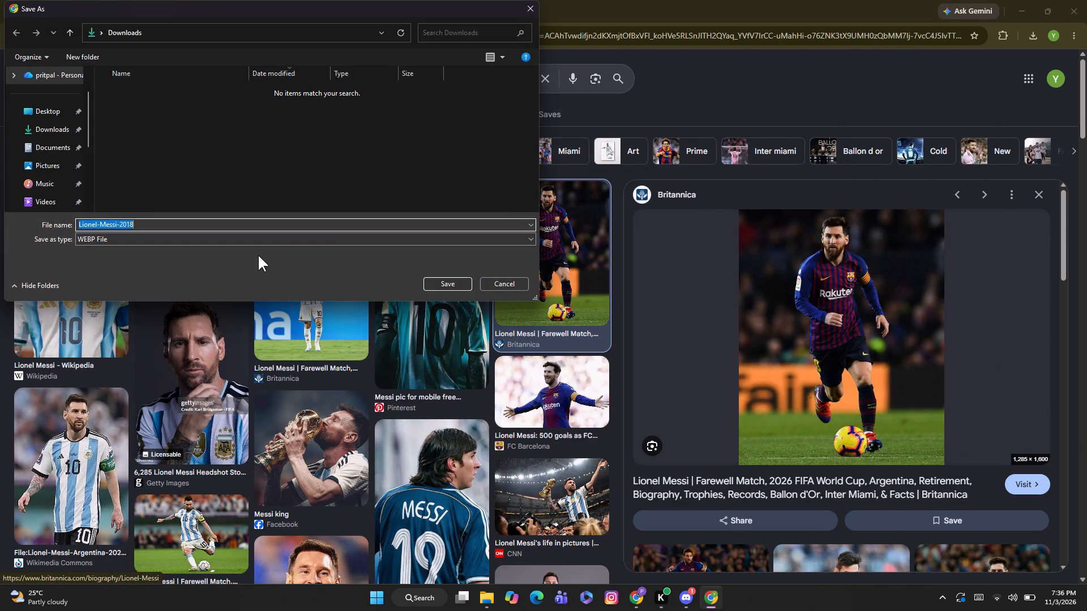
left_click(454, 284)
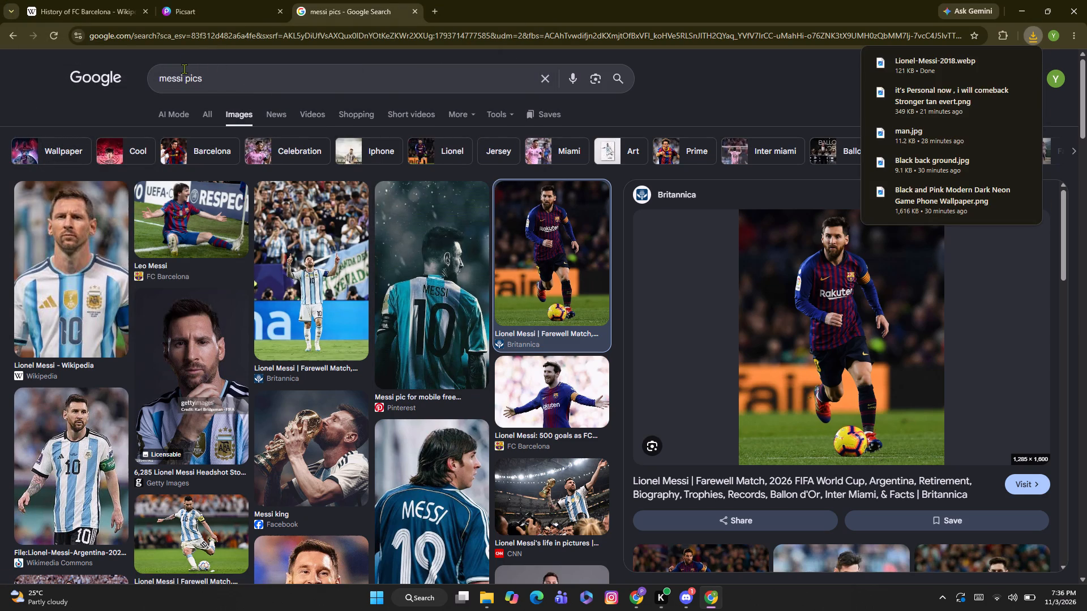
Change the image search to "ronaldo pics".
left_click(184, 68)
key("Left")
key("Left")
key("Left")
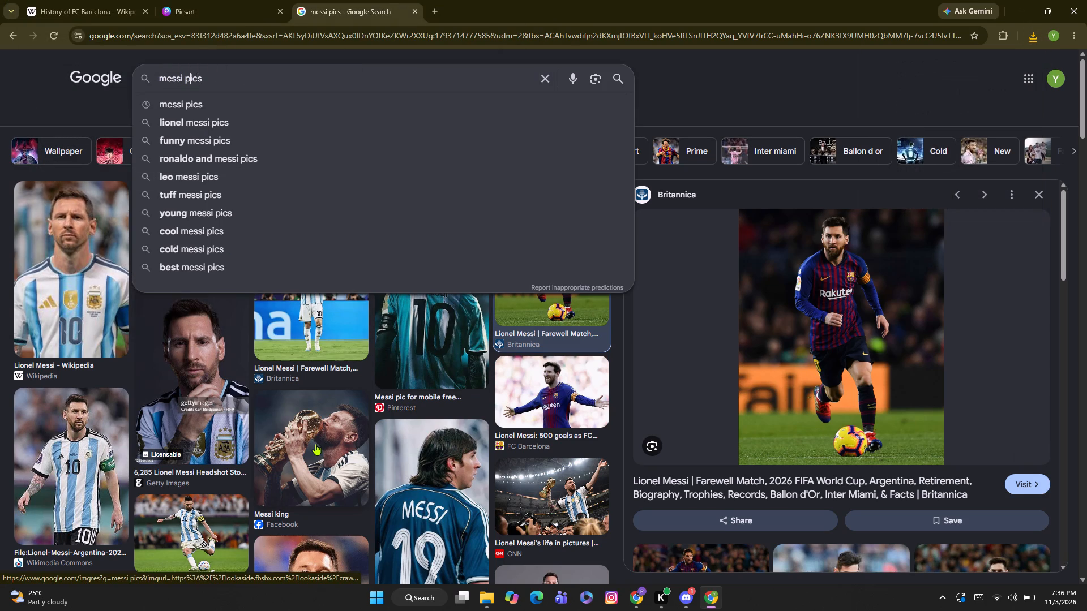
key("Left")
key("BackSpace")
key("BackSpace")
key("BackSpace")
key("BackSpace")
key("BackSpace")
key("BackSpace")
key("BackSpace")
key("BackSpace")
key("BackSpace")
key("BackSpace")
key("BackSpace")
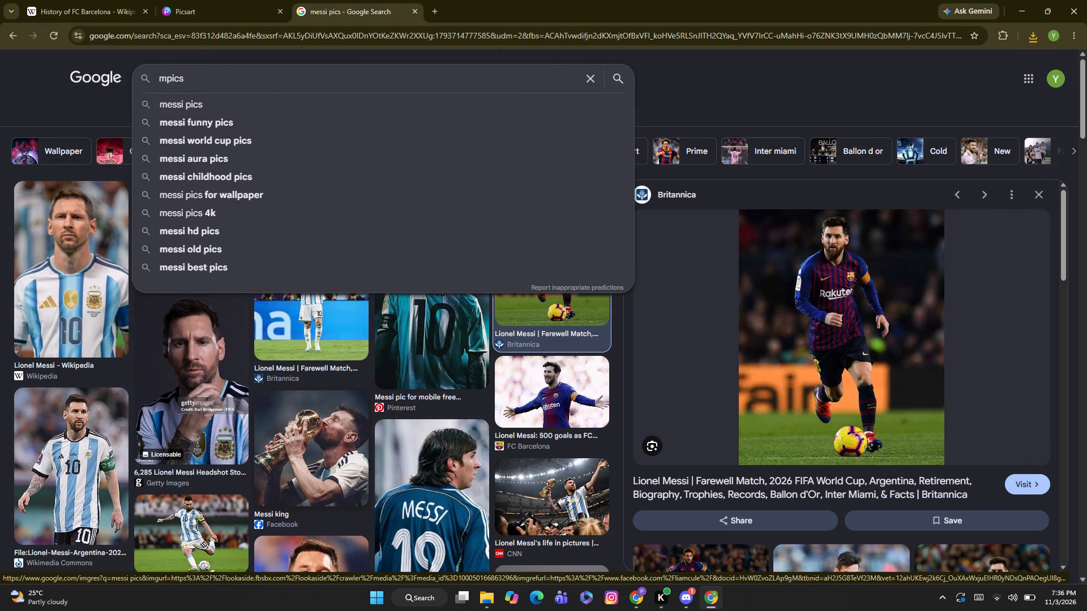
key("r")
key("o")
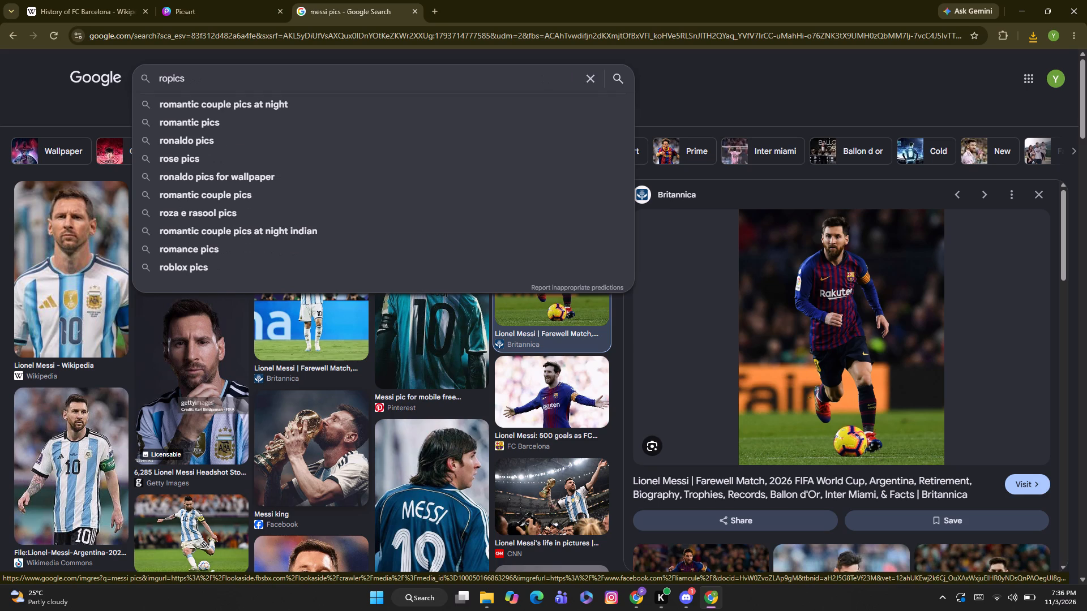
type("naldo")
key("space")
key("Return")
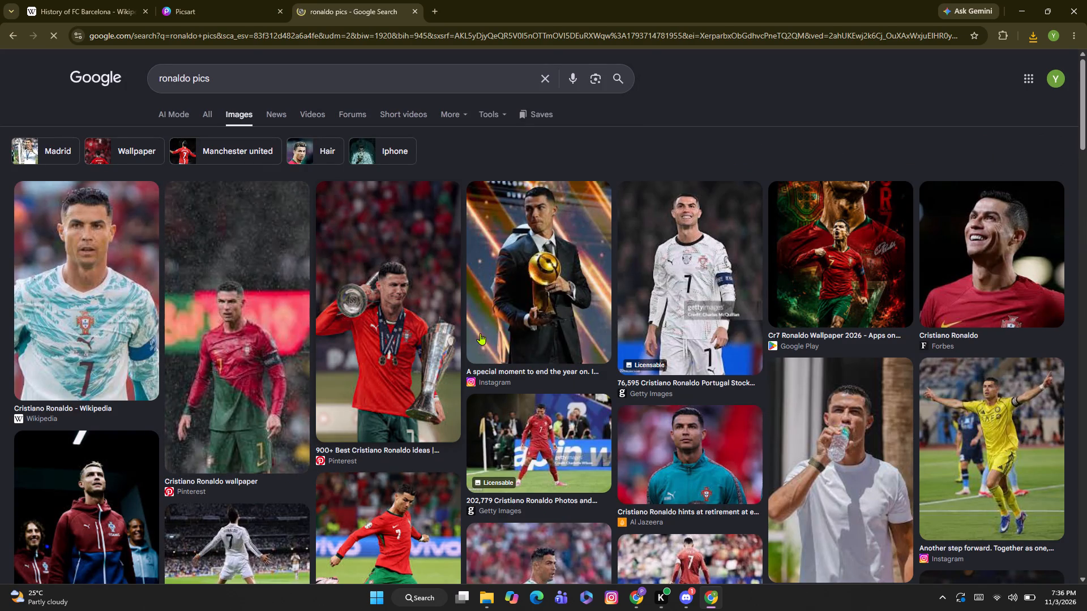
Save the TIME image of Ronaldo kicking the ball in Portugal's red kit to Downloads as "ronaldo".
scroll(617, 342, "down", 4)
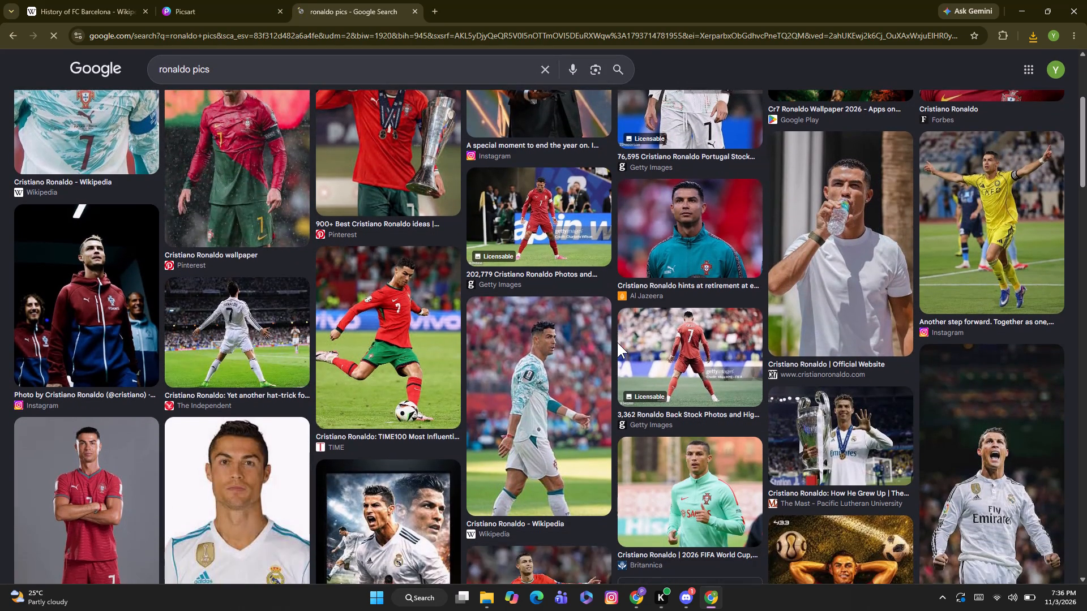
left_click(404, 315)
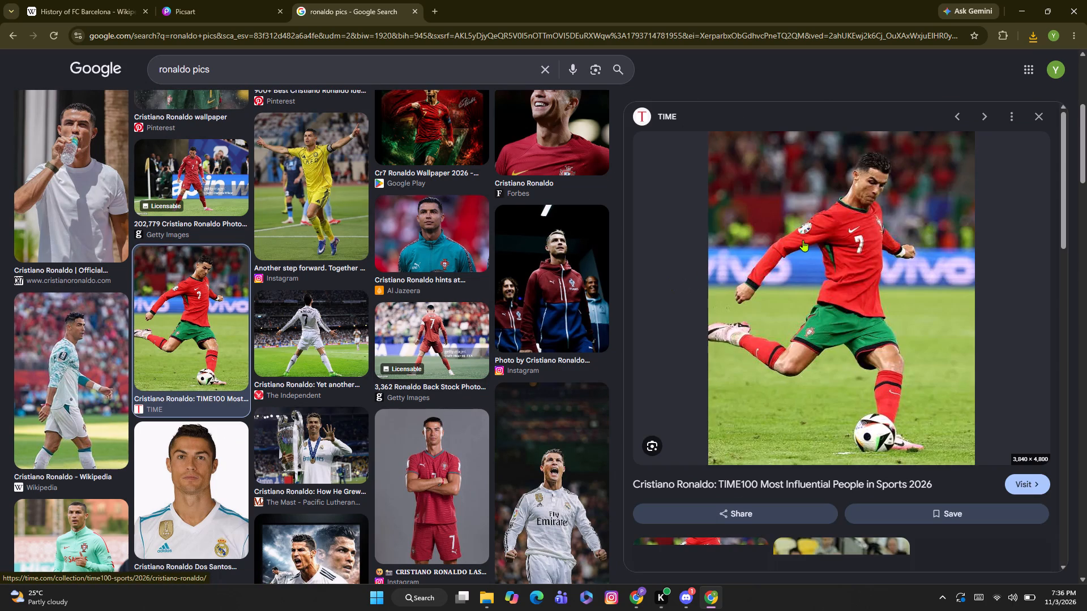
right_click(803, 240)
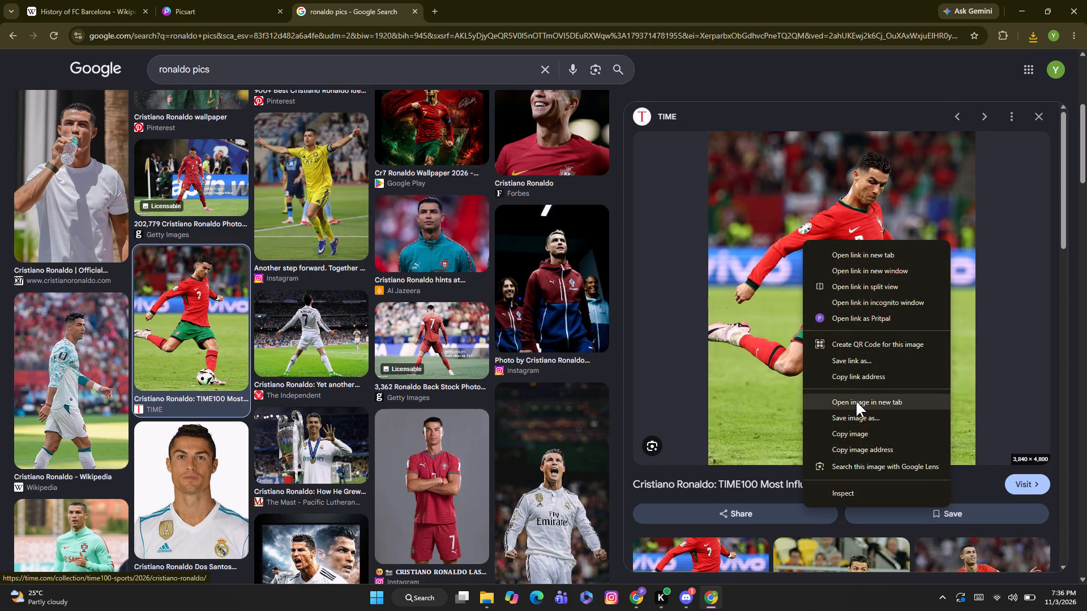
left_click(876, 419)
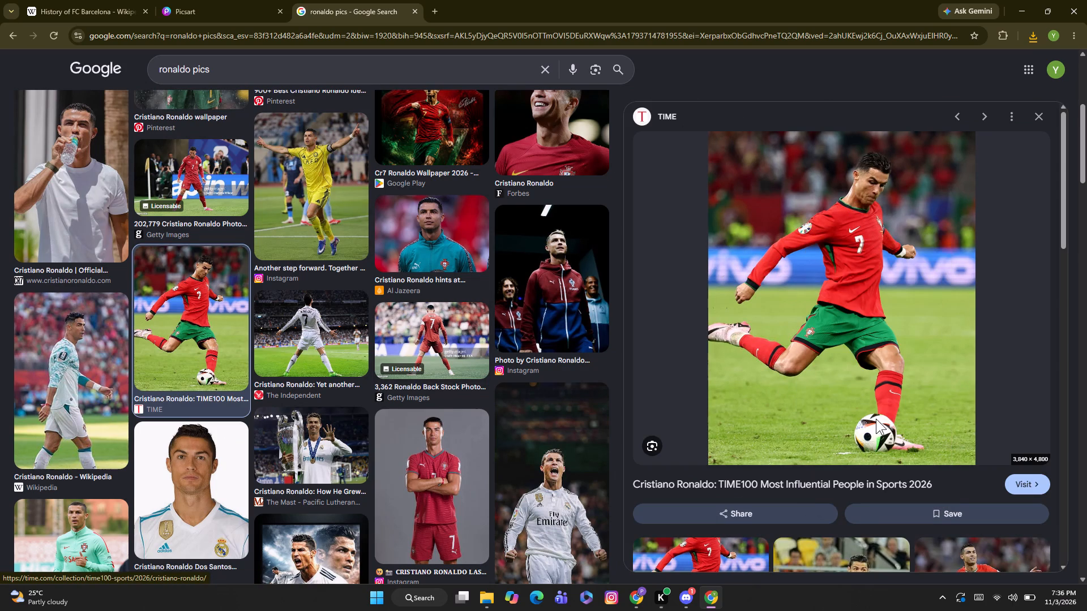
left_click(369, 224)
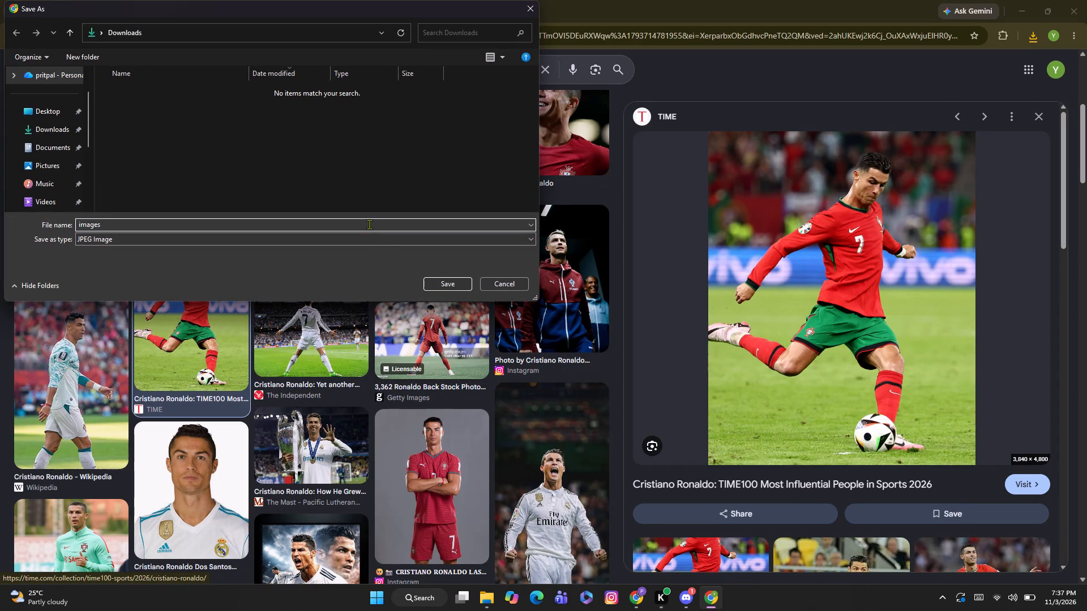
key("BackSpace")
key("BackSpace")
key("BackSpace")
key("BackSpace")
key("BackSpace")
key("BackSpace")
key("BackSpace")
key("BackSpace")
key("BackSpace")
key("BackSpace")
type("ronal")
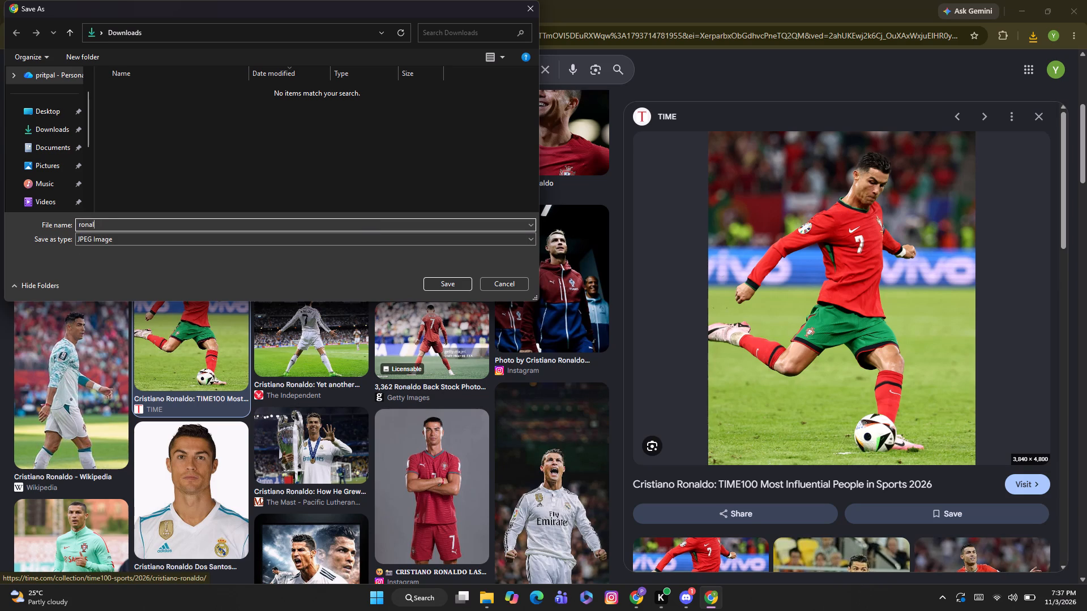
type("do")
key("Return")
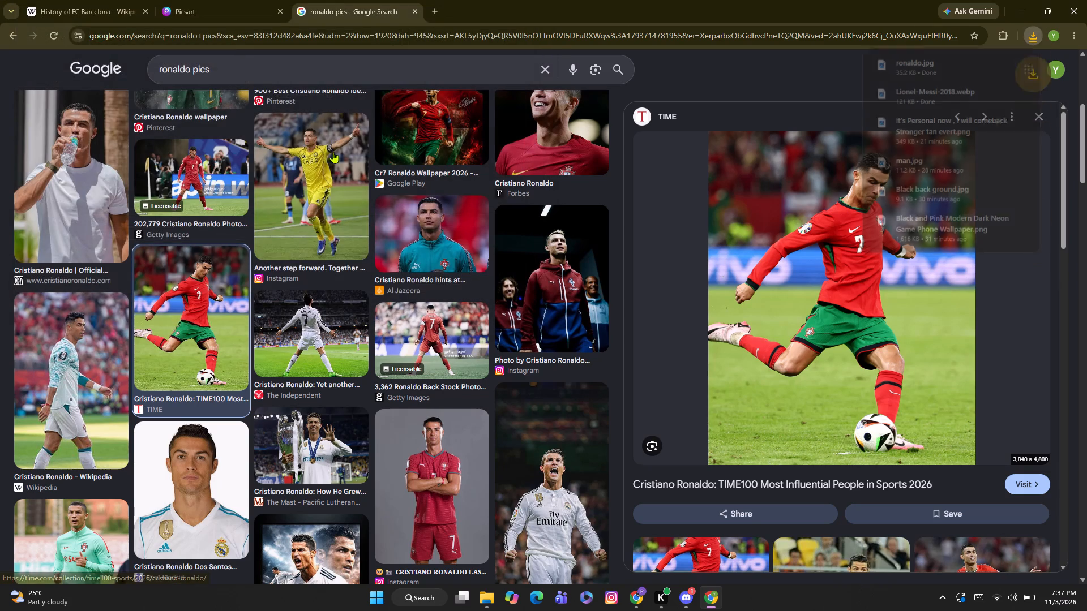
Replace the image search with "trophies" and refine it to "trophies champion league".
left_click(253, 81)
key("BackSpace")
key("BackSpace")
key("BackSpace")
key("BackSpace")
key("BackSpace")
key("BackSpace")
key("BackSpace")
key("BackSpace")
key("BackSpace")
key("BackSpace")
key("BackSpace")
key("BackSpace")
key("BackSpace")
key("BackSpace")
key("BackSpace")
key("BackSpace")
key("BackSpace")
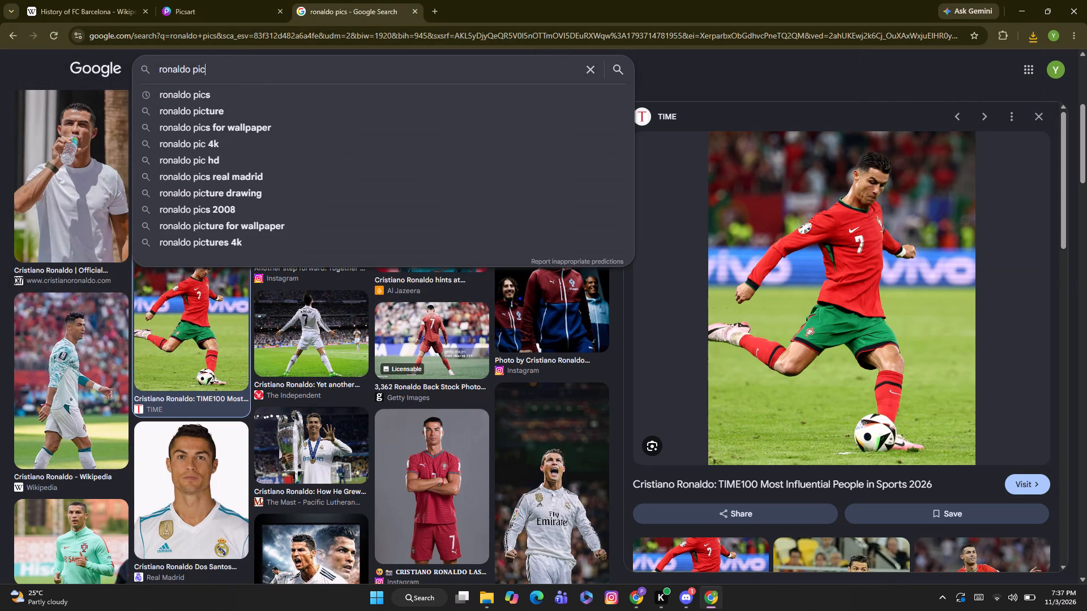
type("trophies")
key("Return")
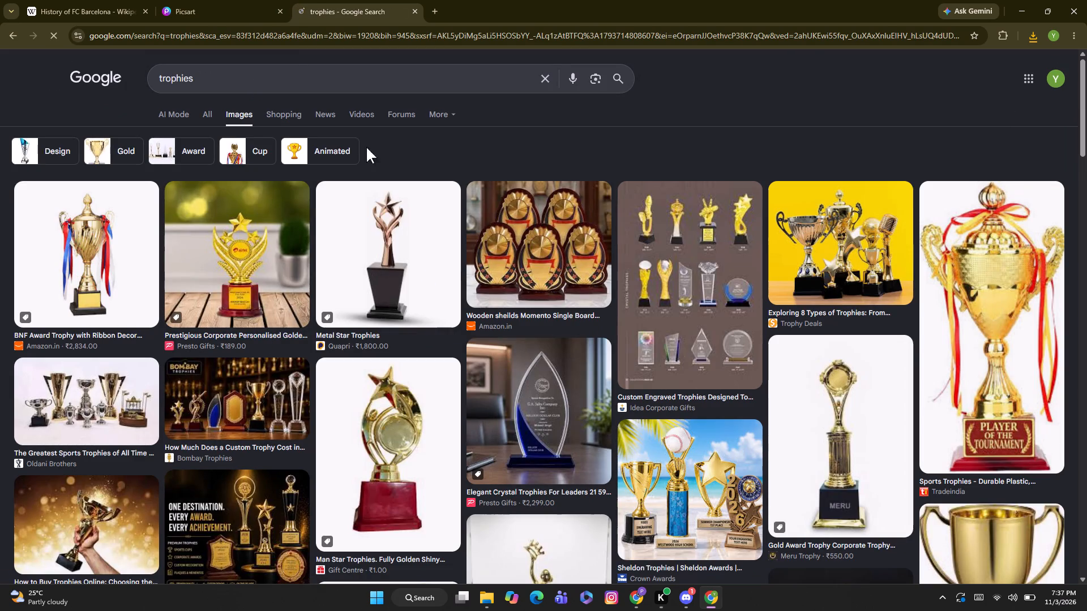
left_click(290, 68)
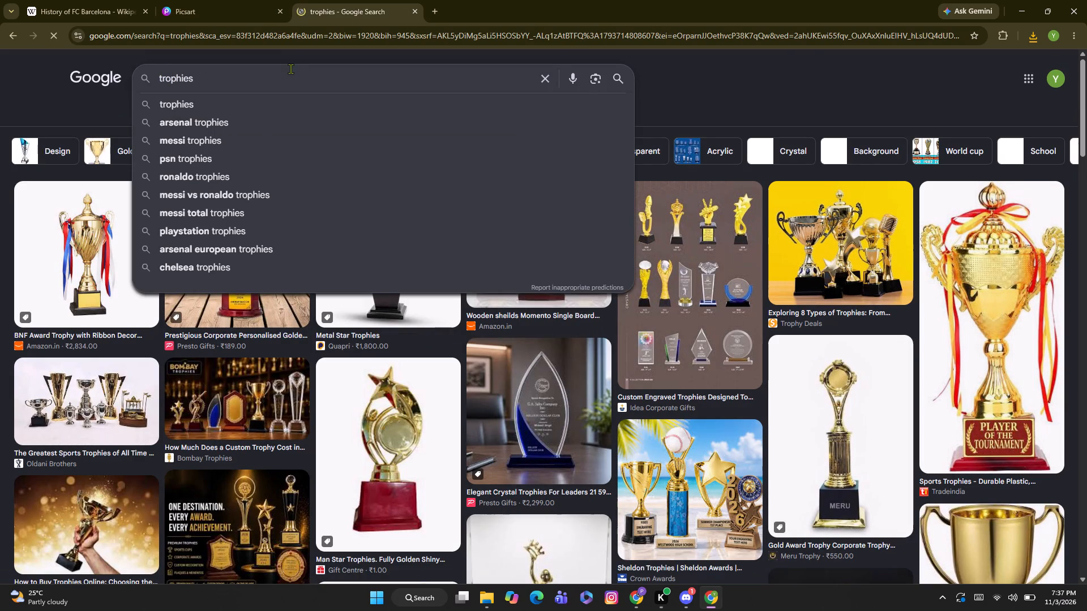
key("space")
type("champion league")
key("Return")
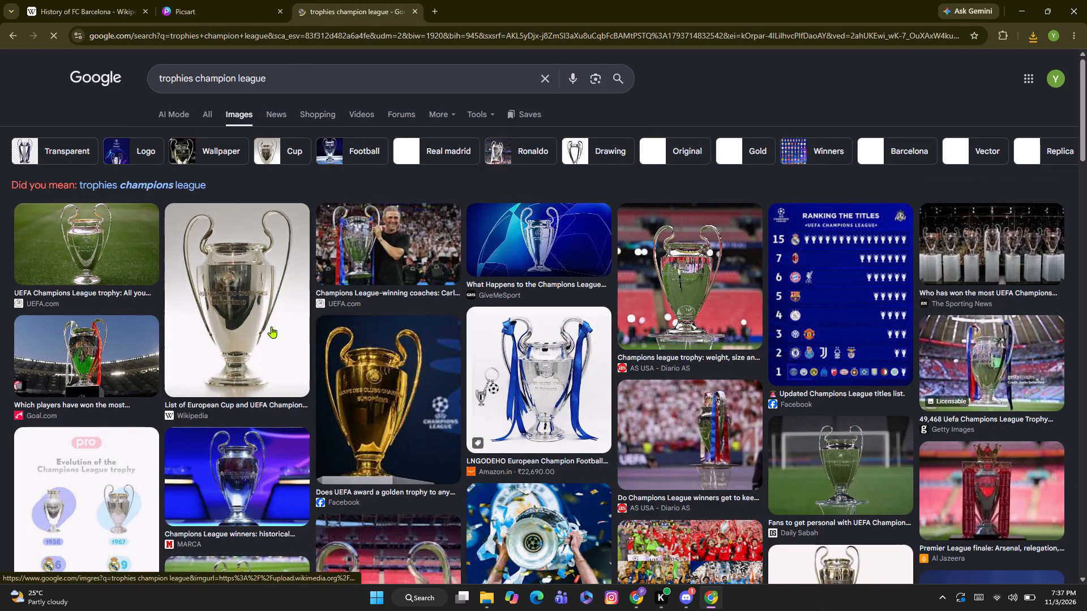
Save the Wikipedia image of the silver Champions League trophy to Downloads under its suggested file name.
left_click(251, 309)
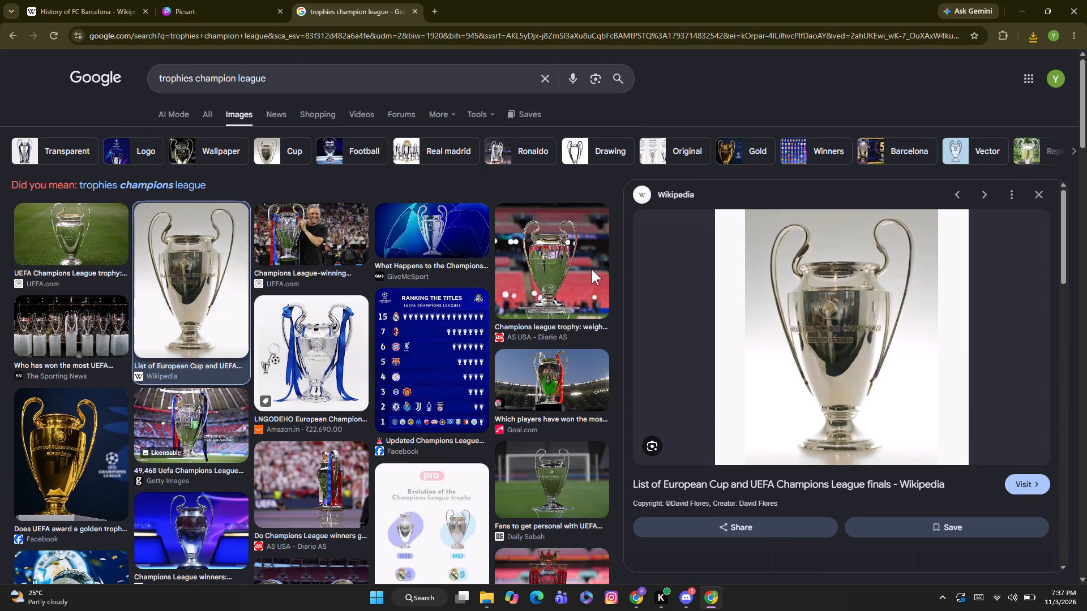
right_click(970, 347)
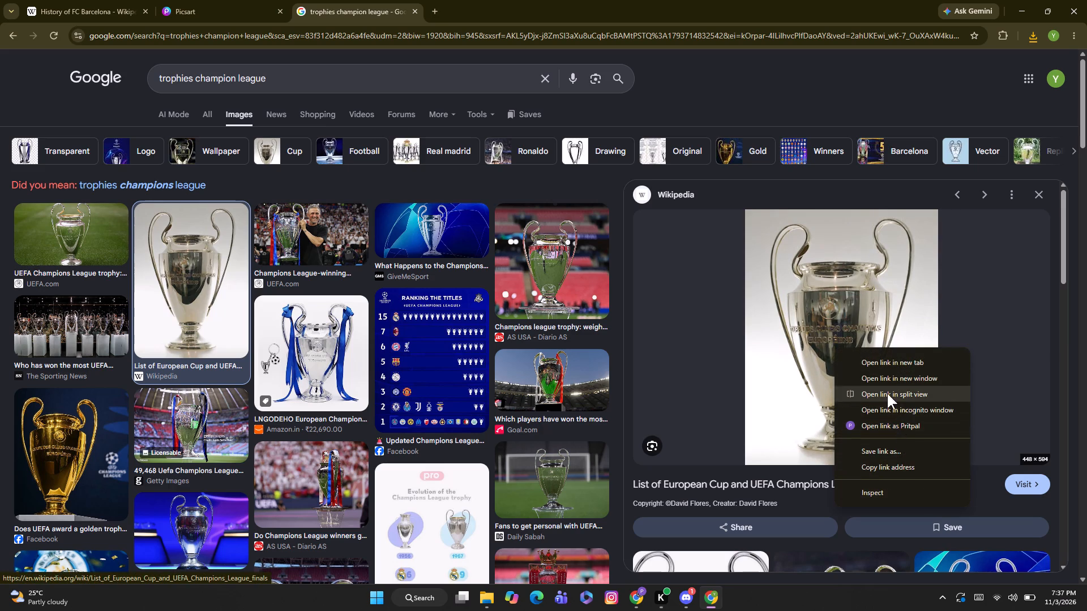
left_click(814, 314)
right_click(814, 314)
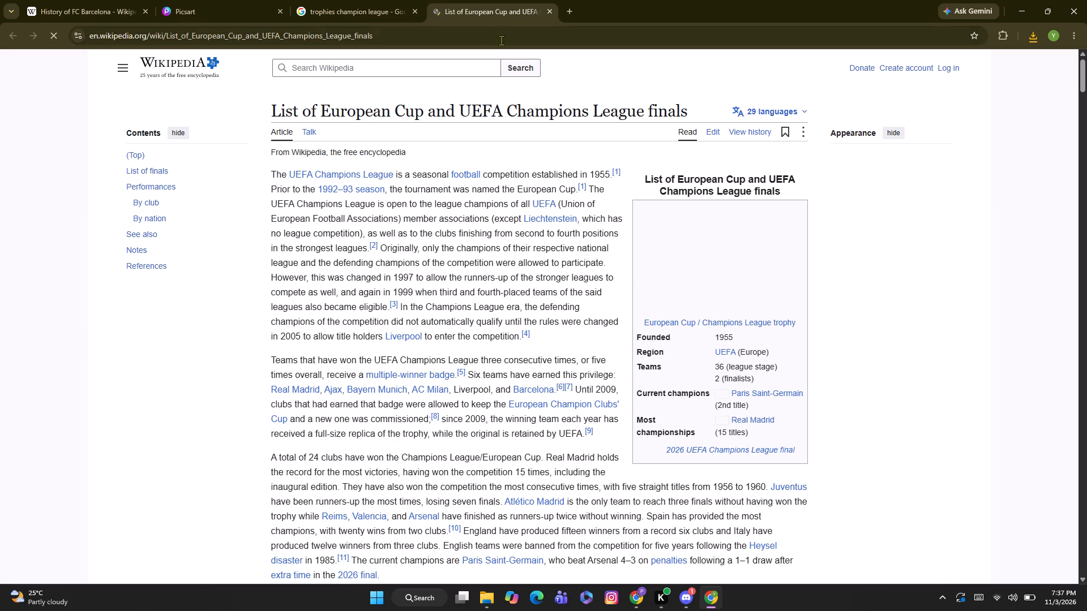
left_click(552, 8)
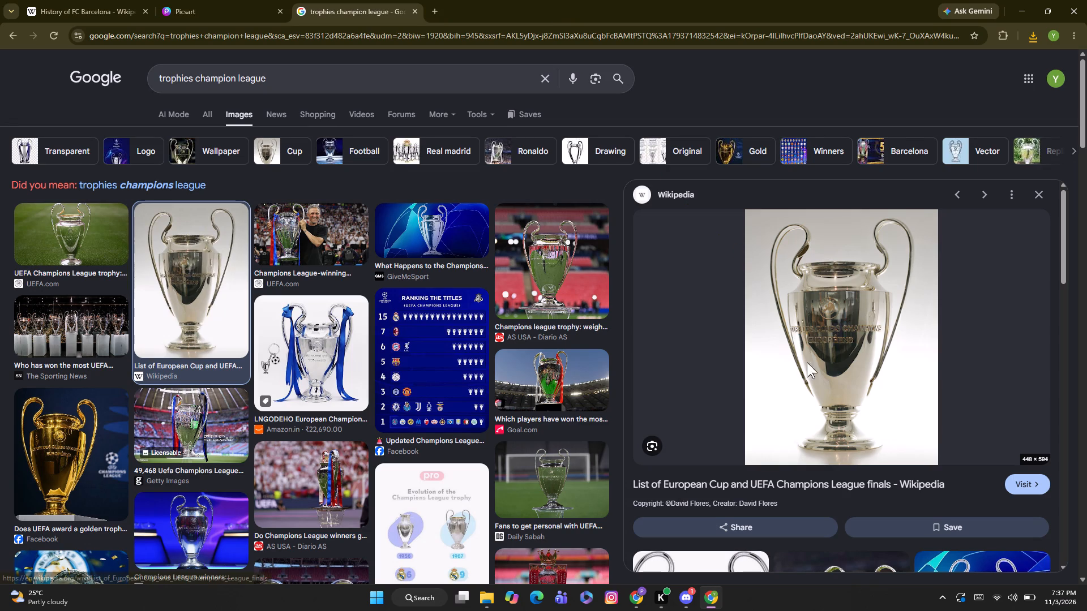
right_click(807, 362)
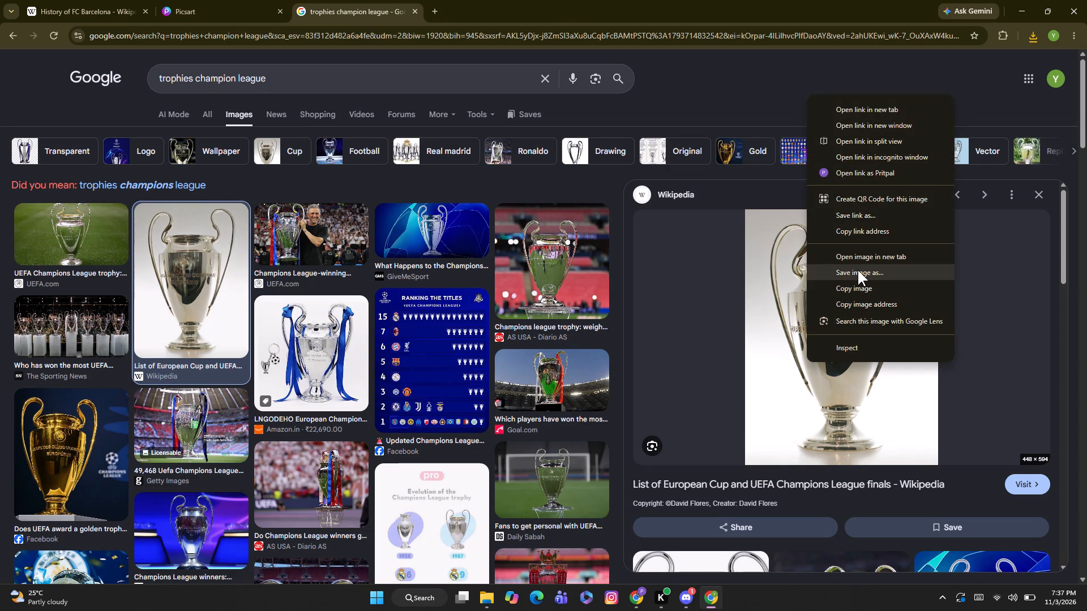
left_click(858, 270)
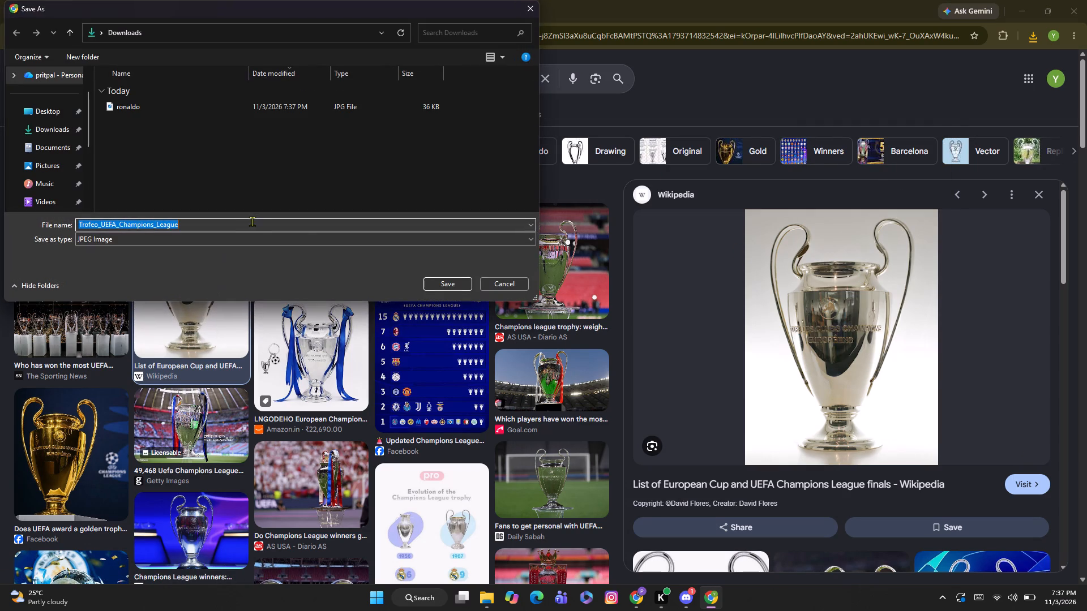
left_click(454, 281)
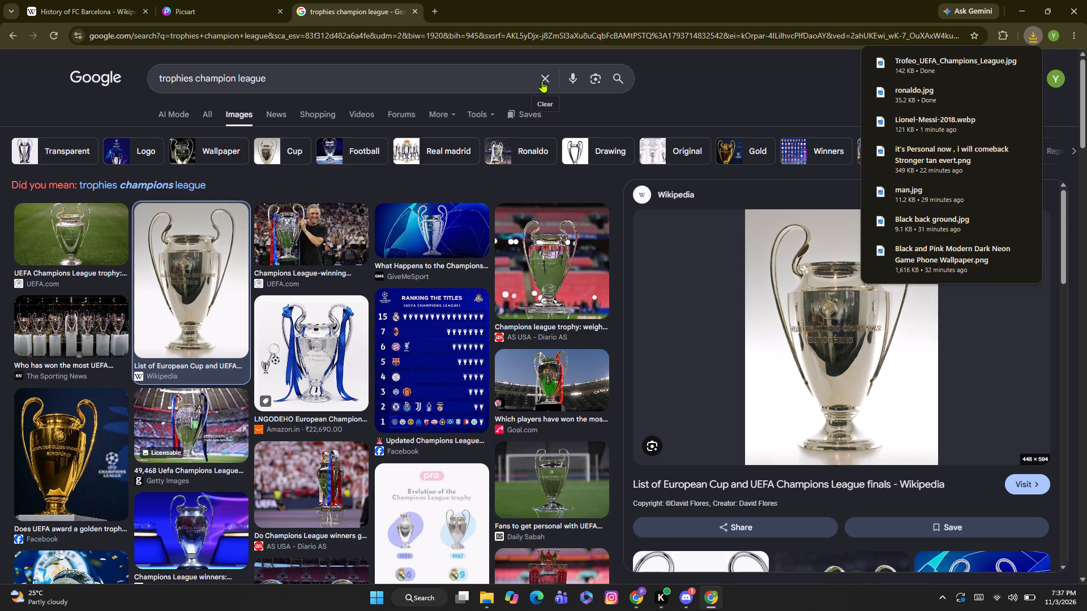
Replace the image search with "bike sepolendor".
left_click(542, 81)
type("bike")
key("space")
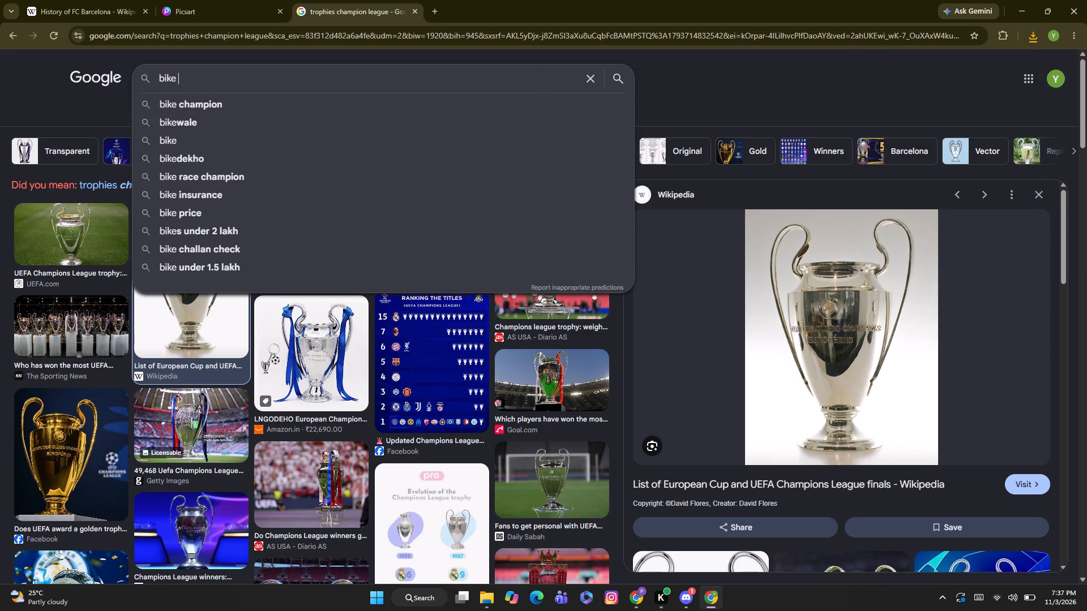
type("s")
type("epolendor")
key("Return")
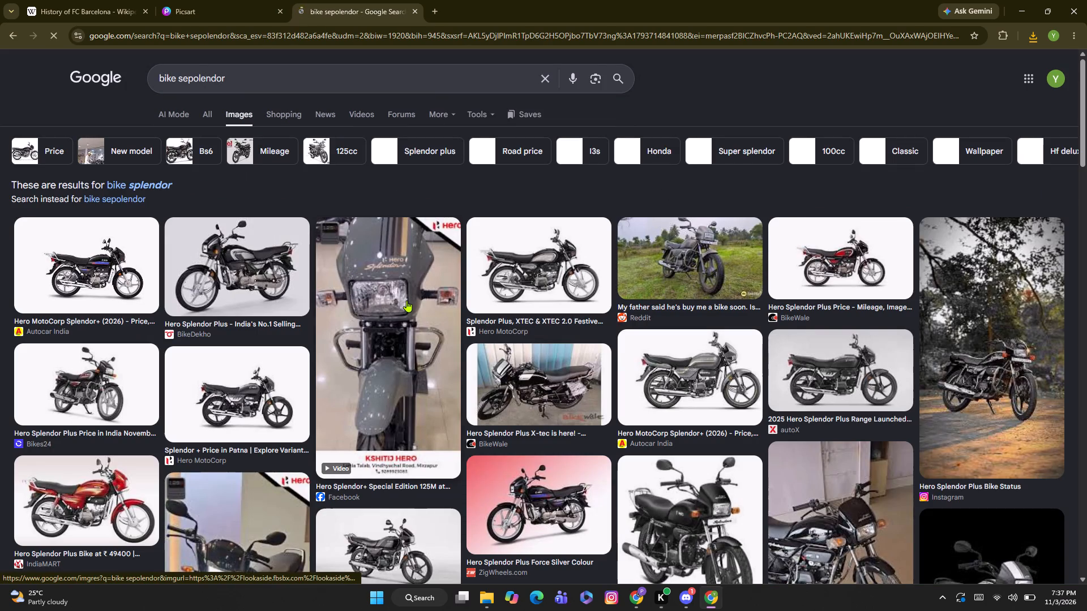
Look through the Splendor bike image results for a suitable picture of the whole motorcycle.
scroll(406, 300, "down", 4)
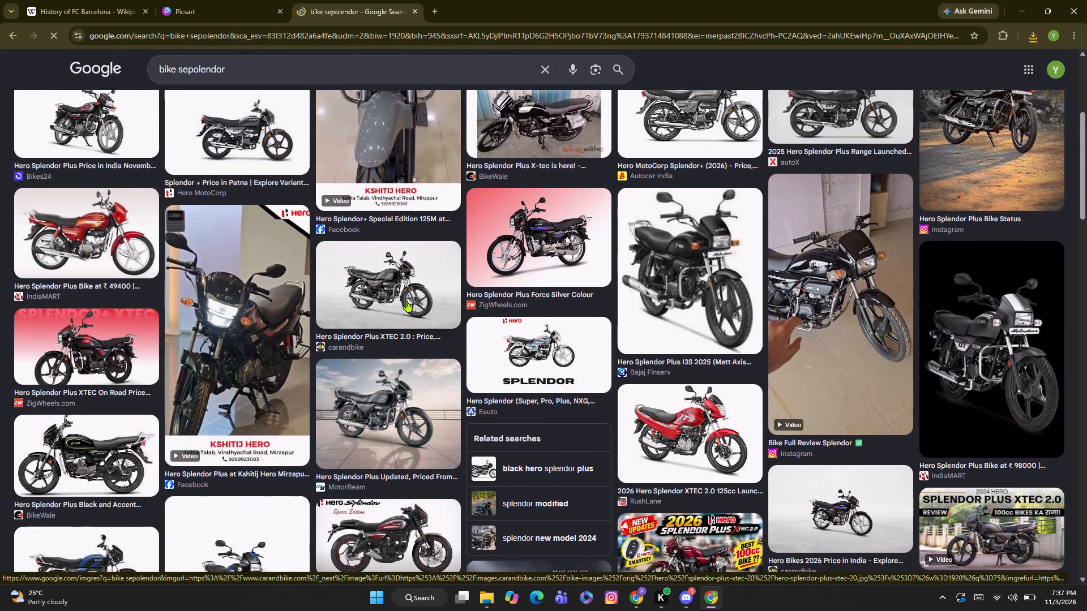
scroll(406, 300, "down", 6)
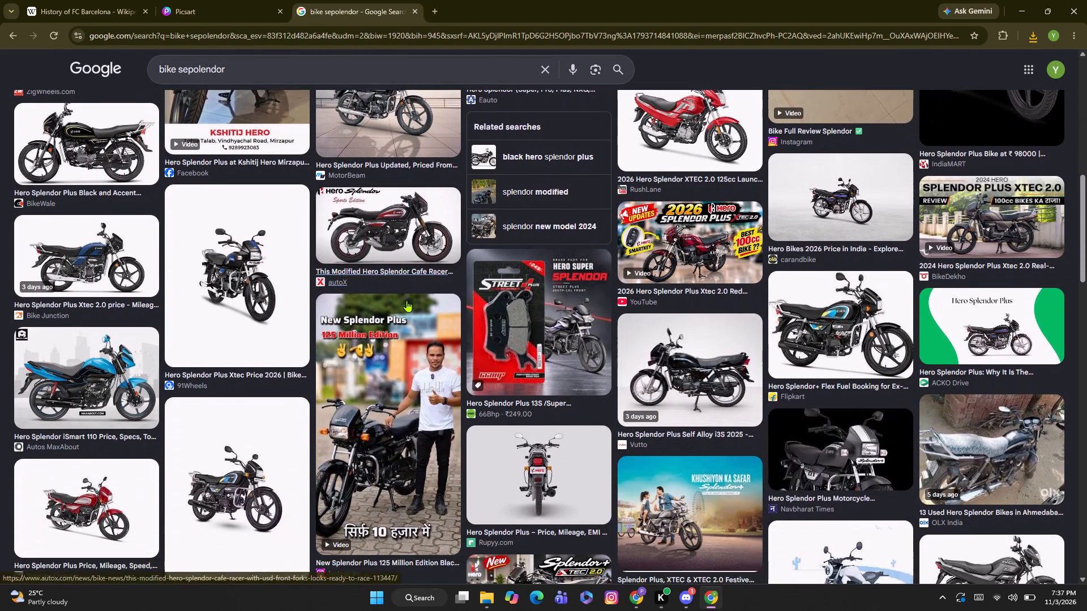
scroll(406, 300, "down", 5)
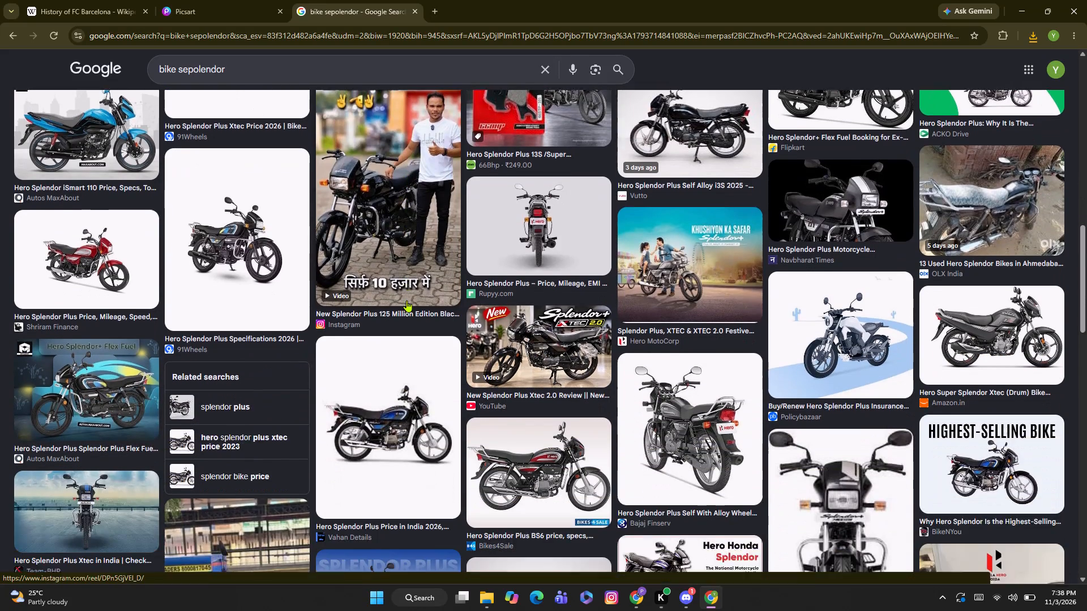
scroll(406, 300, "down", 9)
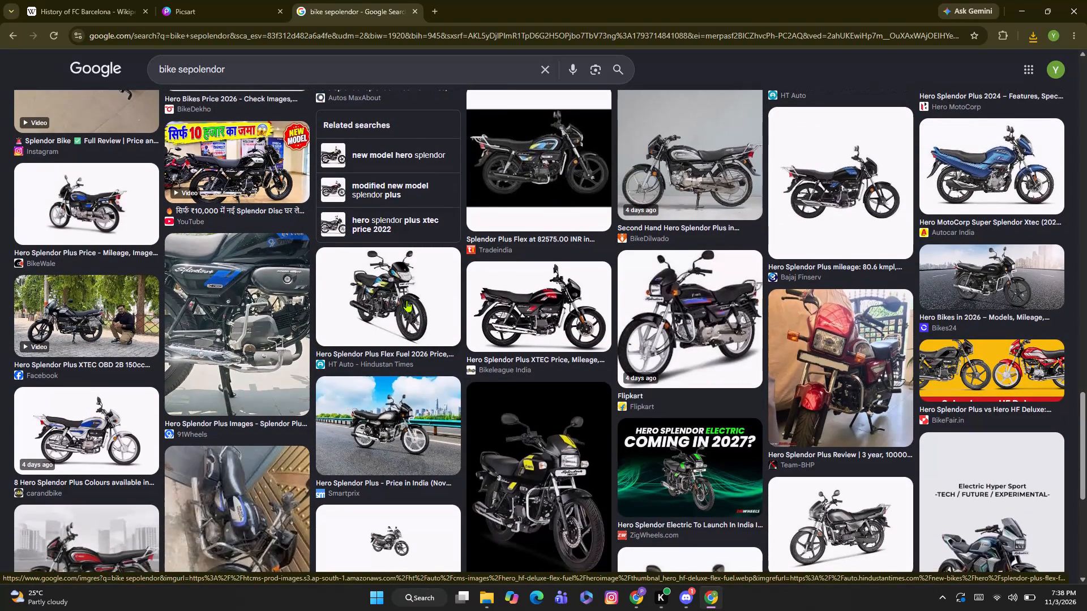
scroll(406, 300, "down", 2)
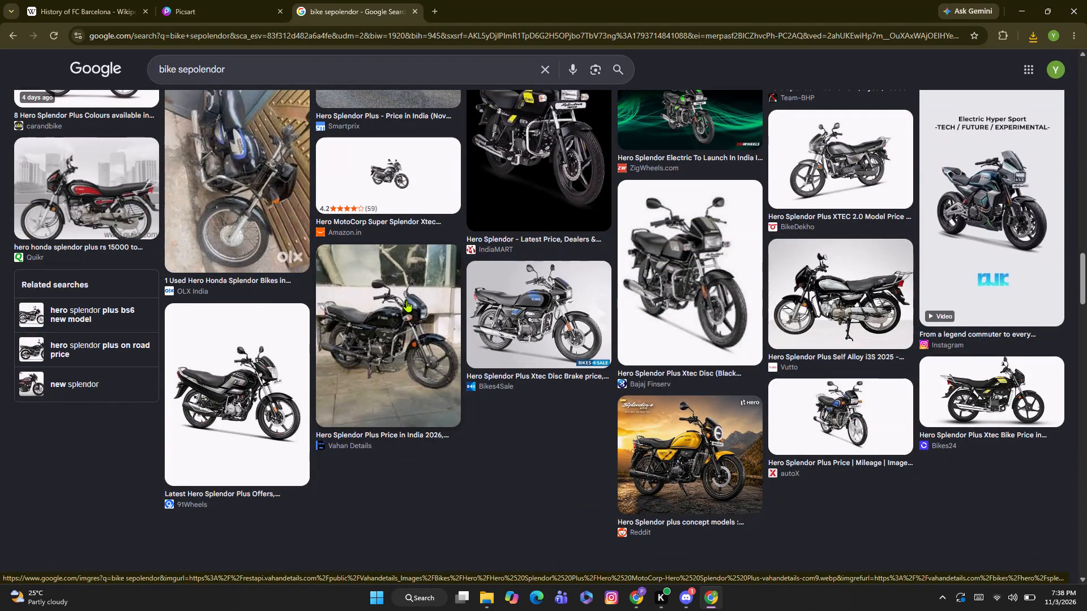
scroll(406, 300, "up", 15)
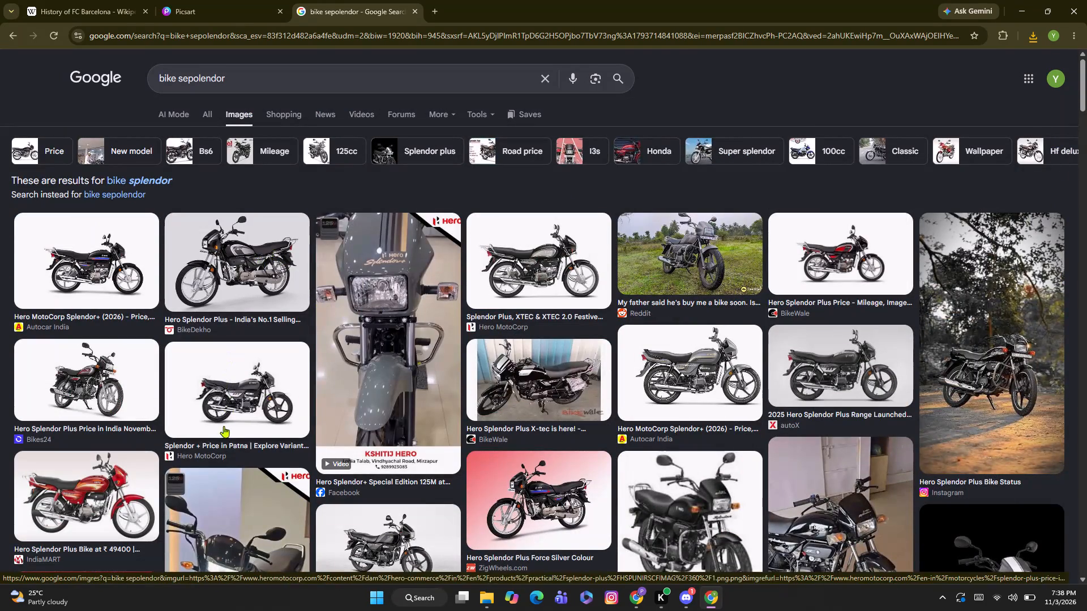
scroll(298, 338, "down", 7)
scroll(223, 422, "down", 2)
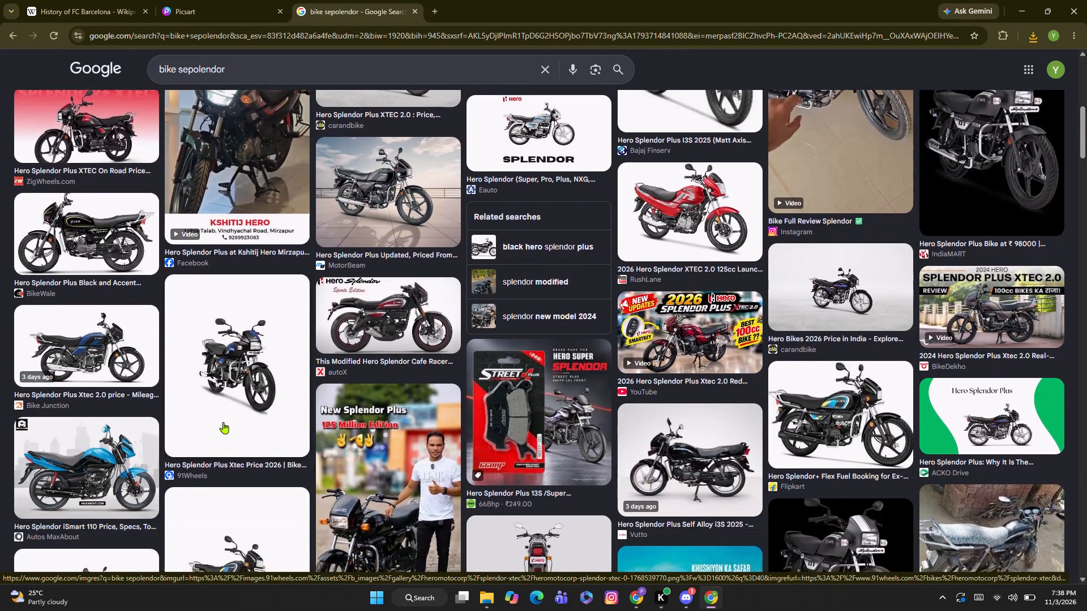
scroll(223, 422, "down", 10)
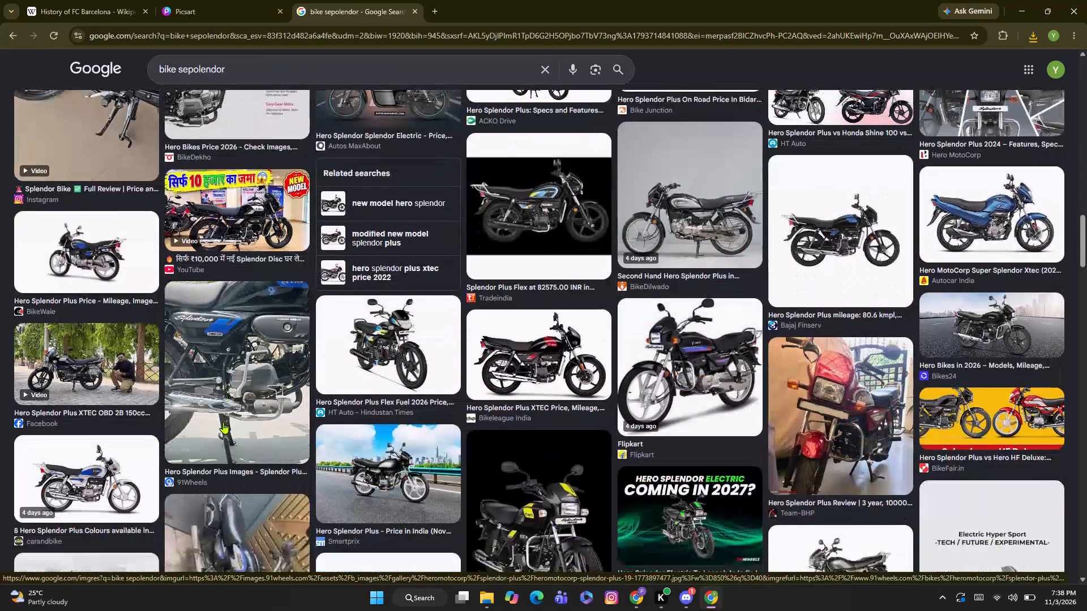
scroll(223, 422, "down", 5)
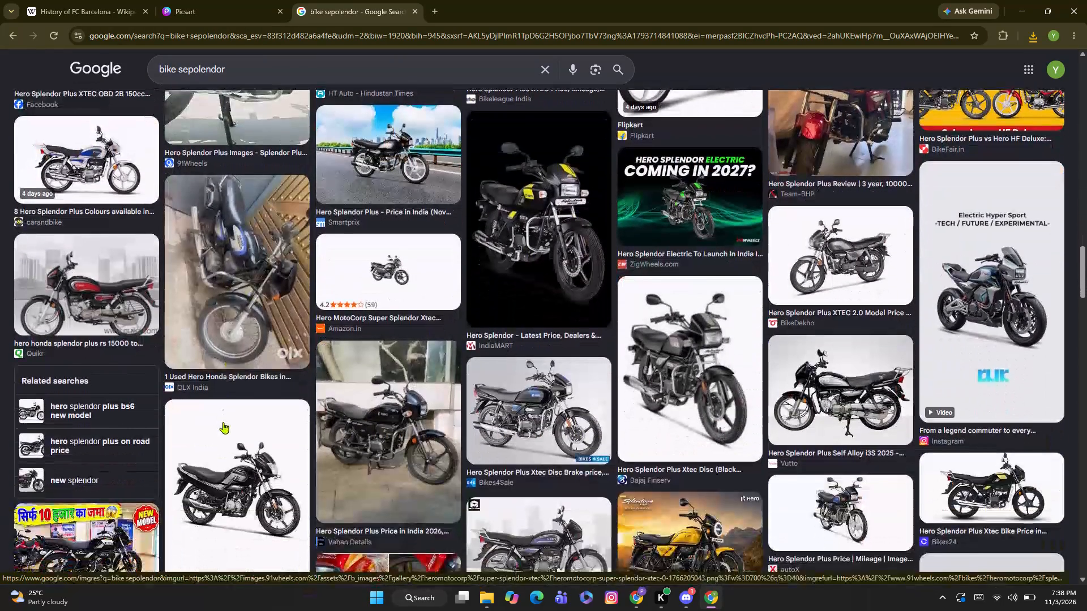
Save the 91Wheels image of the black Hero Splendor on a plain background to Downloads, shortening its file name to "splendor".
left_click(244, 466)
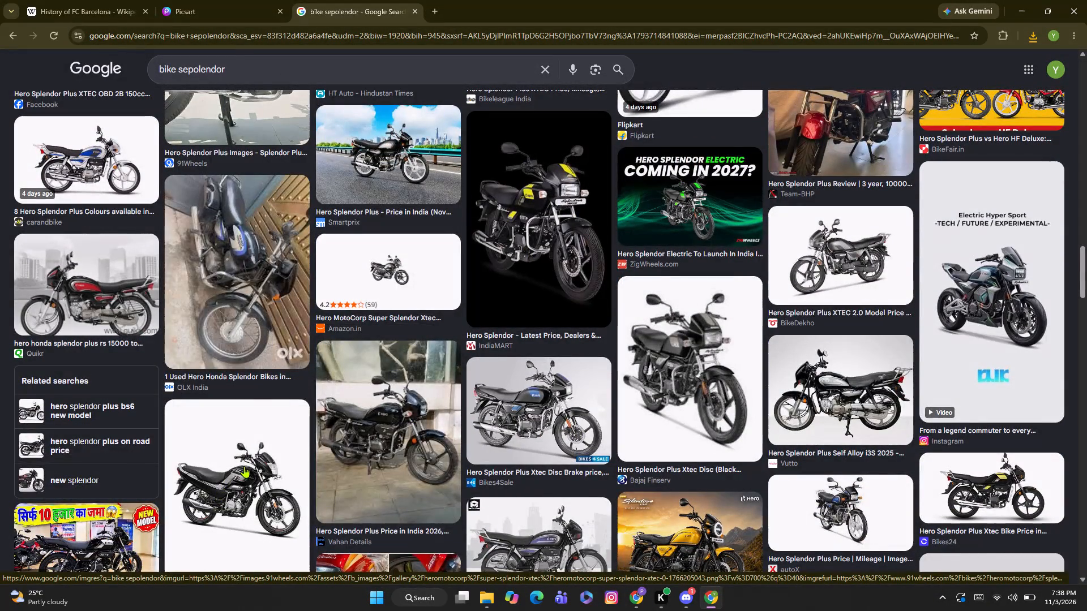
right_click(722, 246)
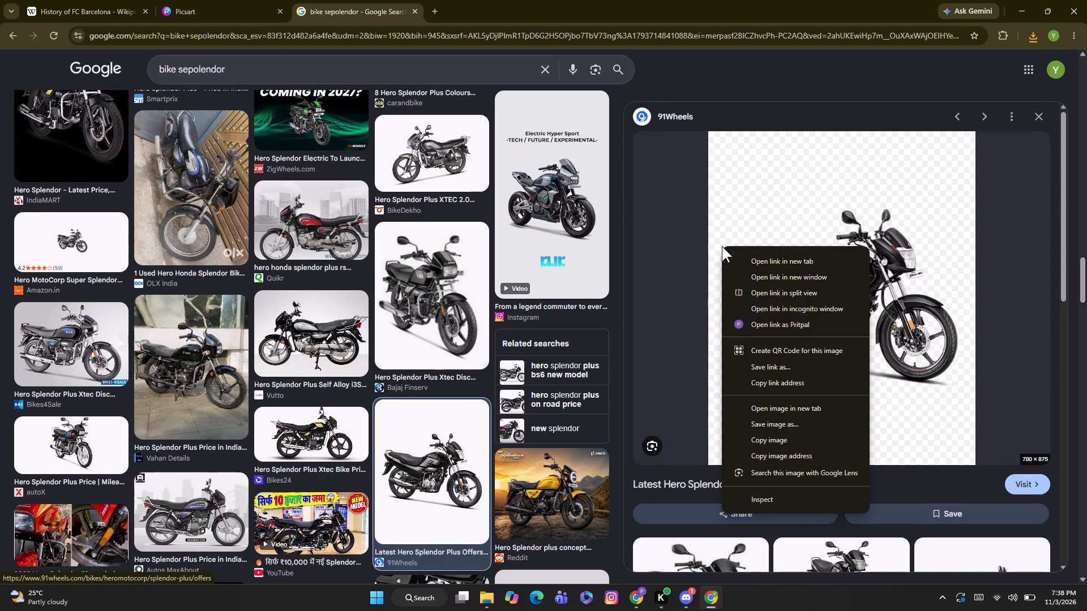
left_click(773, 422)
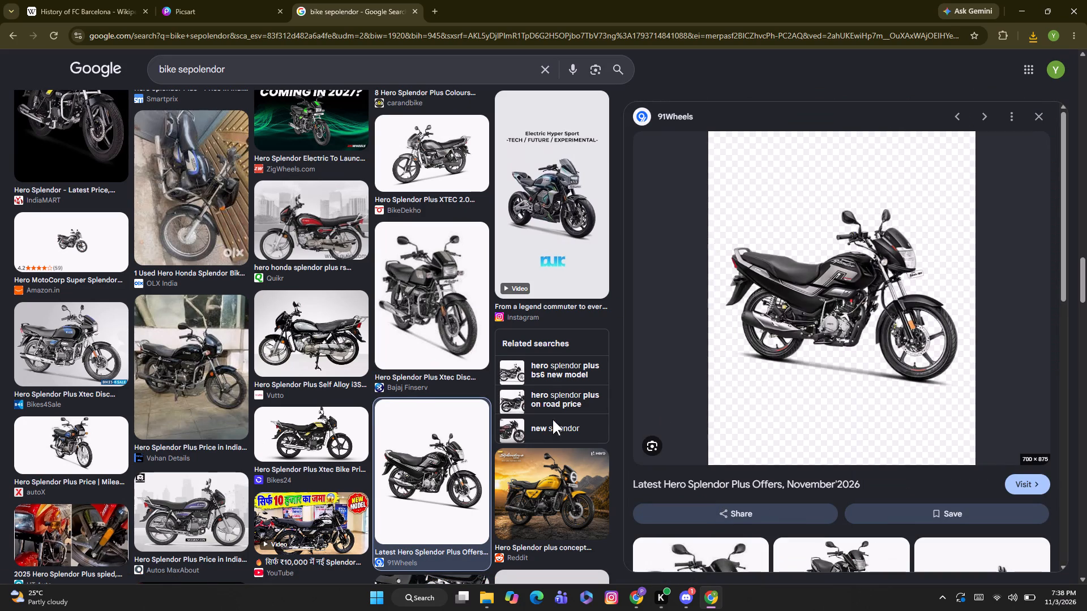
left_click(258, 229)
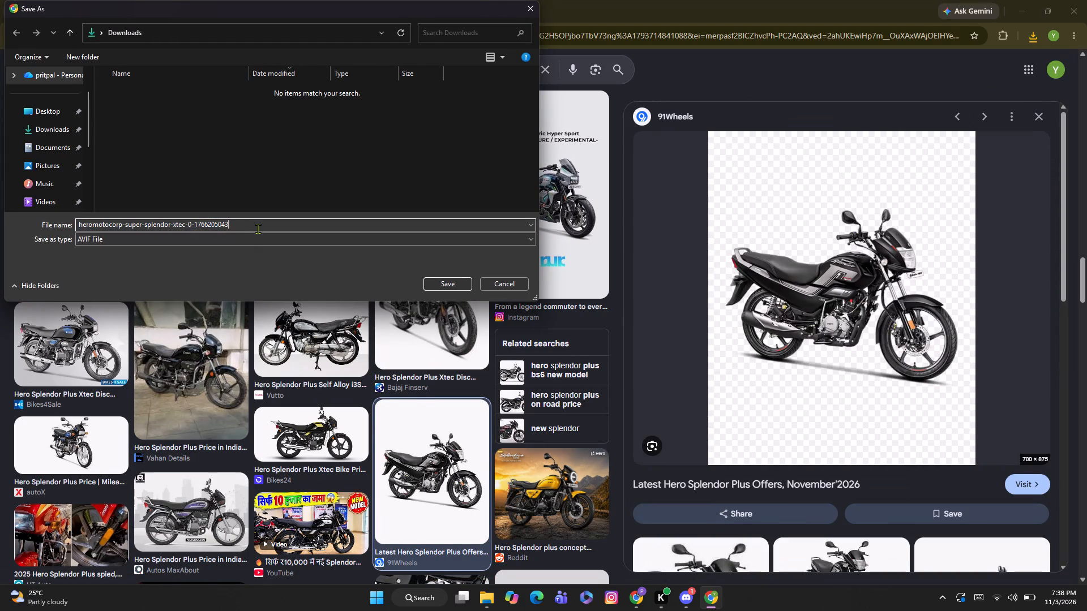
key("BackSpace")
key("BackSpace")
key("BackSpace")
key("BackSpace")
key("BackSpace")
key("BackSpace")
key("BackSpace")
key("BackSpace")
key("BackSpace")
key("BackSpace")
key("BackSpace")
key("BackSpace")
key("BackSpace")
key("BackSpace")
key("BackSpace")
key("BackSpace")
key("BackSpace")
key("BackSpace")
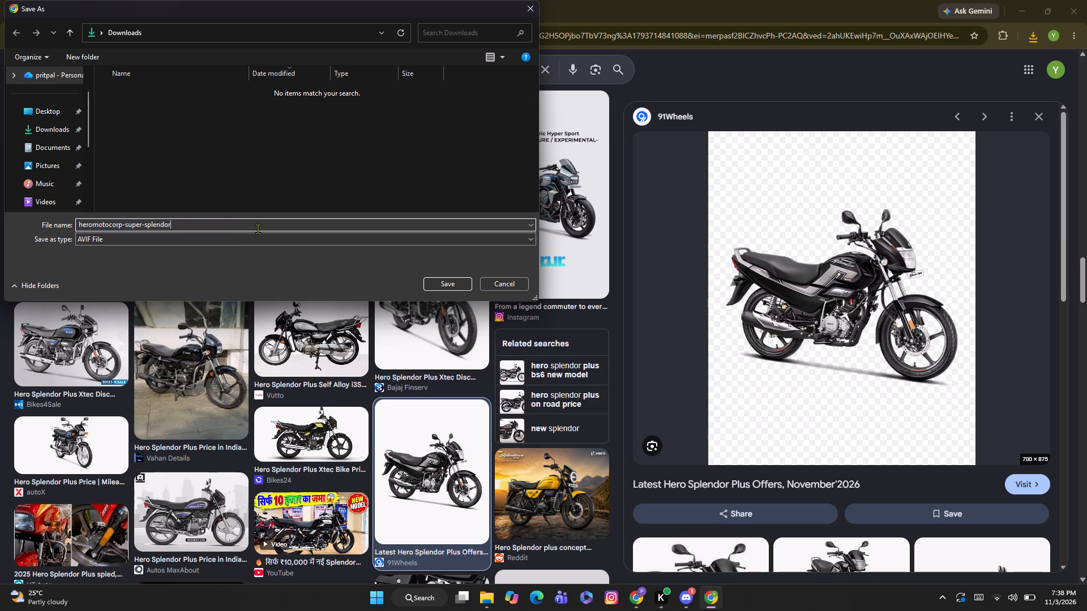
key("Left")
key("Left")
key("Left")
key("Left")
key("Left")
key("Left")
key("Left")
key("Left")
key("BackSpace")
key("BackSpace")
key("BackSpace")
key("BackSpace")
key("BackSpace")
key("BackSpace")
key("BackSpace")
key("BackSpace")
key("BackSpace")
key("BackSpace")
key("BackSpace")
key("BackSpace")
key("BackSpace")
key("BackSpace")
key("BackSpace")
key("BackSpace")
key("BackSpace")
key("BackSpace")
key("BackSpace")
key("BackSpace")
key("Return")
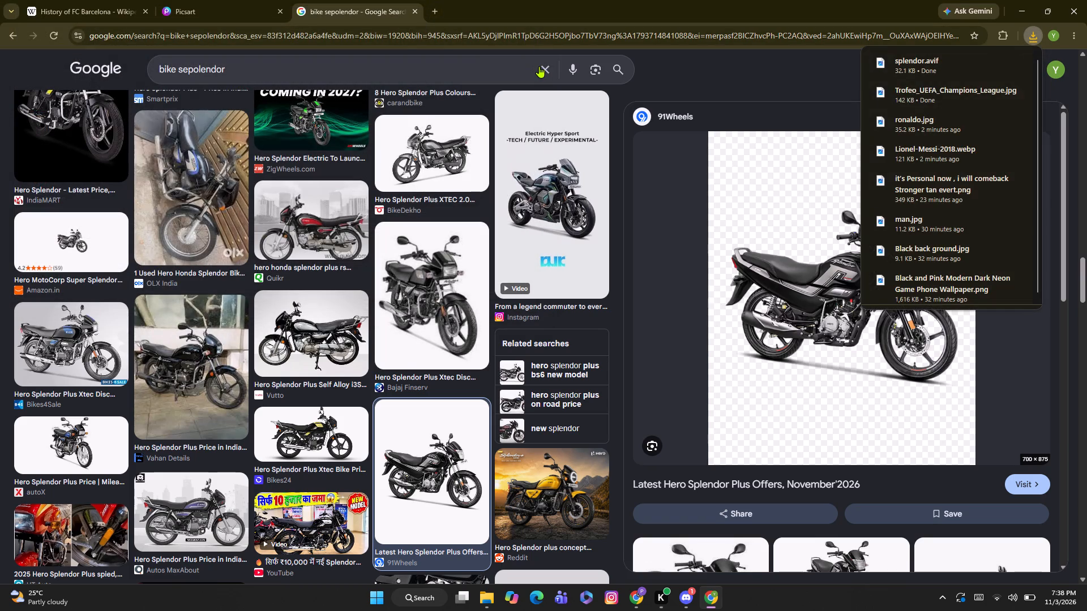
Change the image search to "thar".
left_click(542, 68)
type("thar")
key("space")
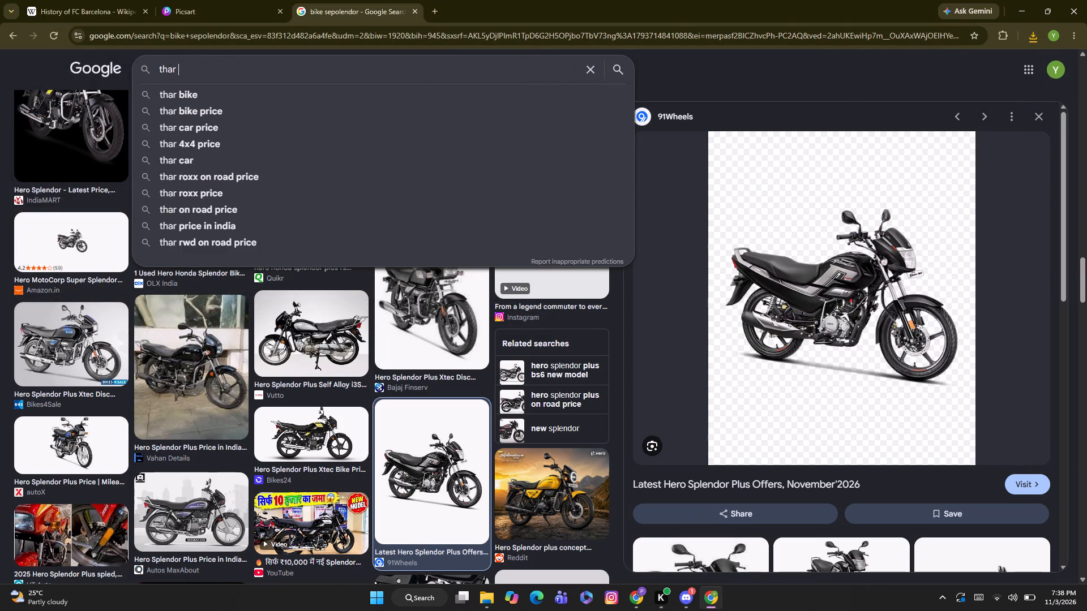
key("Return")
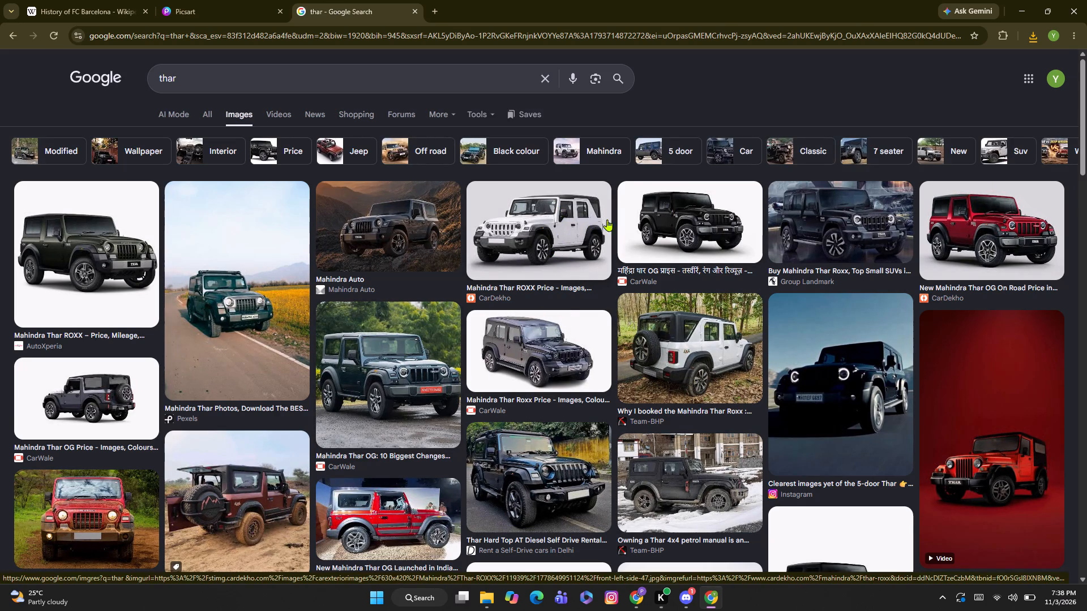
Save the CarWale image of the black Mahindra Thar on a white background to Downloads as "thar".
left_click(699, 215)
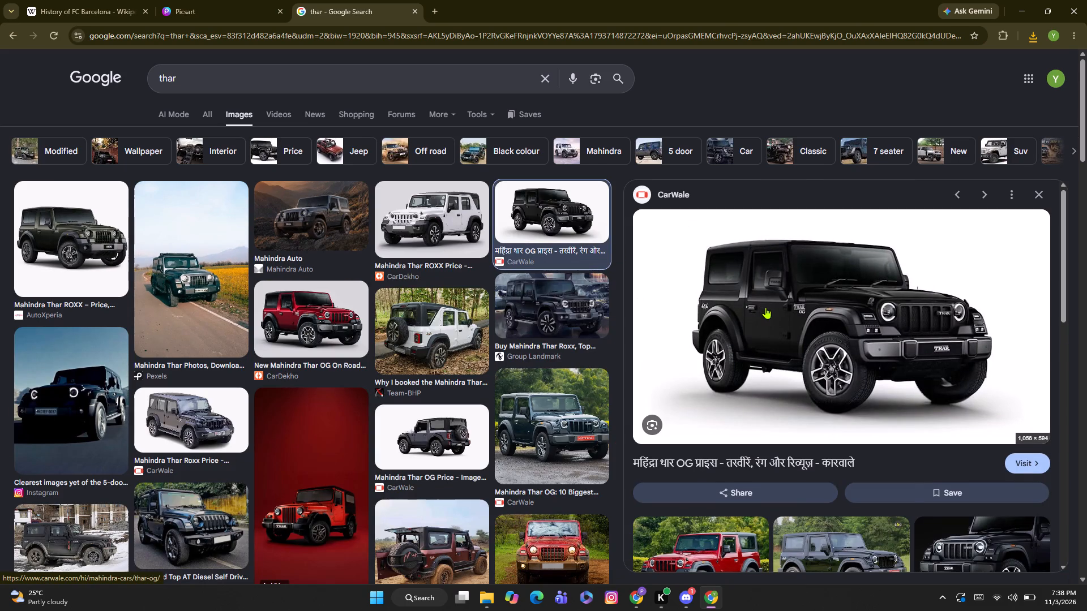
right_click(765, 307)
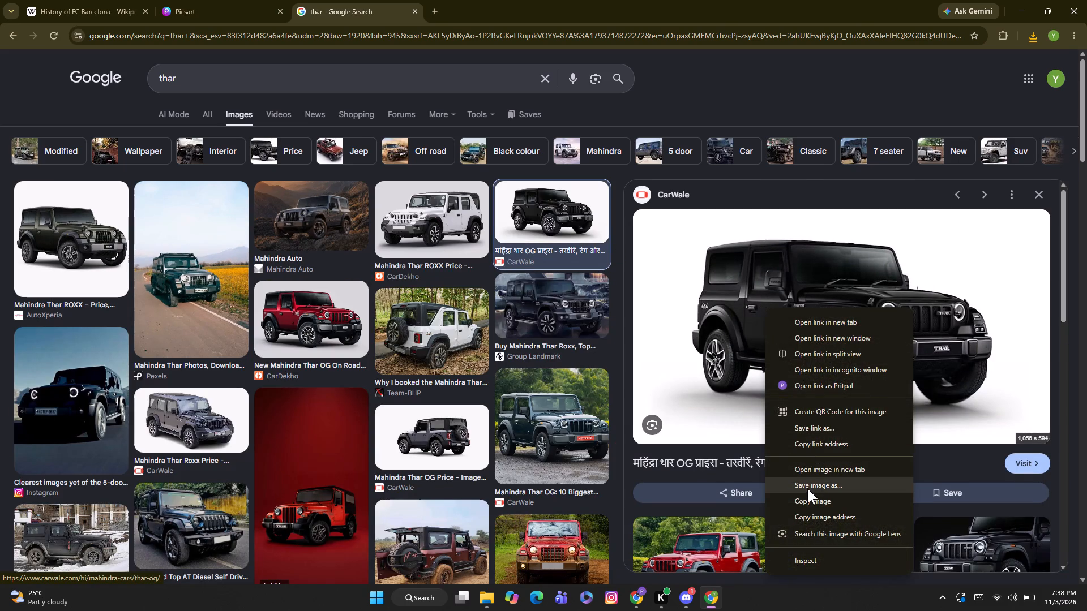
left_click(807, 488)
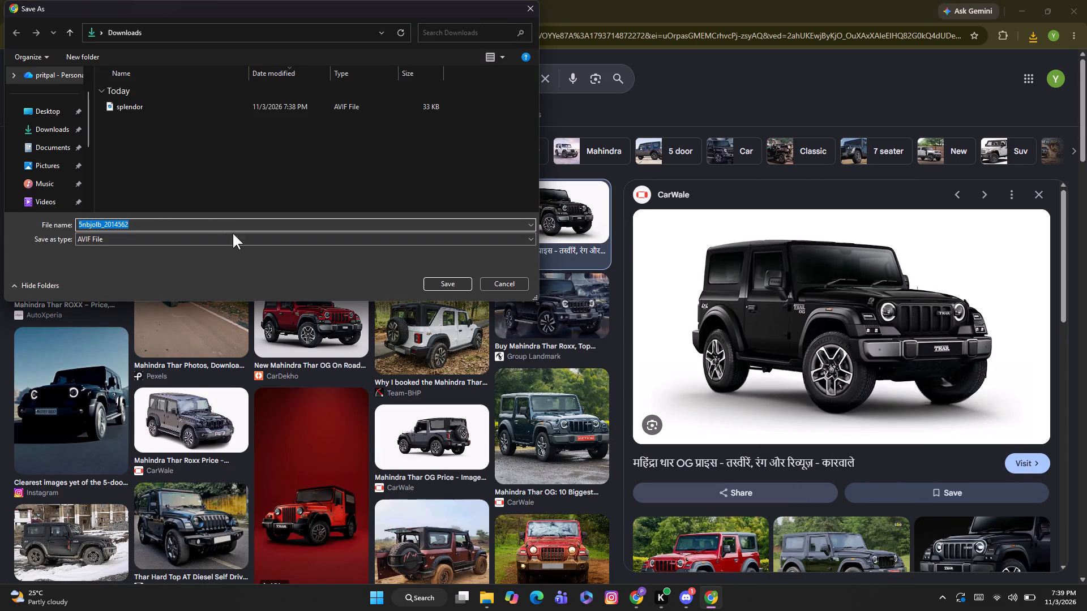
key("BackSpace")
type("thar")
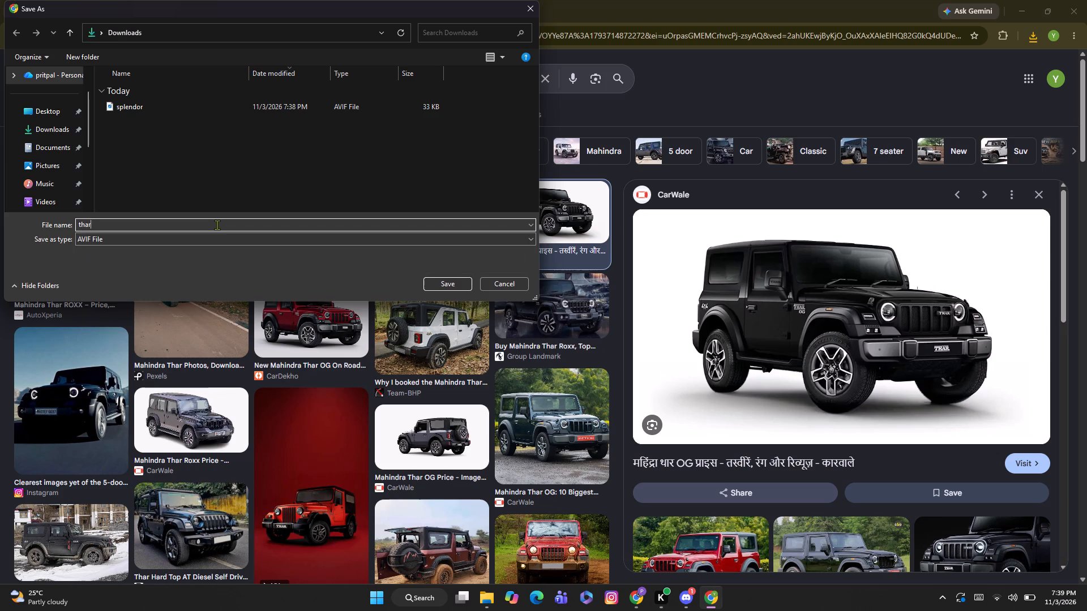
key("Return")
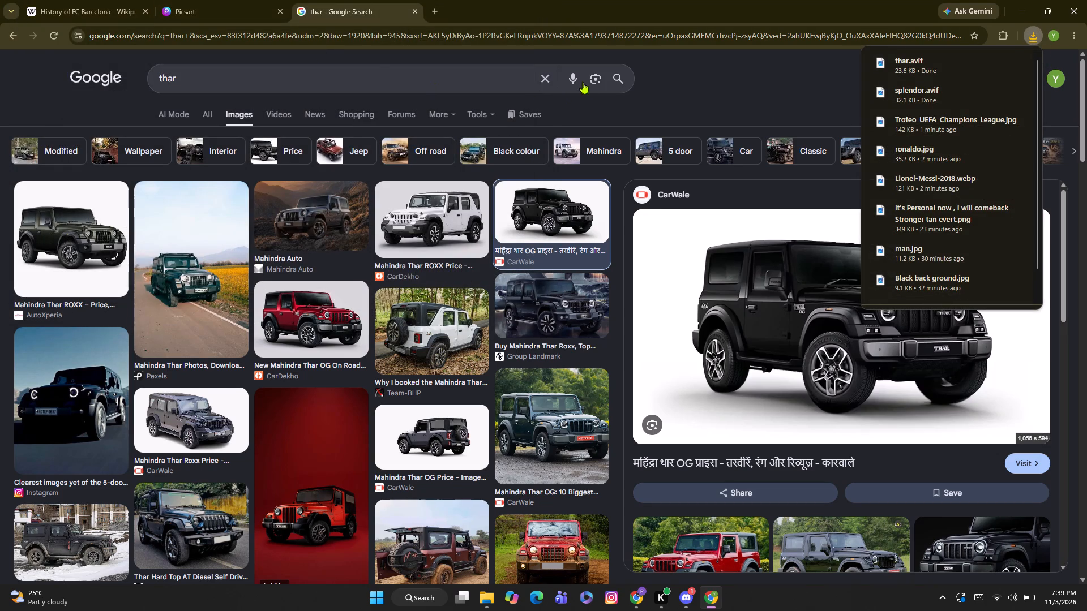
Replace the image search with "green background" and refine it to "green background for banner".
left_click(542, 78)
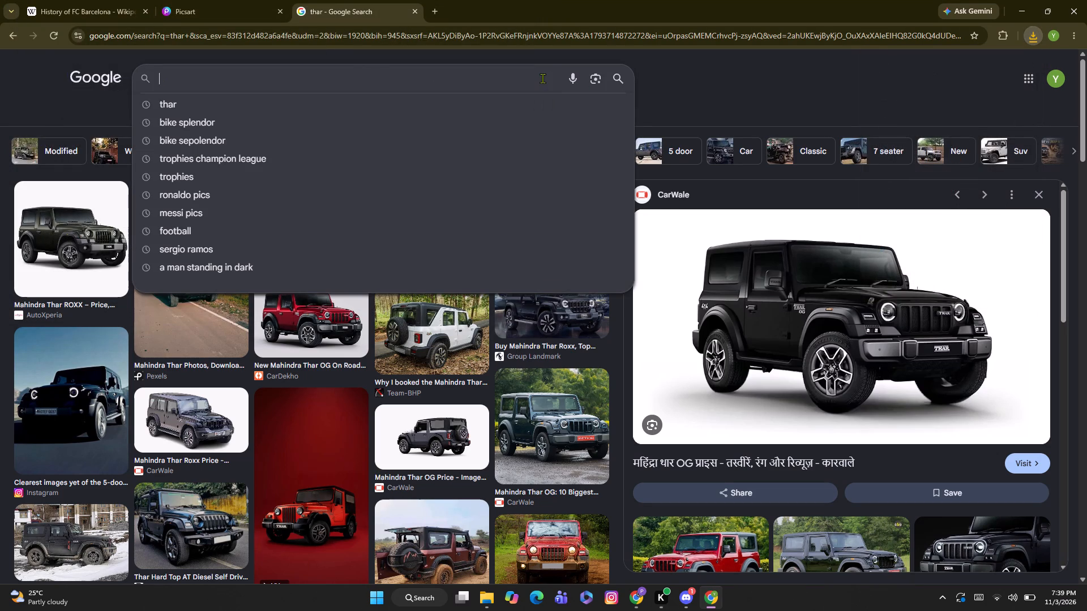
type("green background")
key("Return")
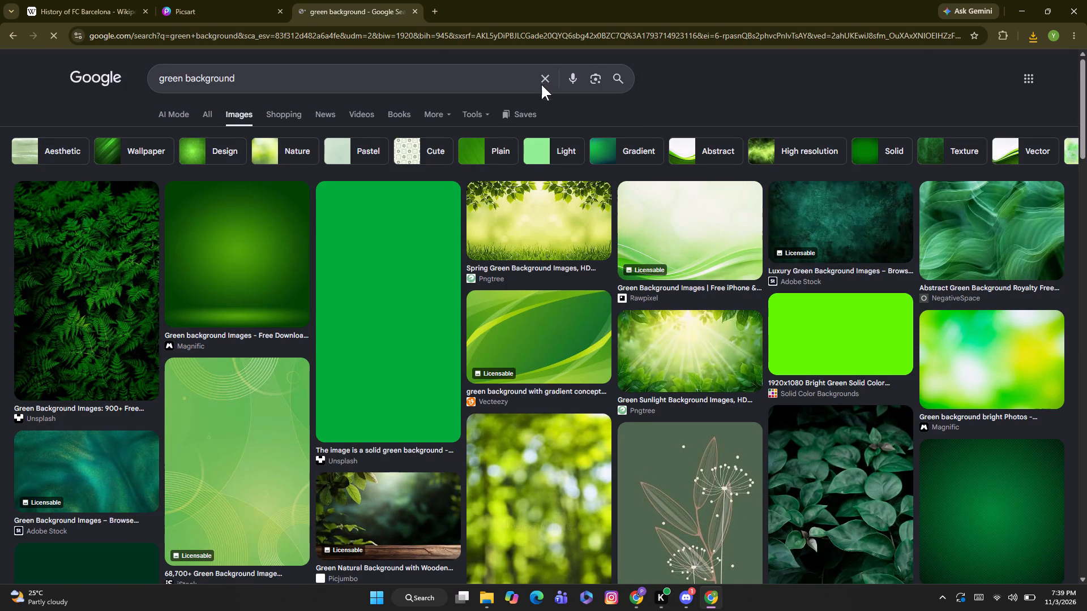
scroll(497, 218, "down", 8)
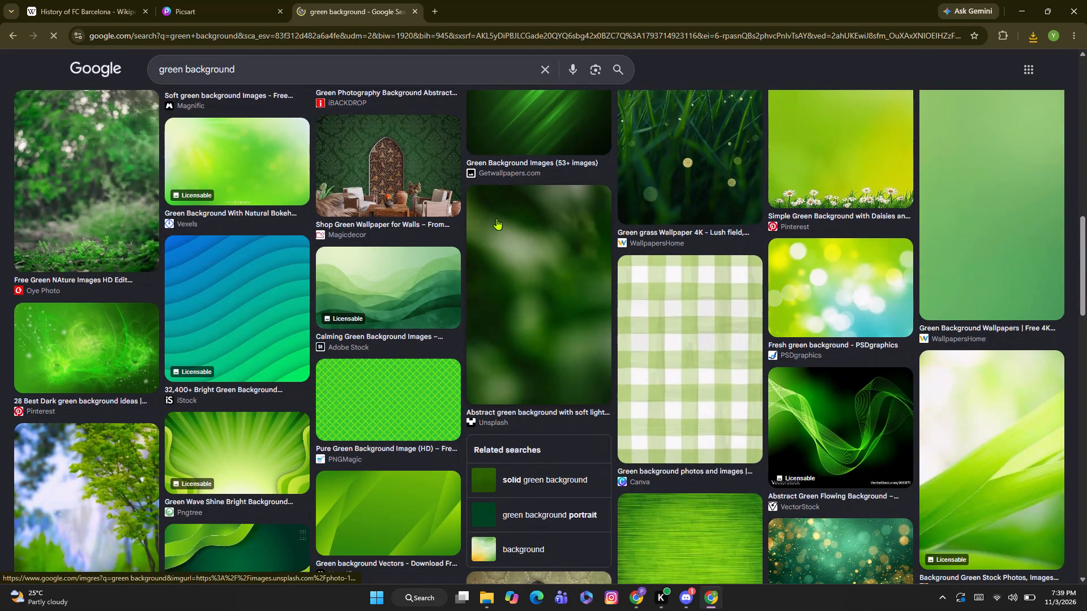
scroll(497, 218, "down", 4)
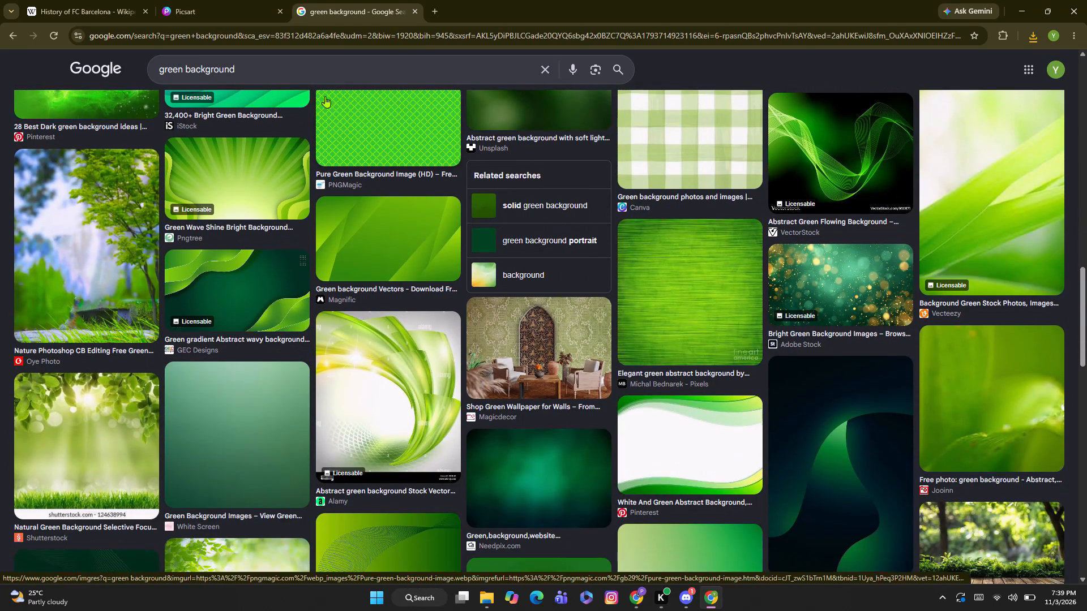
left_click(299, 60)
key("space")
type("for banner")
key("Return")
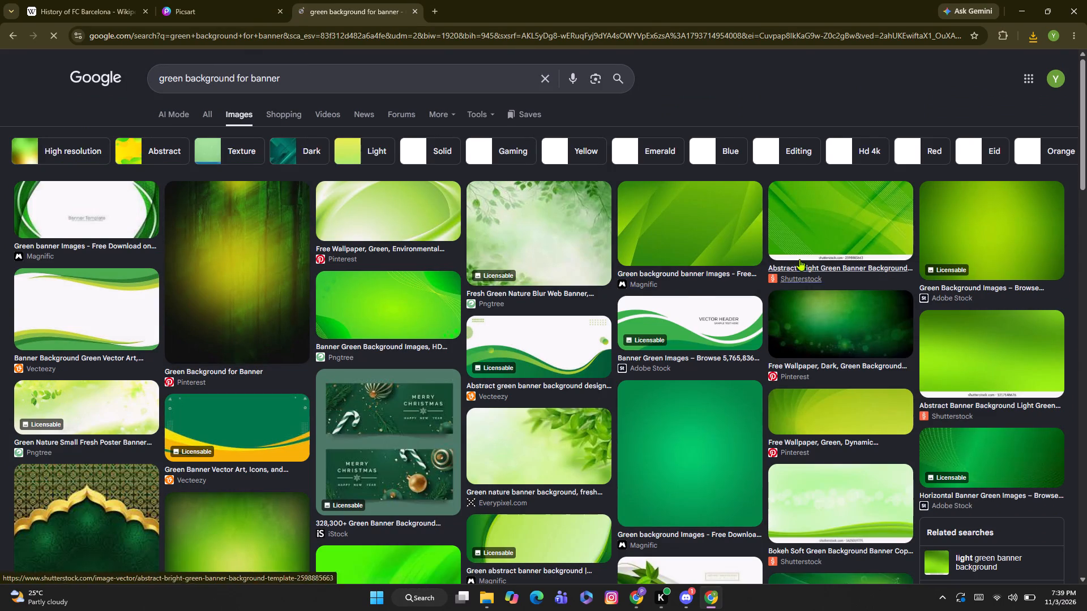
Save PNGMagic's plain bright green banner background image to Downloads as "green-background-plain-image".
scroll(721, 401, "down", 4)
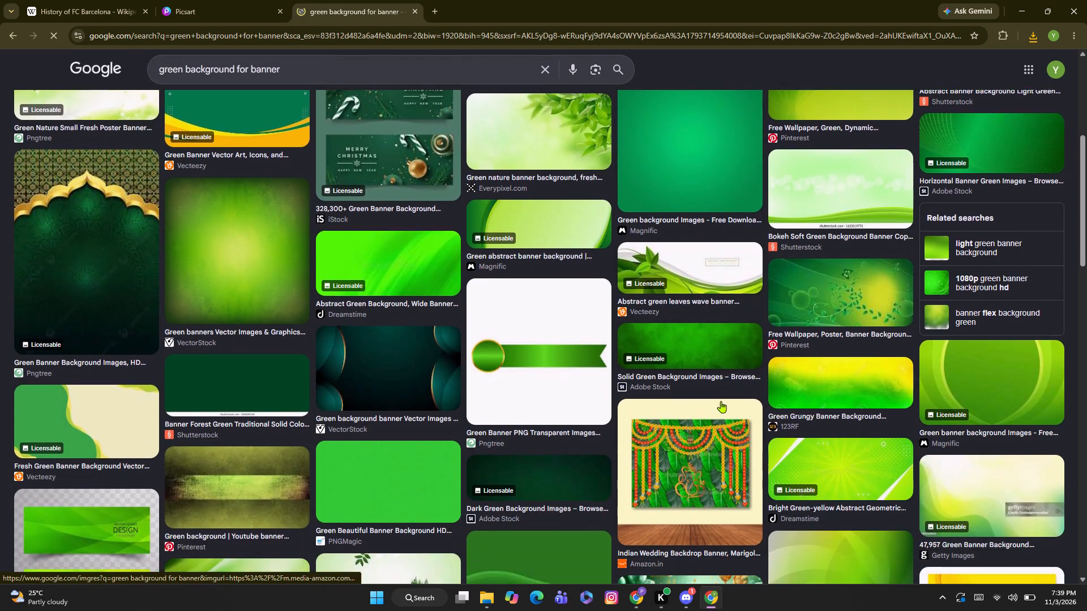
scroll(721, 401, "down", 1)
left_click(376, 393)
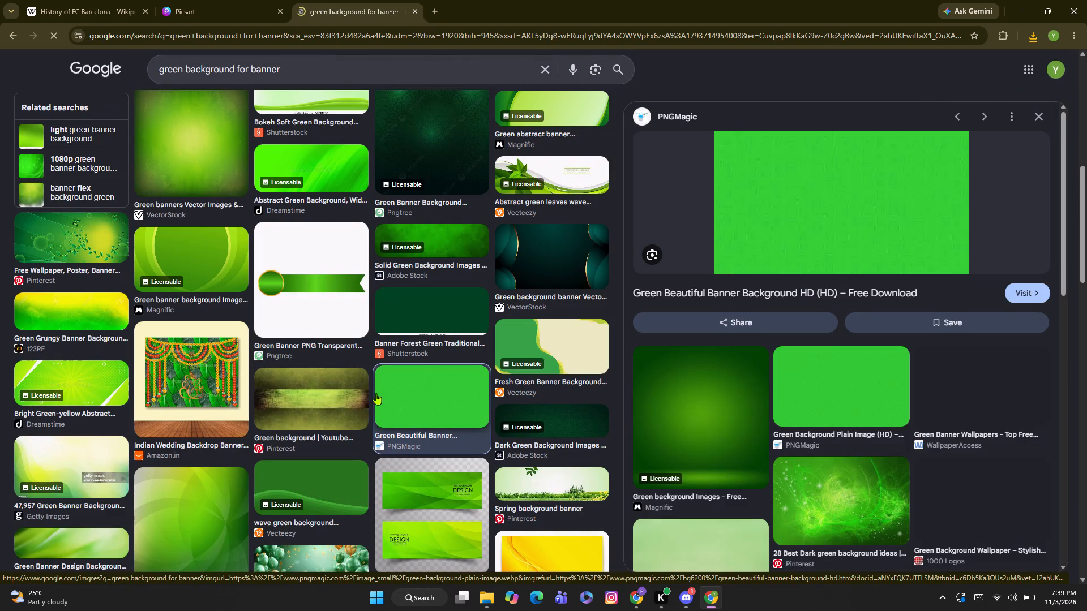
right_click(780, 227)
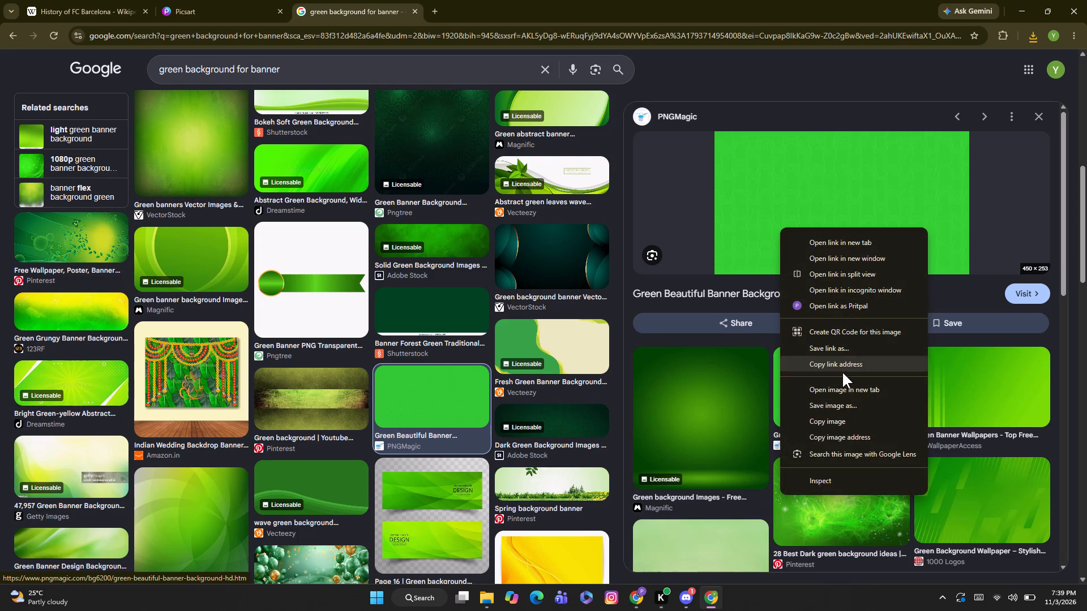
left_click(846, 402)
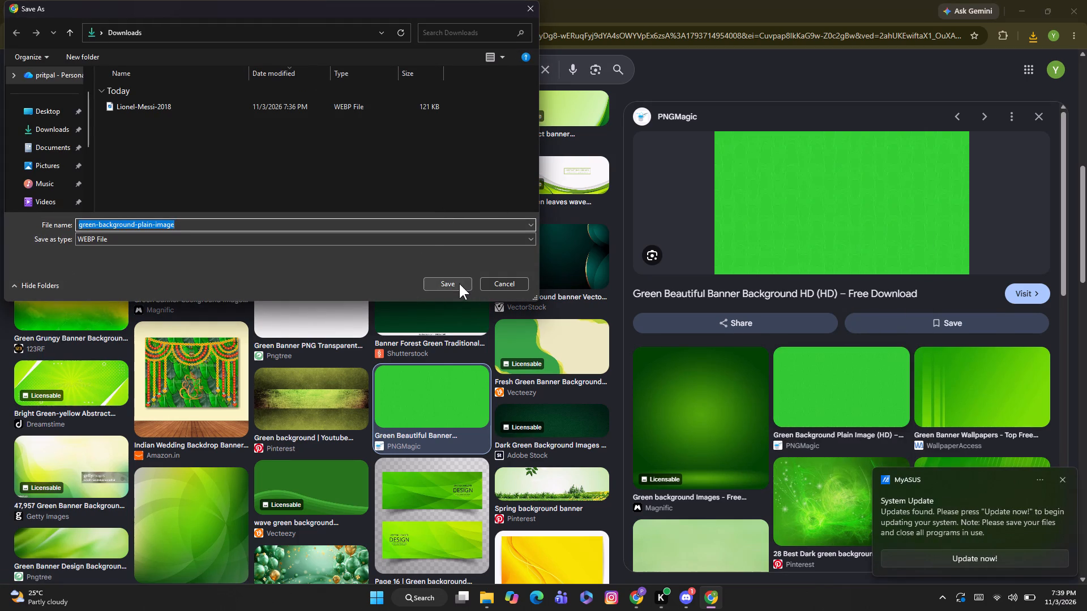
left_click(459, 283)
Switch to Picsart and start a new design from the uploaded "green-background-plain-image" file in Downloads.
left_click(176, 13)
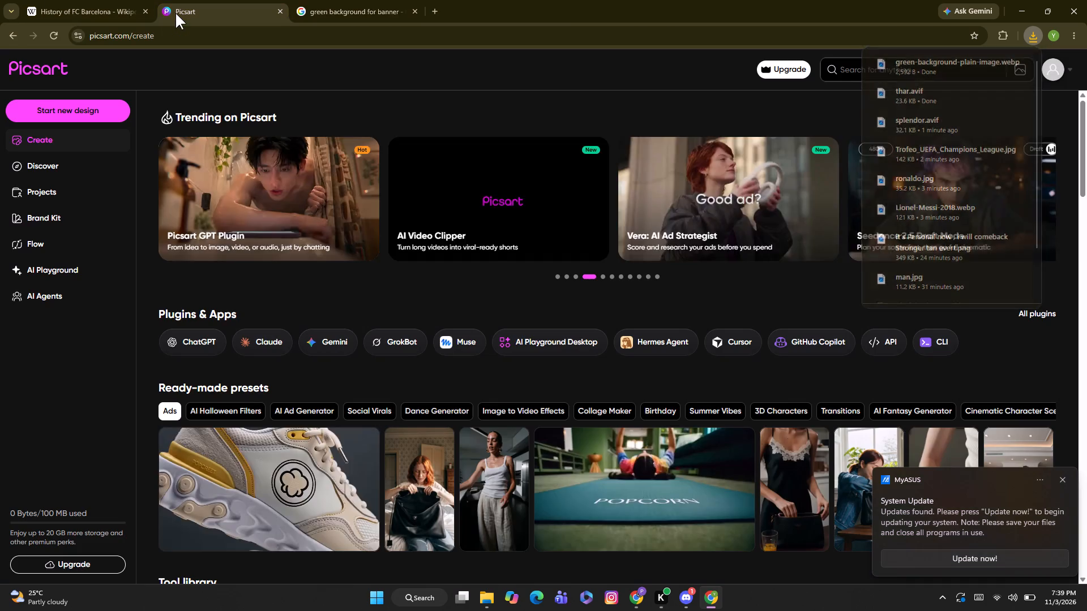
left_click(71, 112)
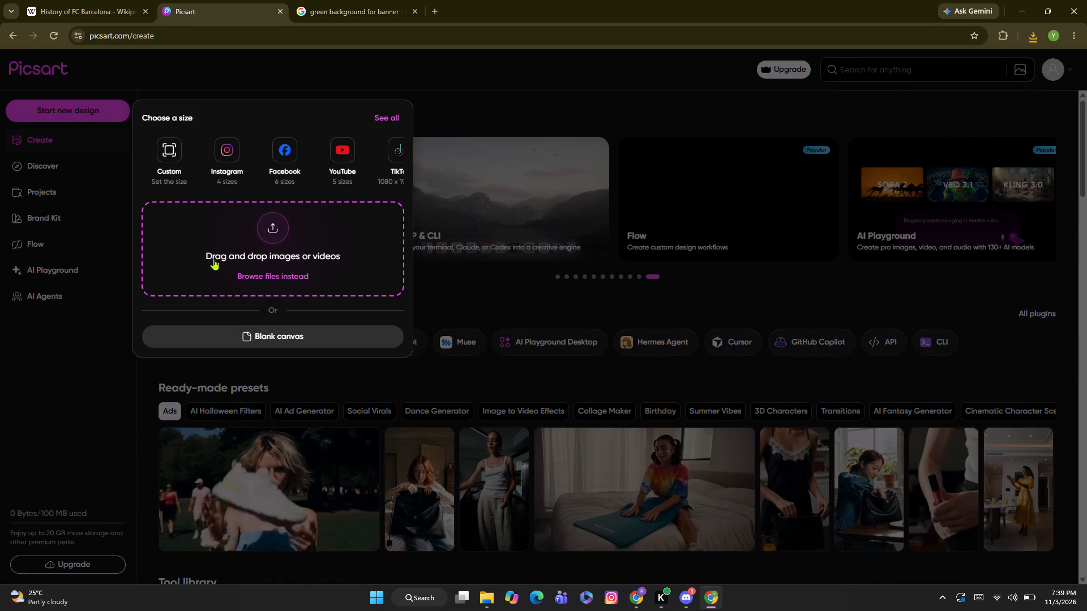
left_click(294, 278)
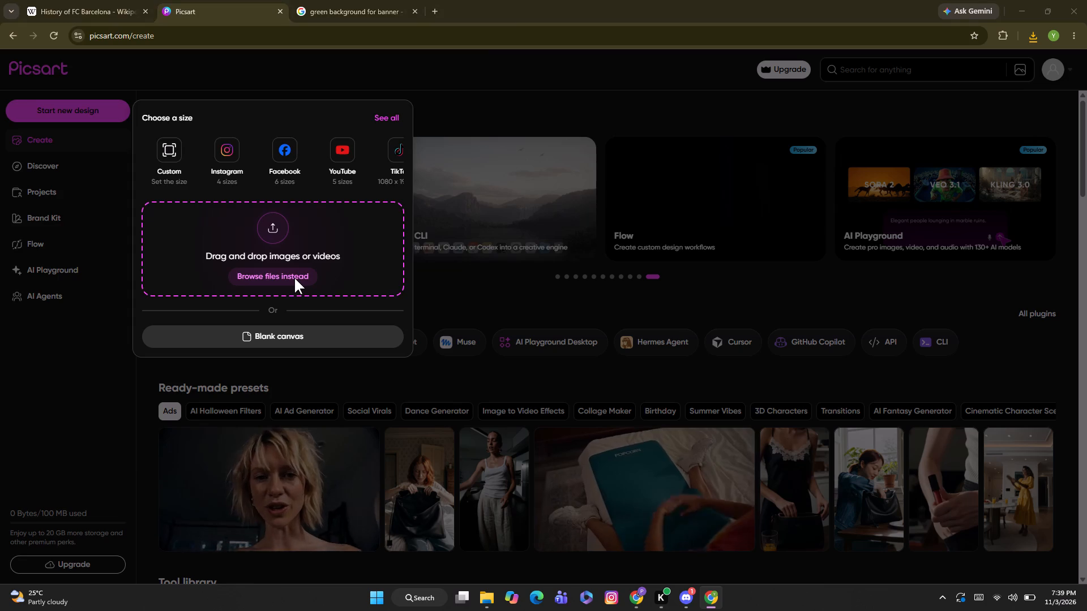
left_click(175, 111)
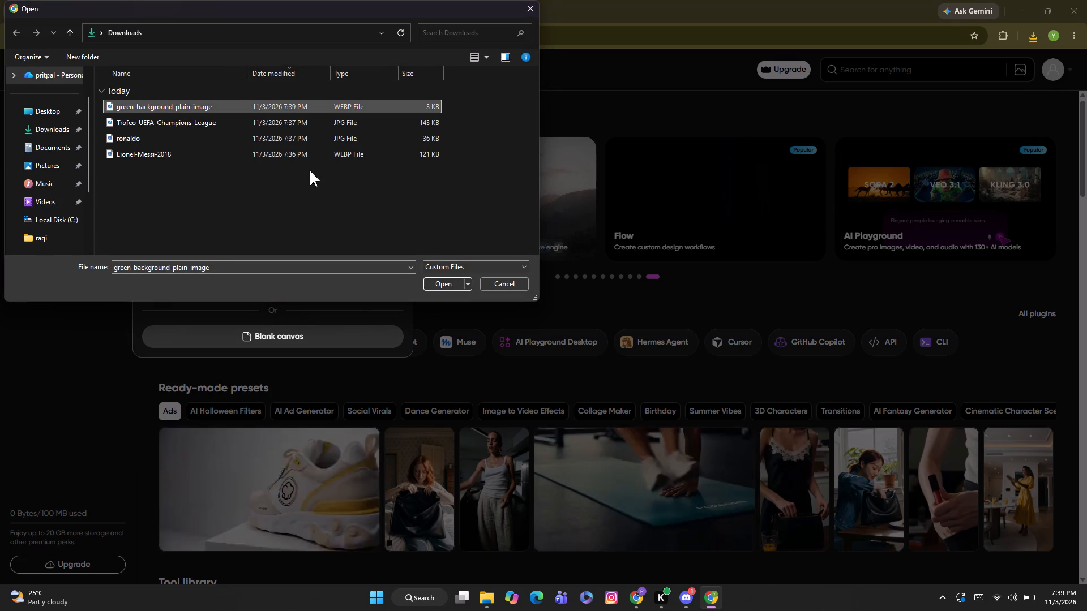
left_click(442, 287)
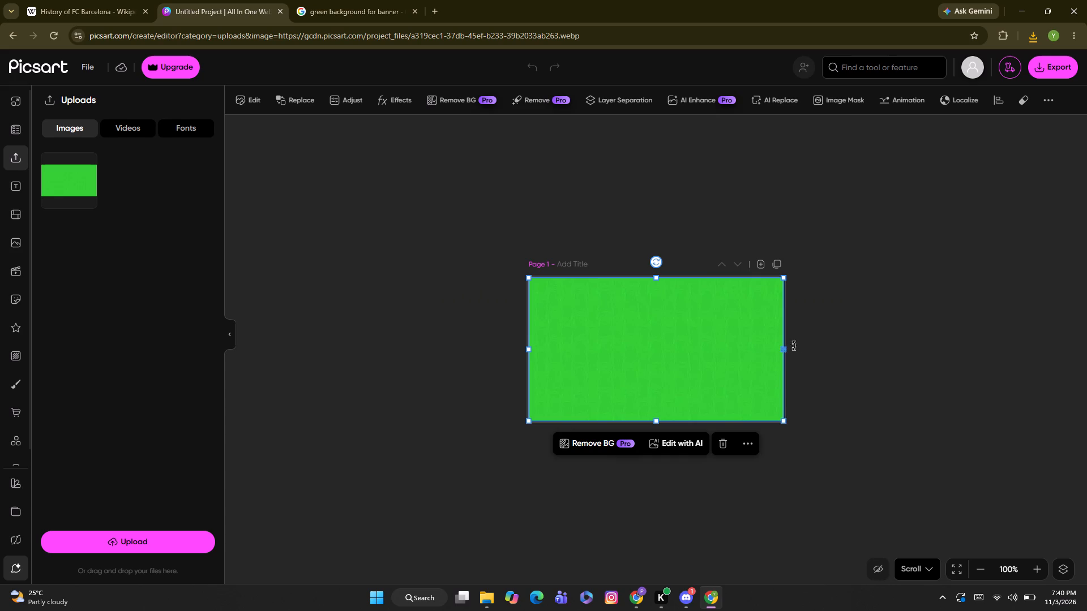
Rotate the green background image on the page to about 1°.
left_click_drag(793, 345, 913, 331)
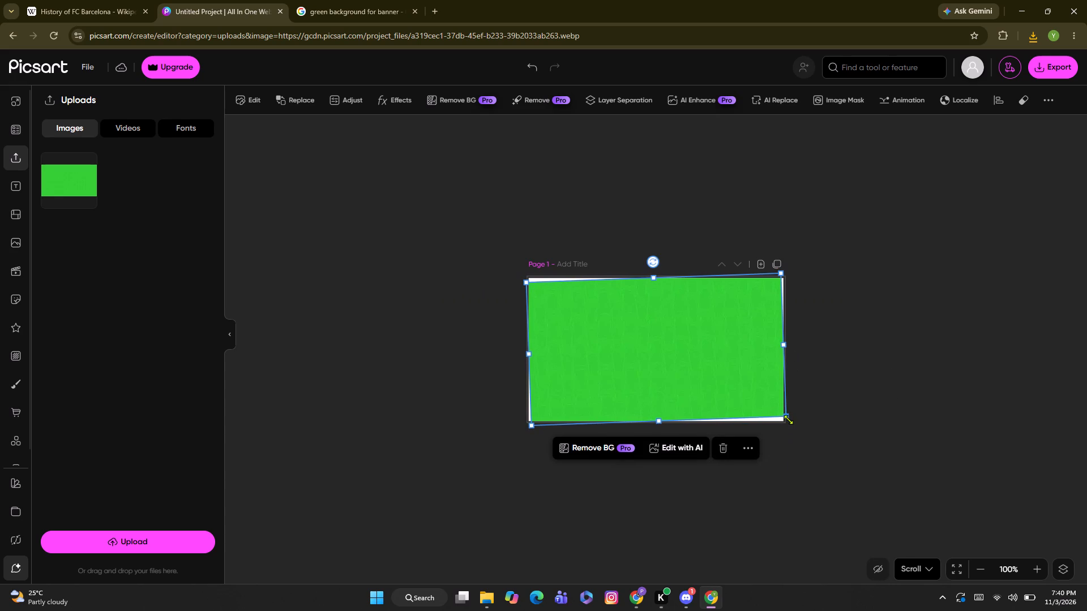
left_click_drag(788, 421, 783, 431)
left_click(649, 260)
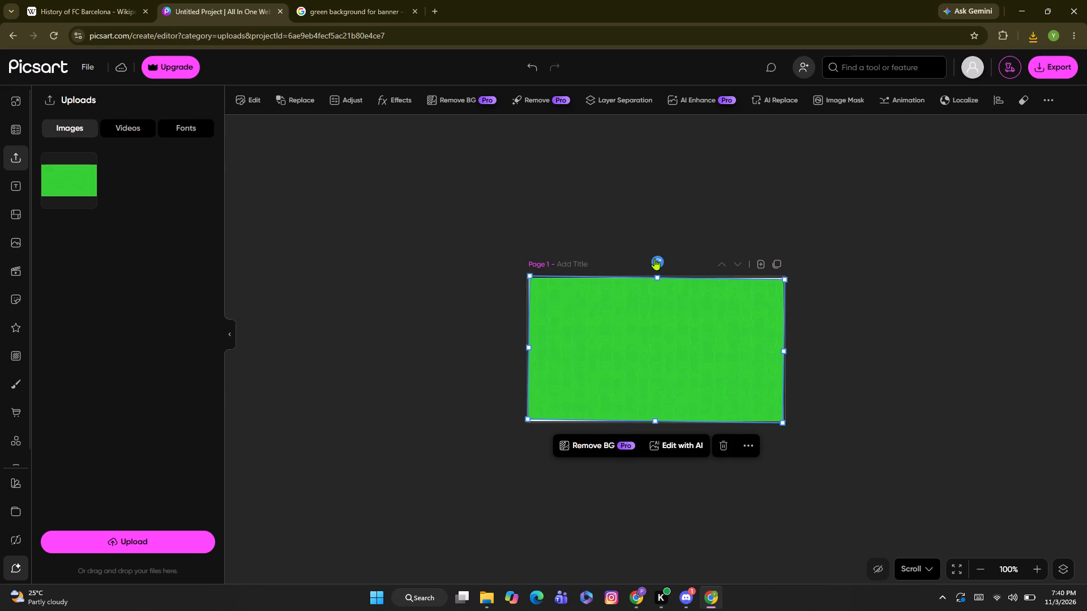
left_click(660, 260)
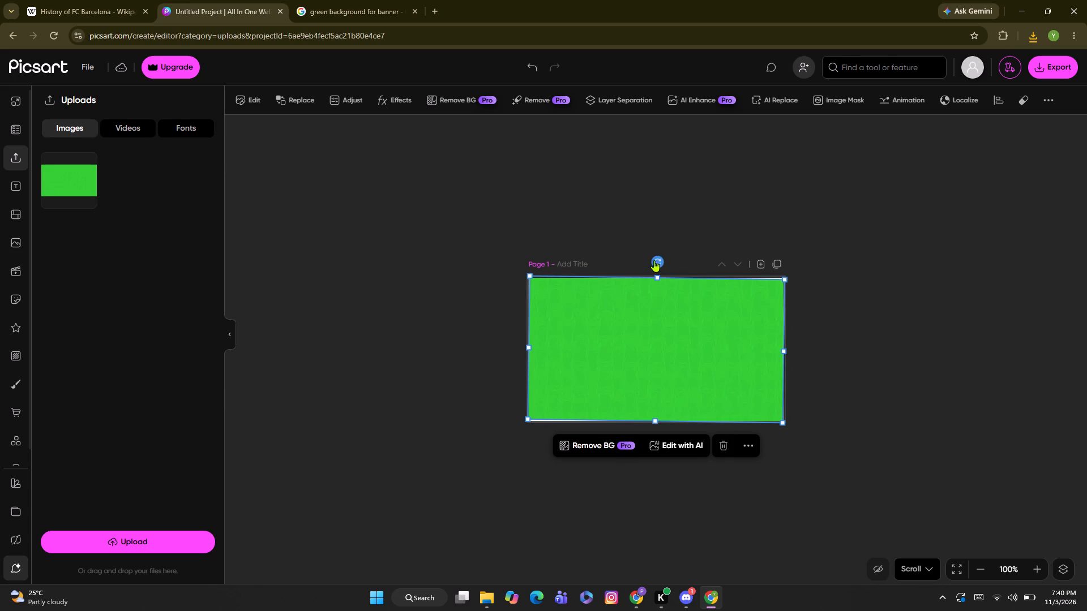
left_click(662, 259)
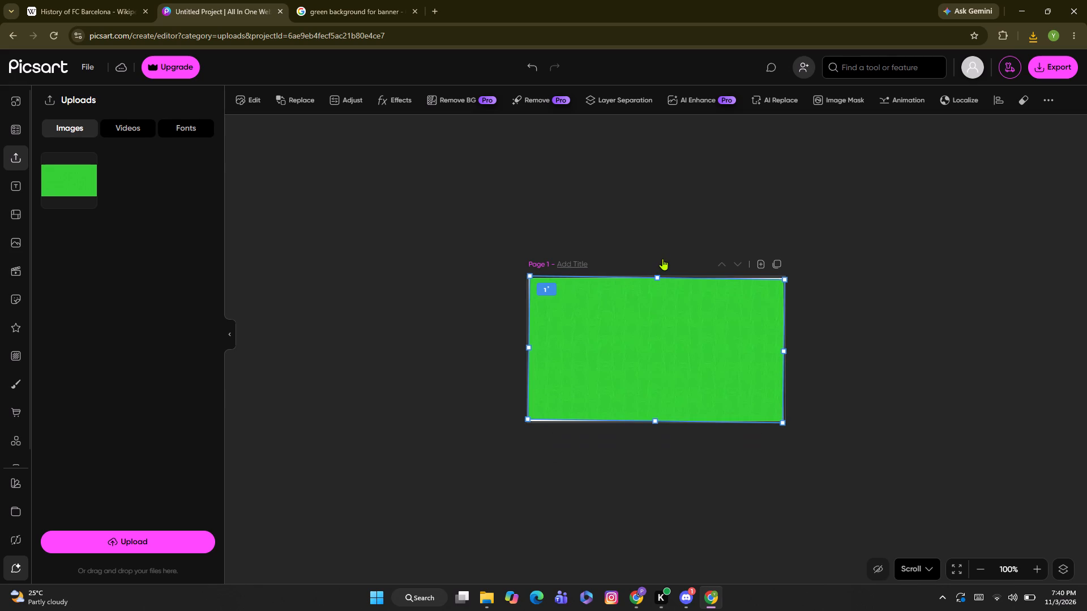
Stretch the green background image well past the page's right and bottom edges, shifting it slightly leftward.
left_click_drag(778, 352, 906, 322)
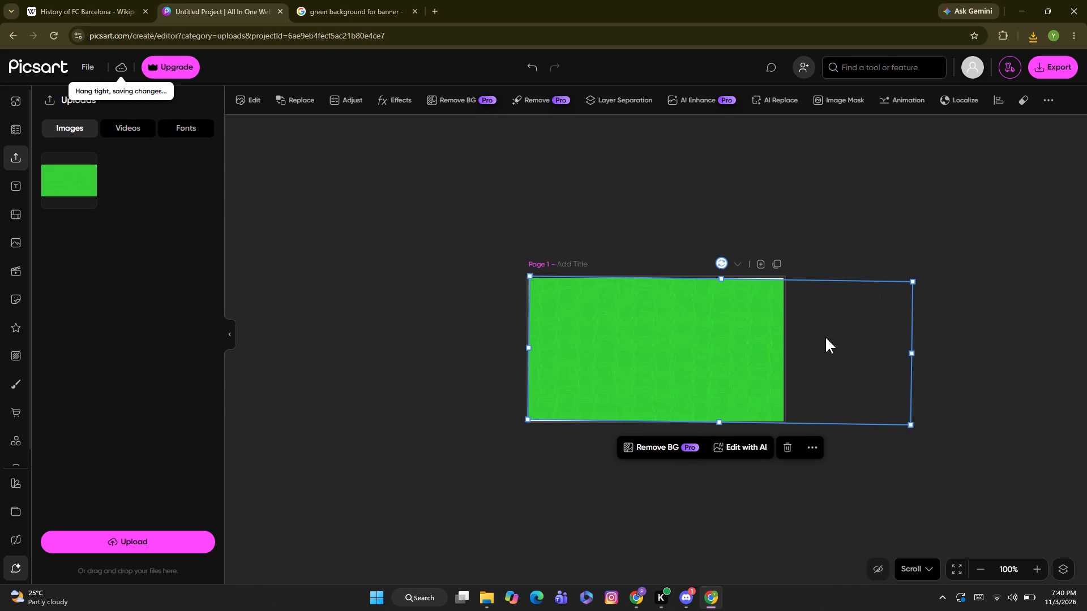
left_click(826, 343)
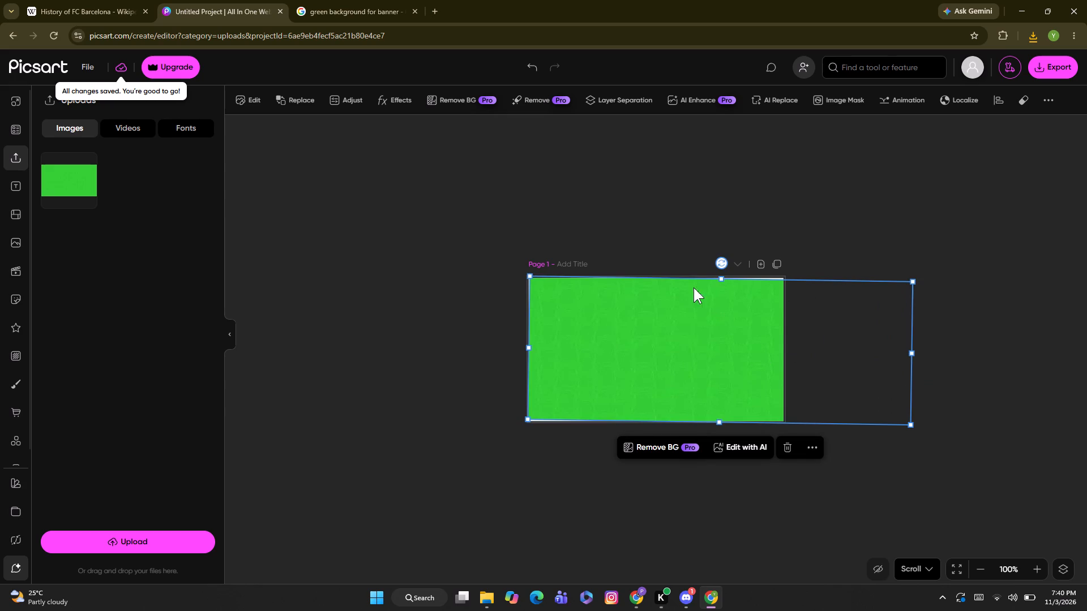
left_click(307, 214)
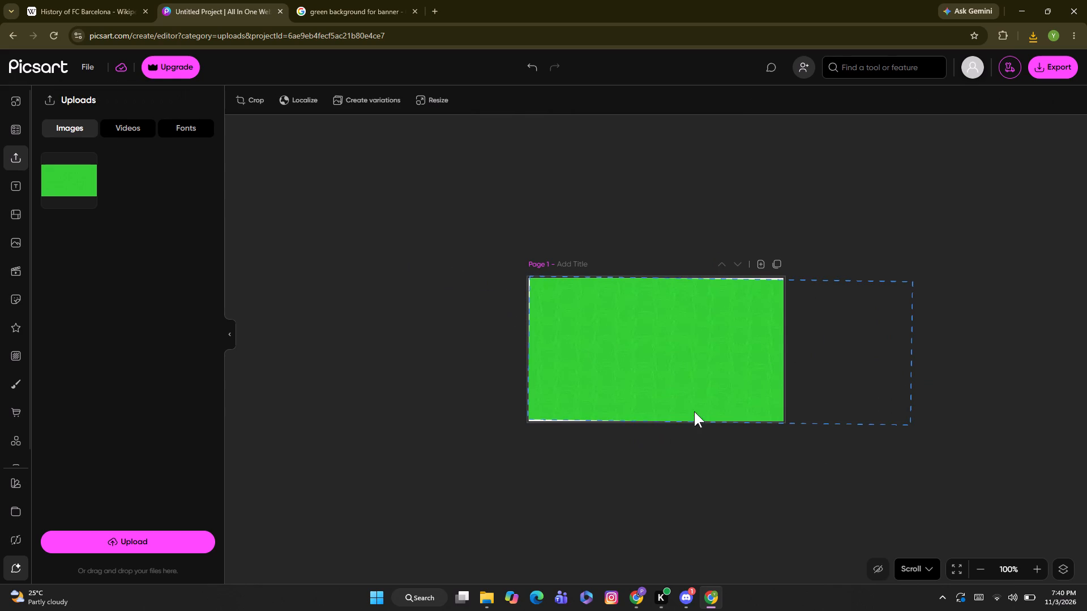
left_click_drag(631, 320, 598, 281)
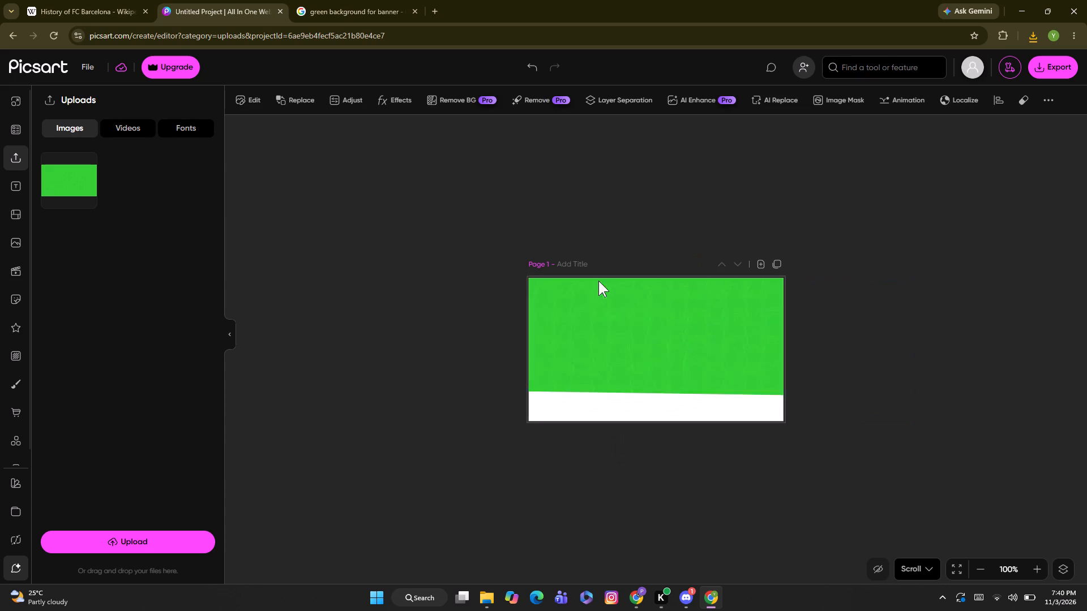
left_click_drag(598, 281, 610, 319)
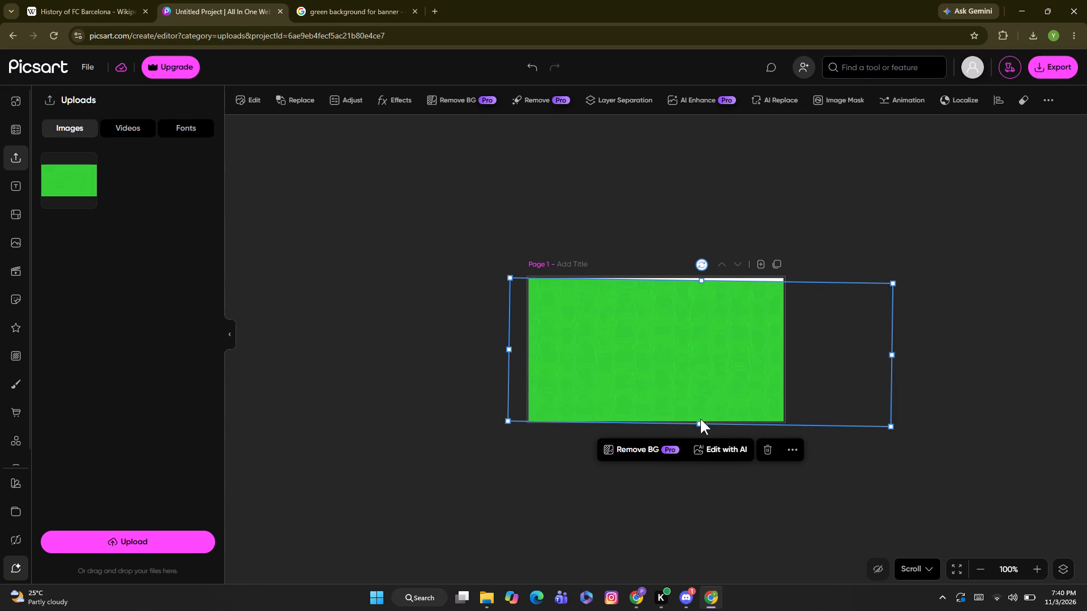
left_click_drag(699, 421, 705, 518)
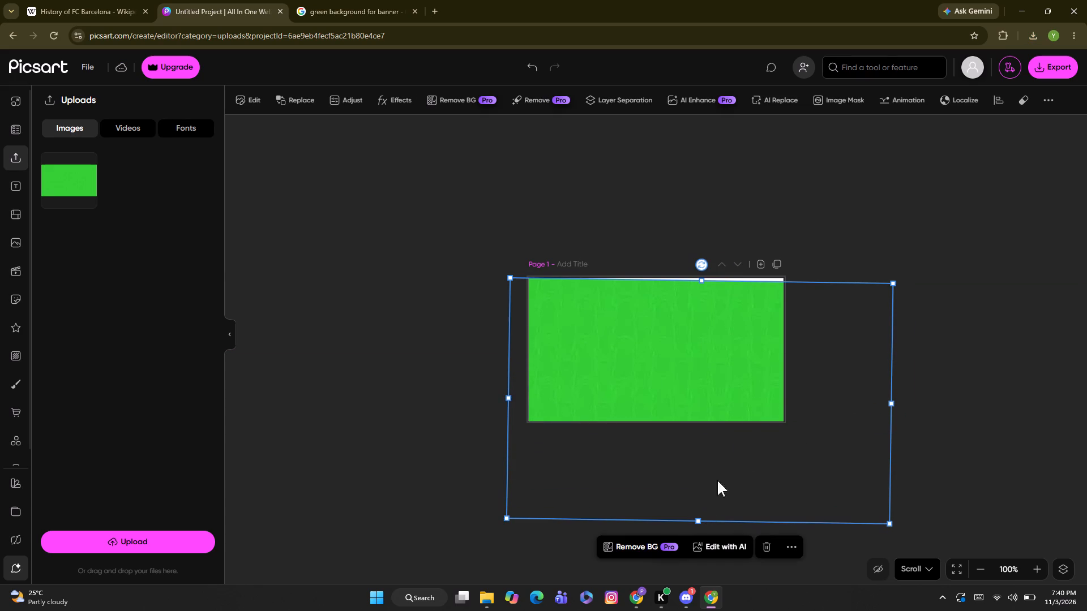
Rotate the green background image to about -1° and move it up so it covers the whole page, leaving it deselected.
left_click(703, 263)
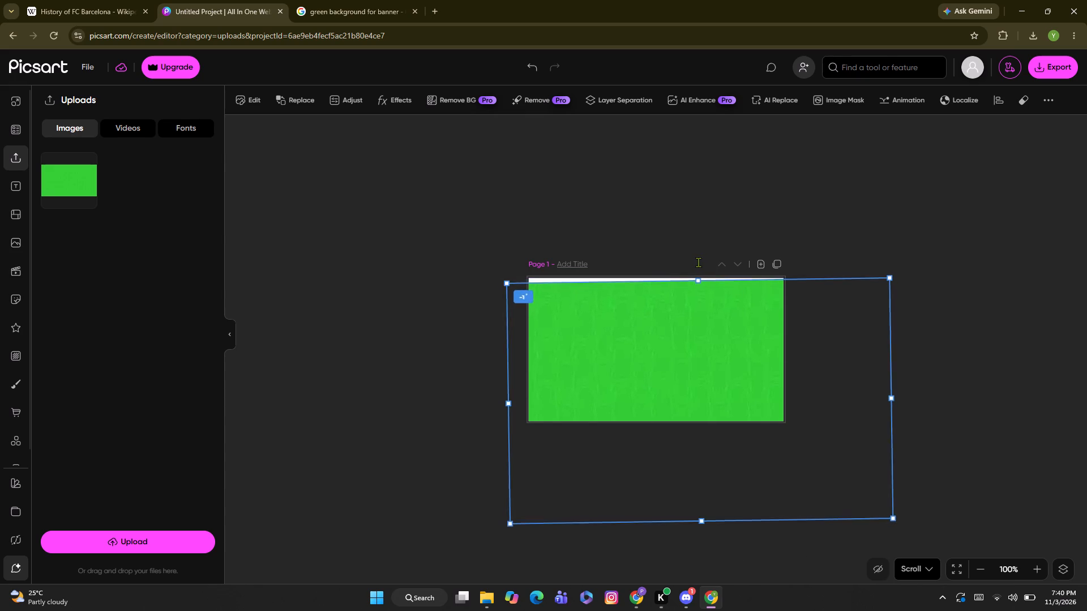
left_click_drag(704, 464, 699, 445)
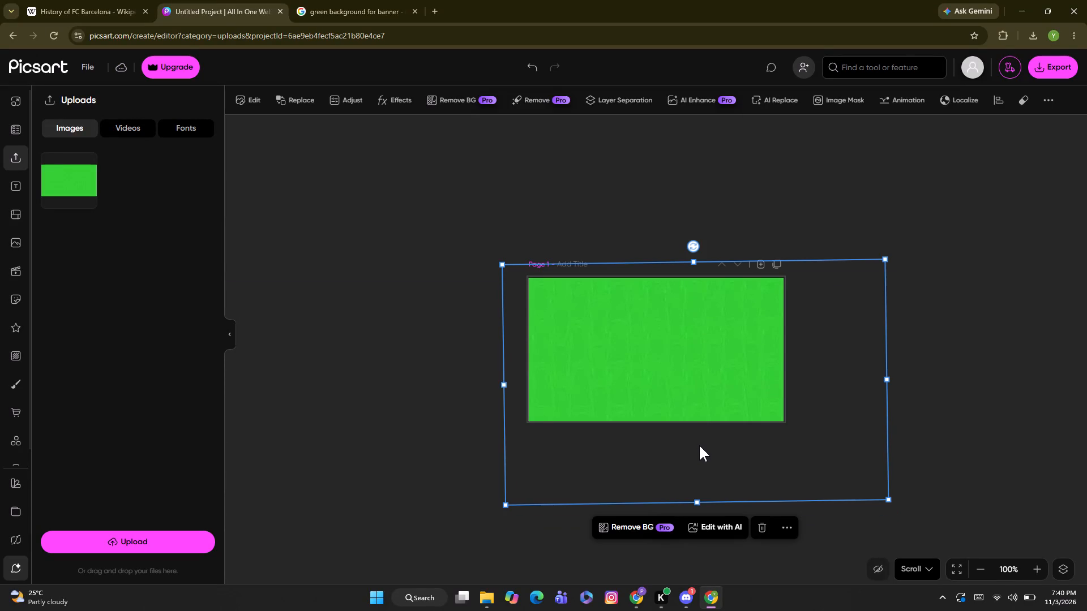
scroll(699, 445, "left", 1)
left_click(1014, 370)
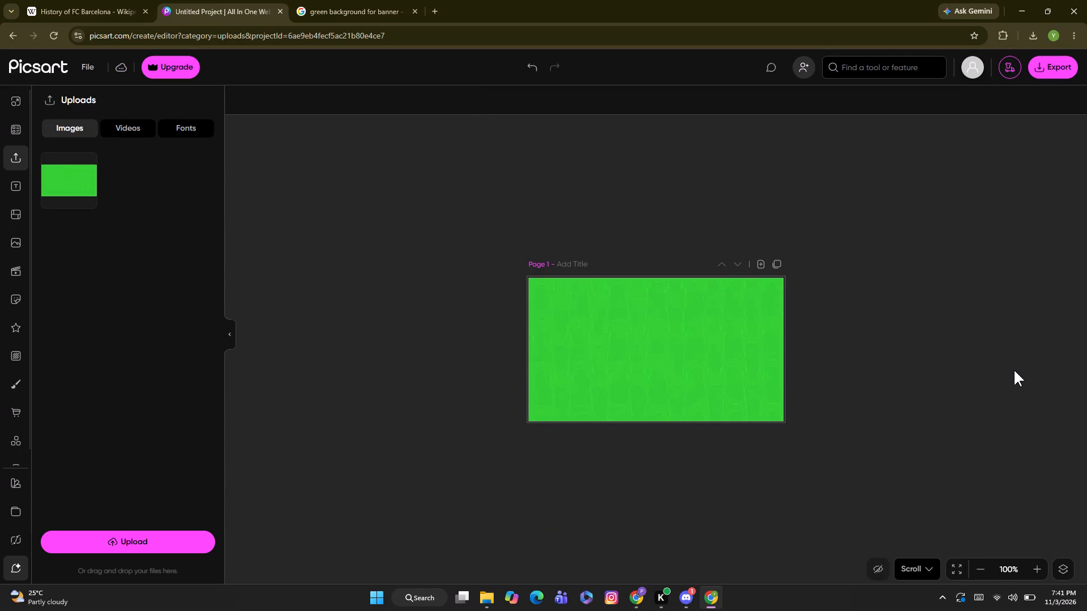
scroll(649, 401, "left", 1)
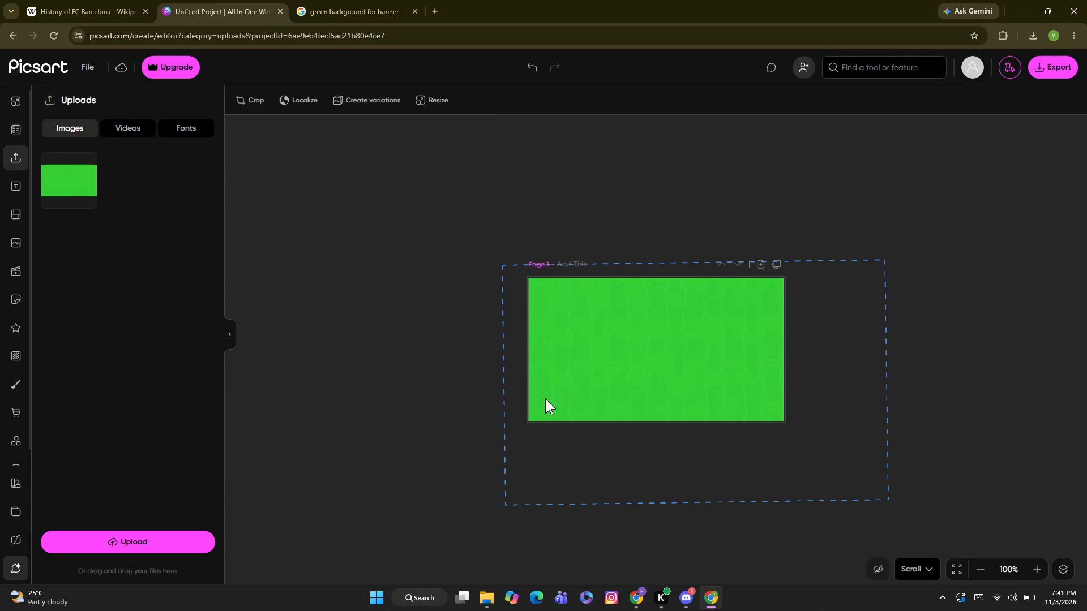
scroll(326, 331, "left", 1)
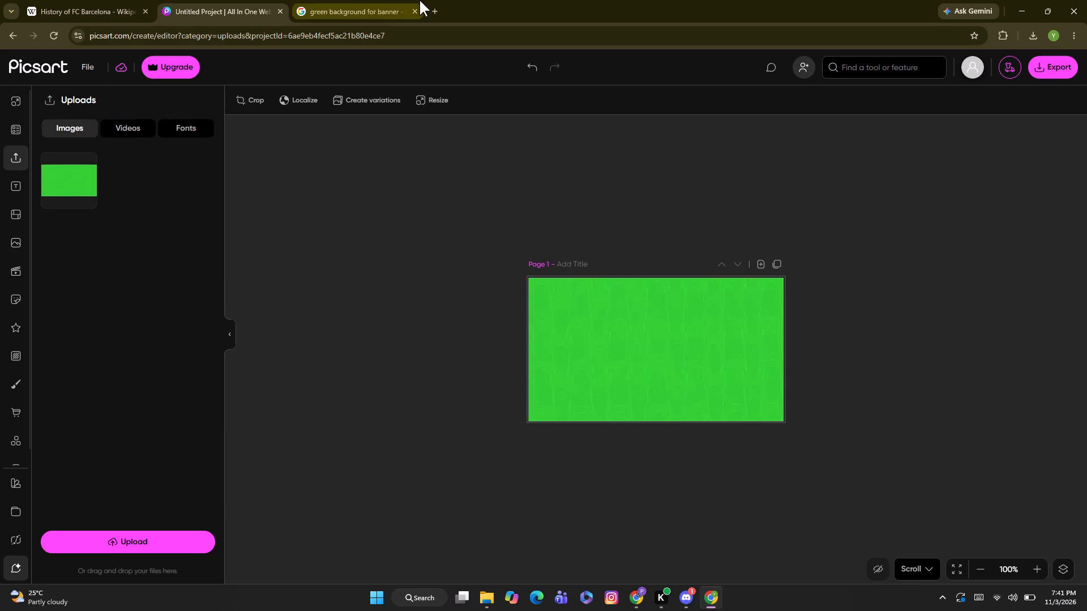
Search the web for "background remover" in a new browser tab and open the remove.bg site.
left_click_drag(356, 11, 452, 3)
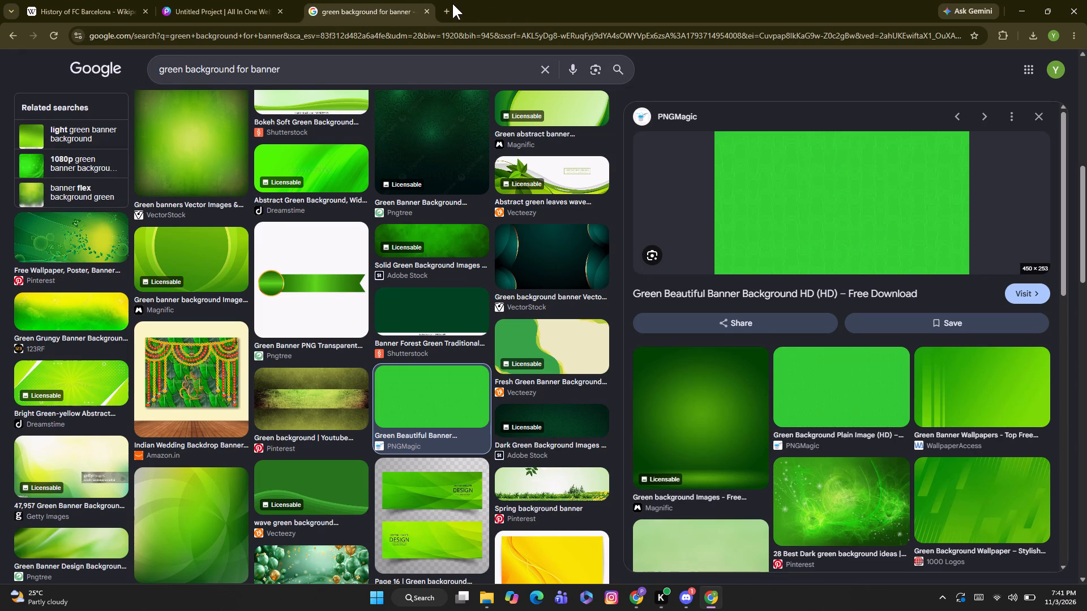
left_click(441, 9)
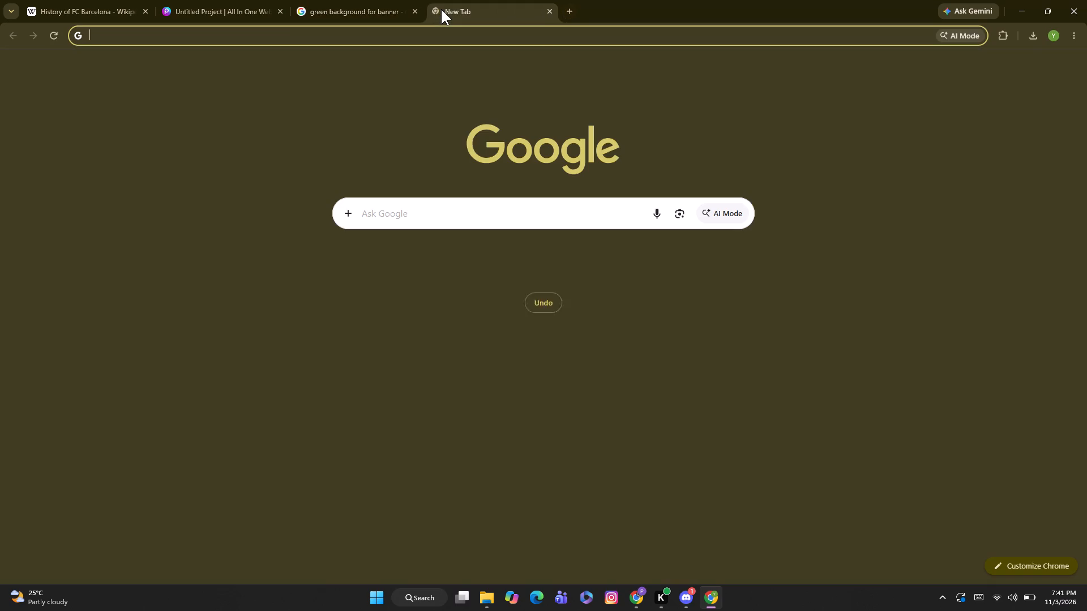
type("background remover")
key("Return")
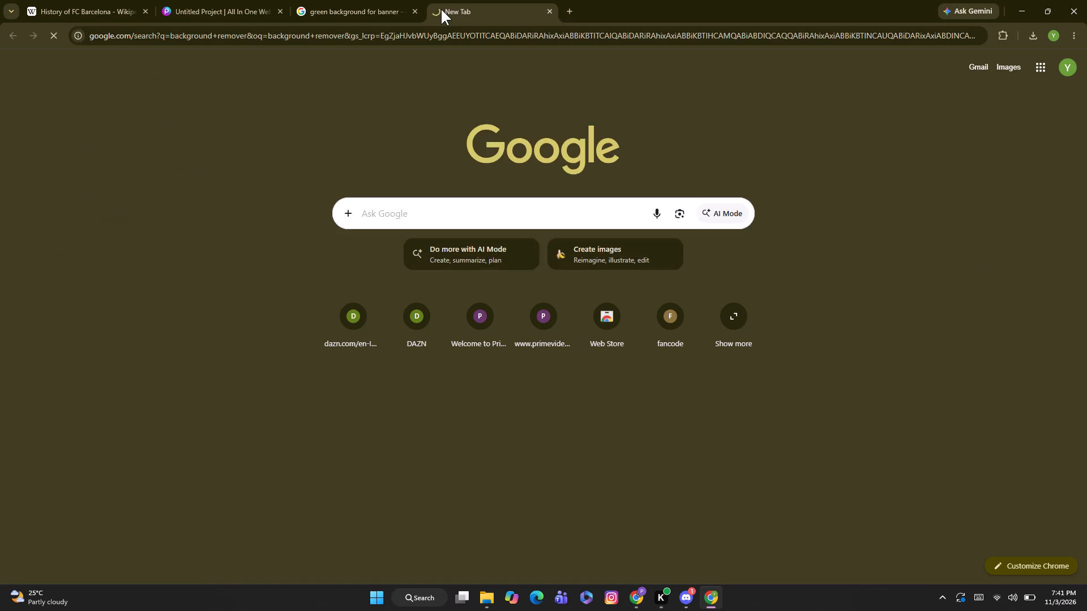
left_click(310, 175)
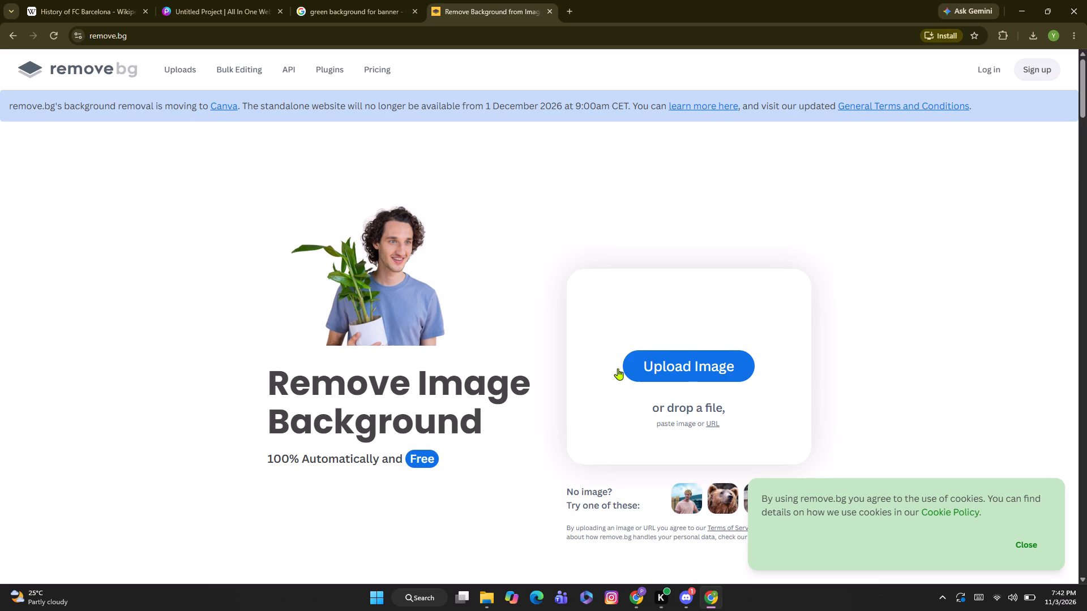
Remove the background from the Lionel-Messi-2018 image and download the free 448 x 557 preview version.
left_click(708, 378)
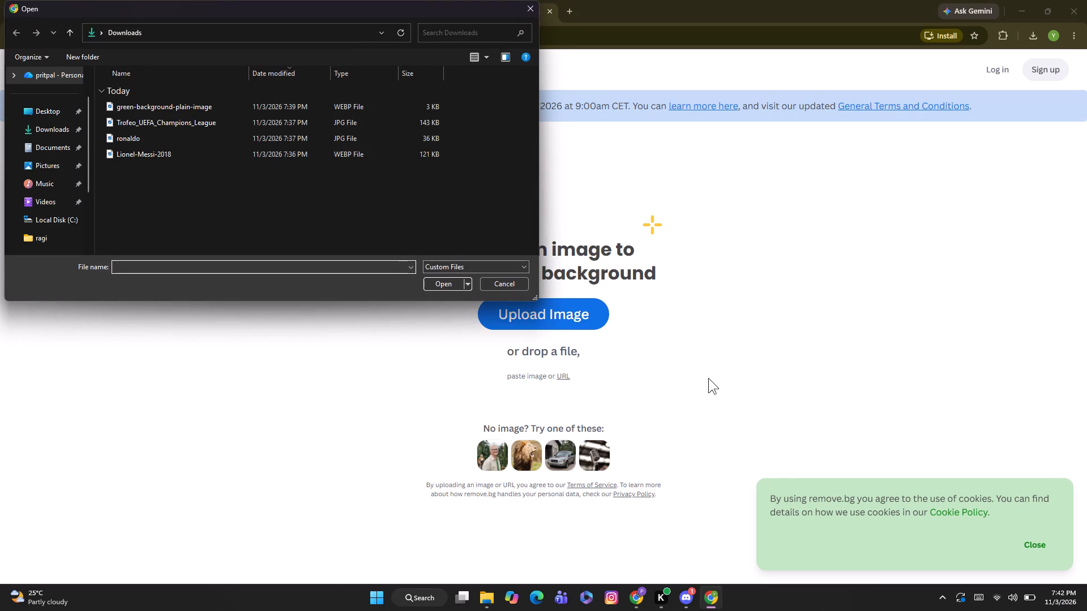
left_click(241, 153)
left_click_drag(448, 292, 447, 287)
left_click(447, 287)
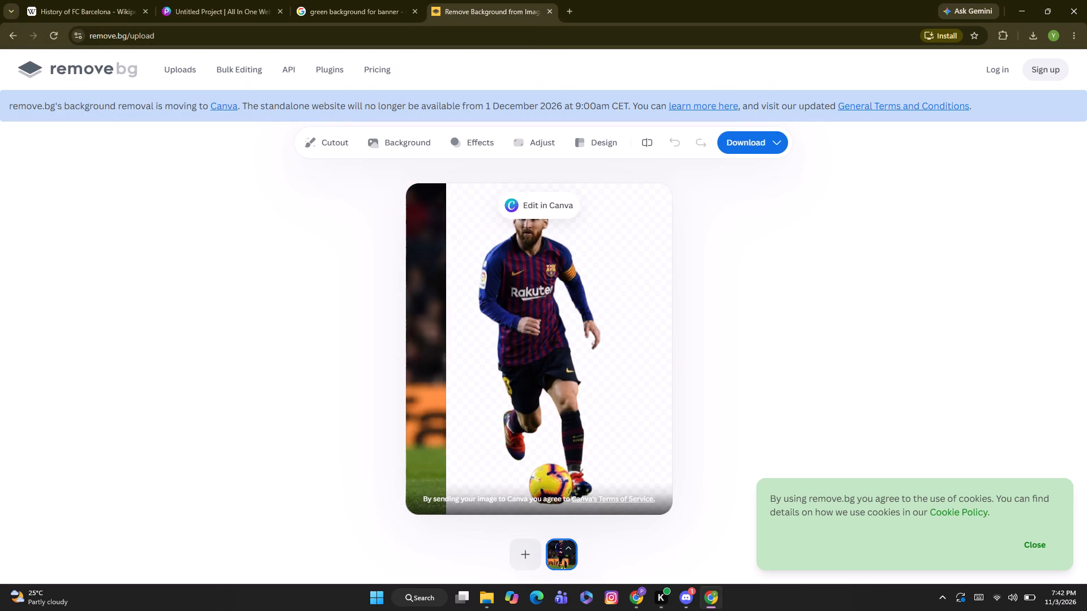
left_click(748, 148)
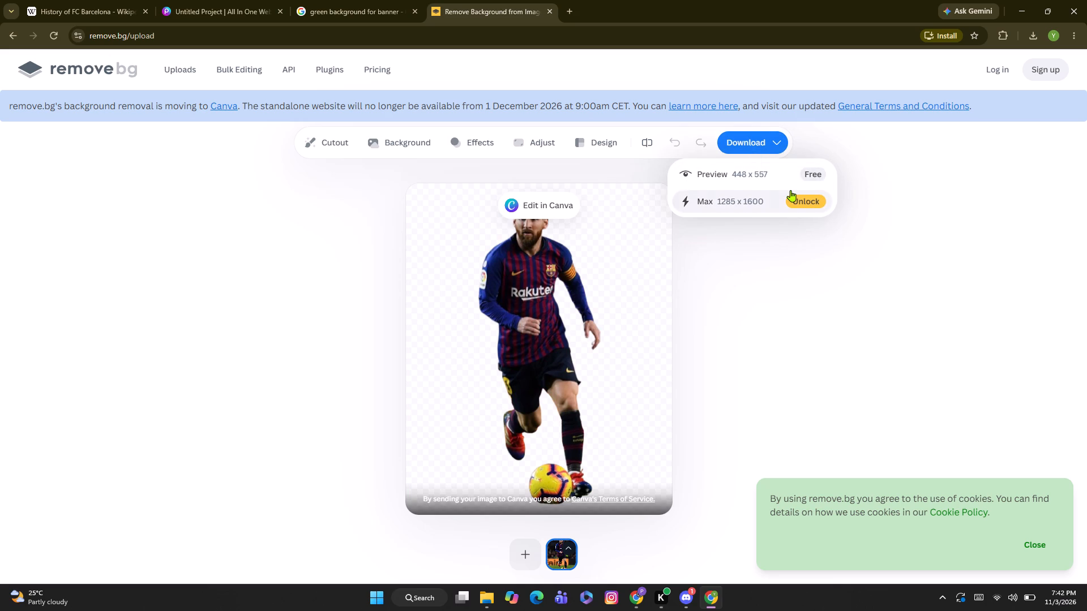
left_click(790, 173)
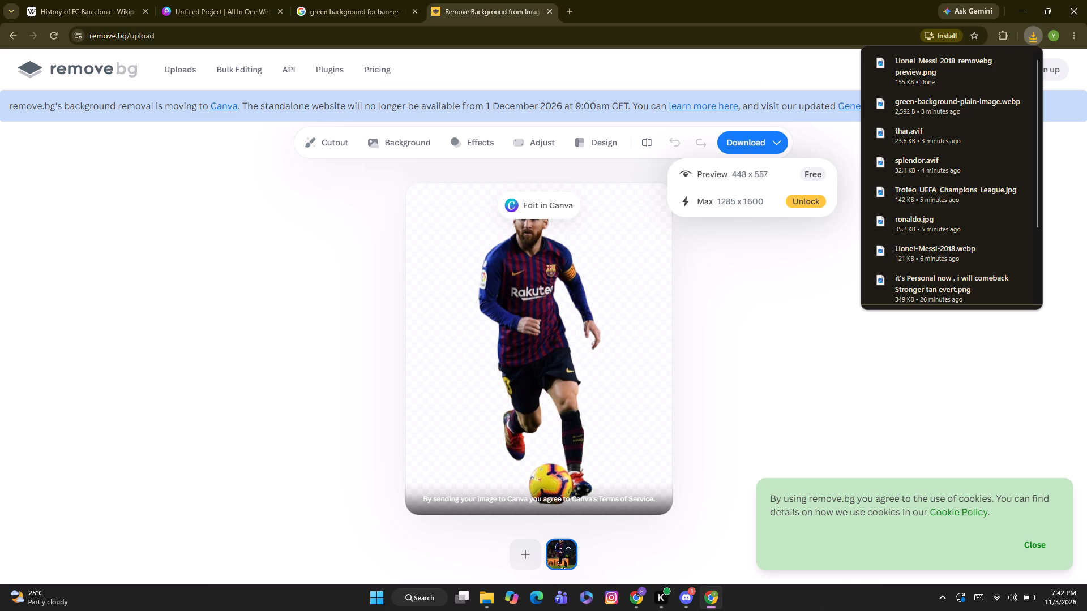
Remove the background from the ronaldo image and download the free 447 x 559 preview version.
left_click(521, 560)
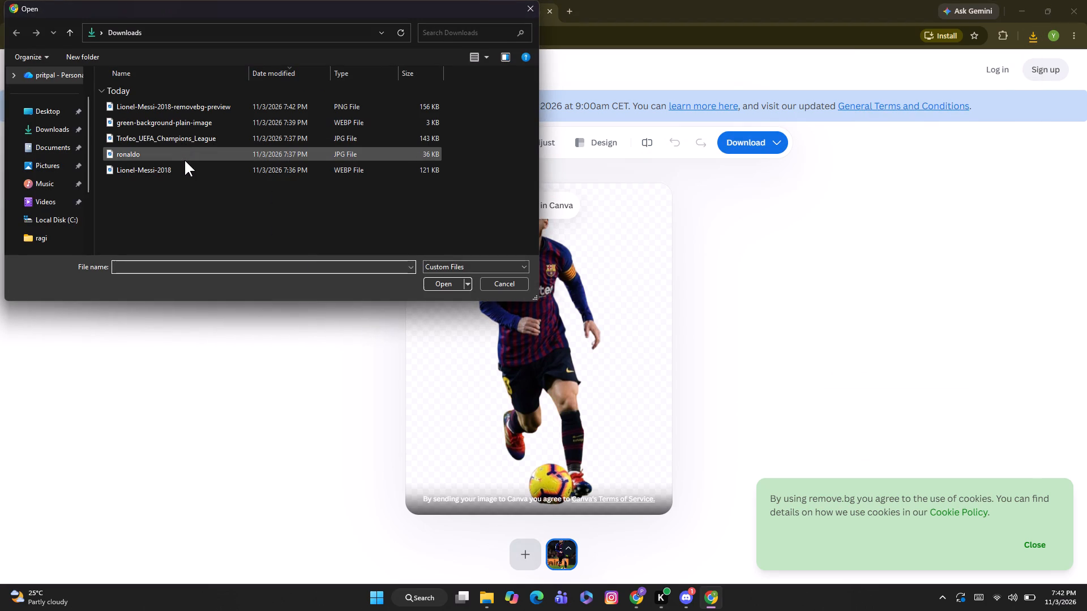
left_click(185, 160)
left_click(436, 283)
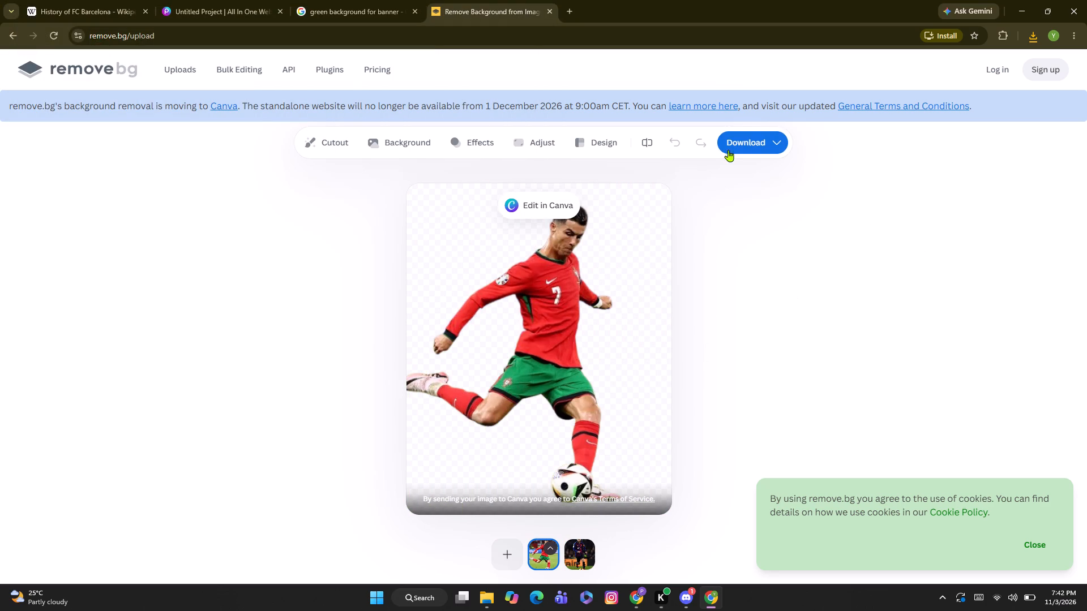
left_click(763, 148)
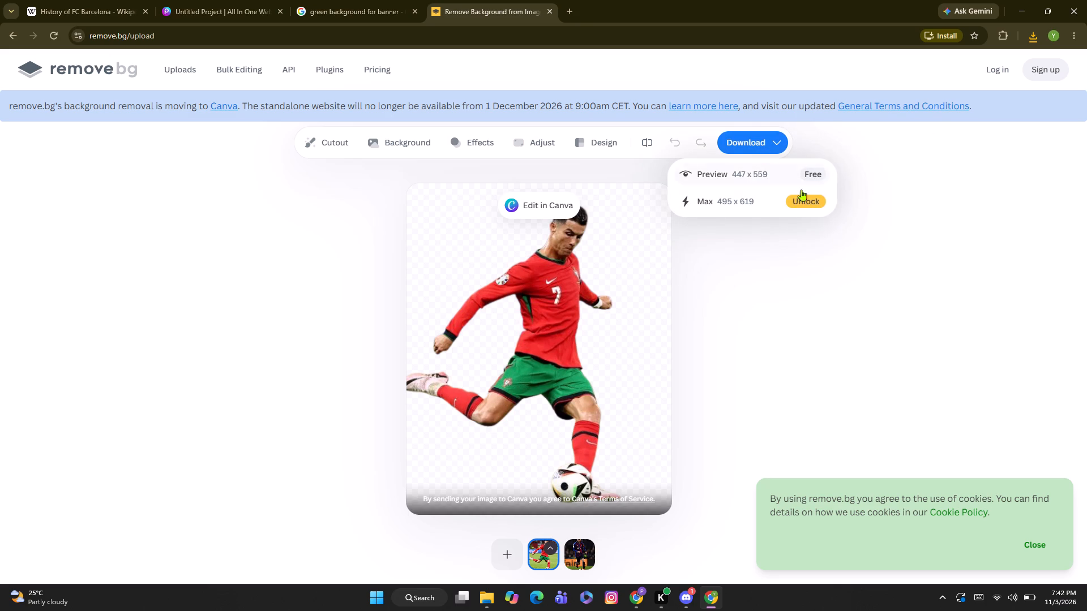
left_click(791, 170)
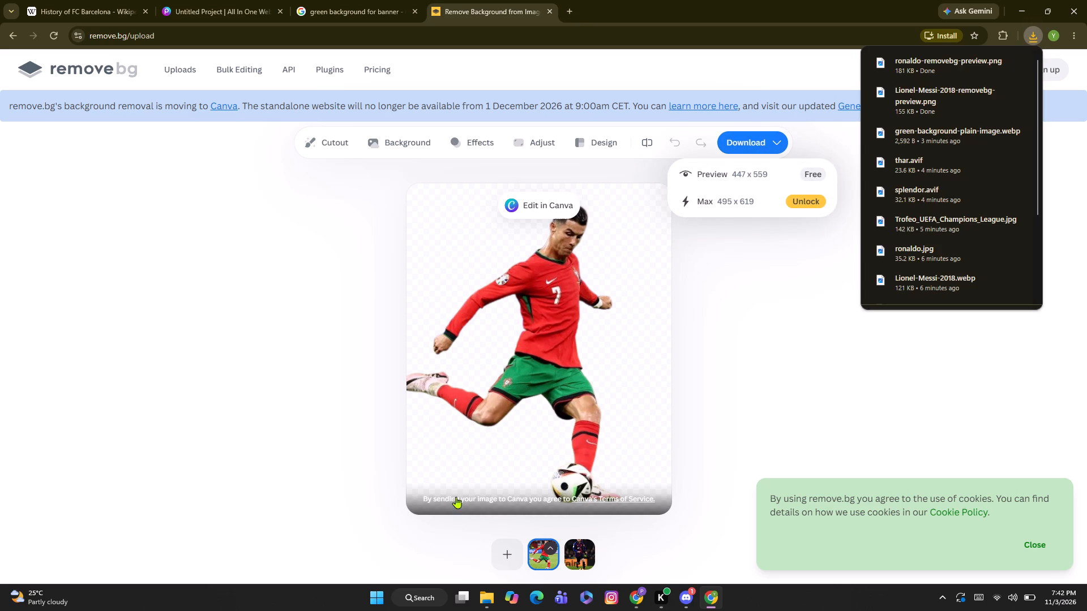
Remove the background from the Trofeo_UEFA_Champions_League image and download the free 434 x 575 preview version.
left_click(494, 544)
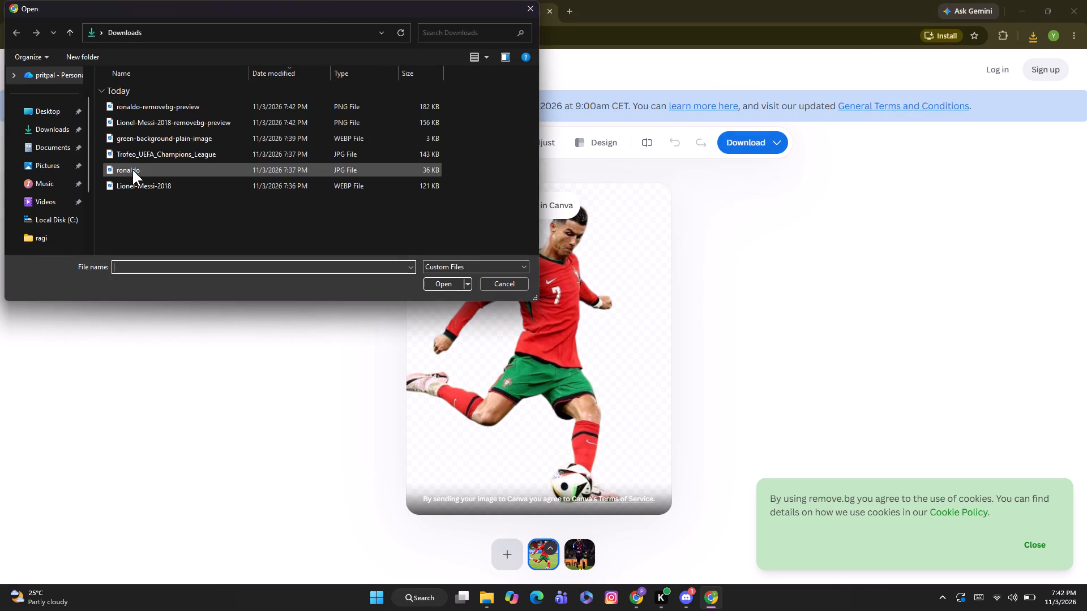
left_click(159, 157)
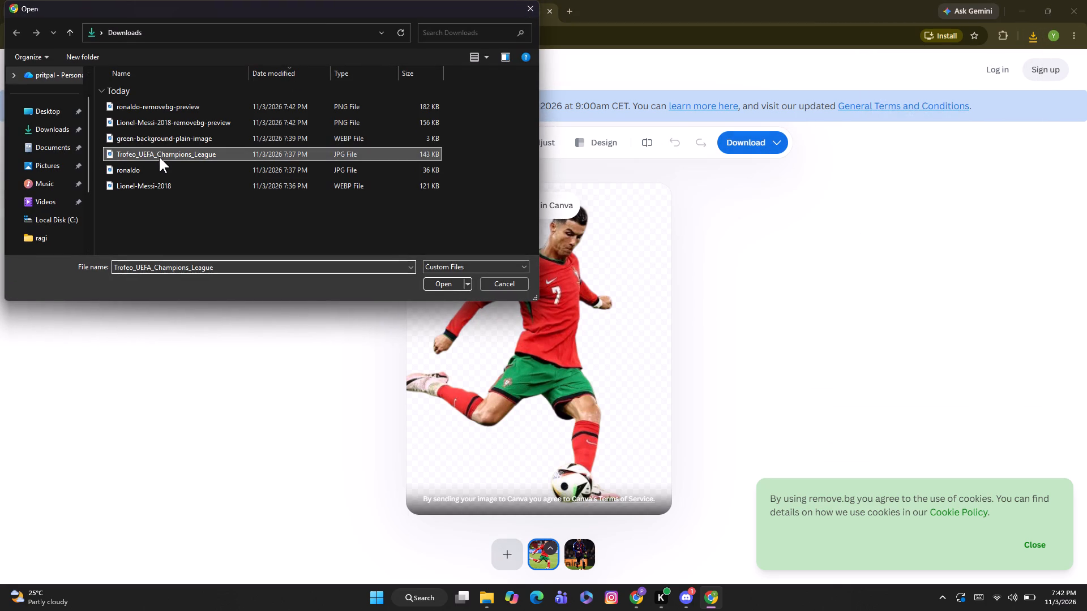
left_click(445, 281)
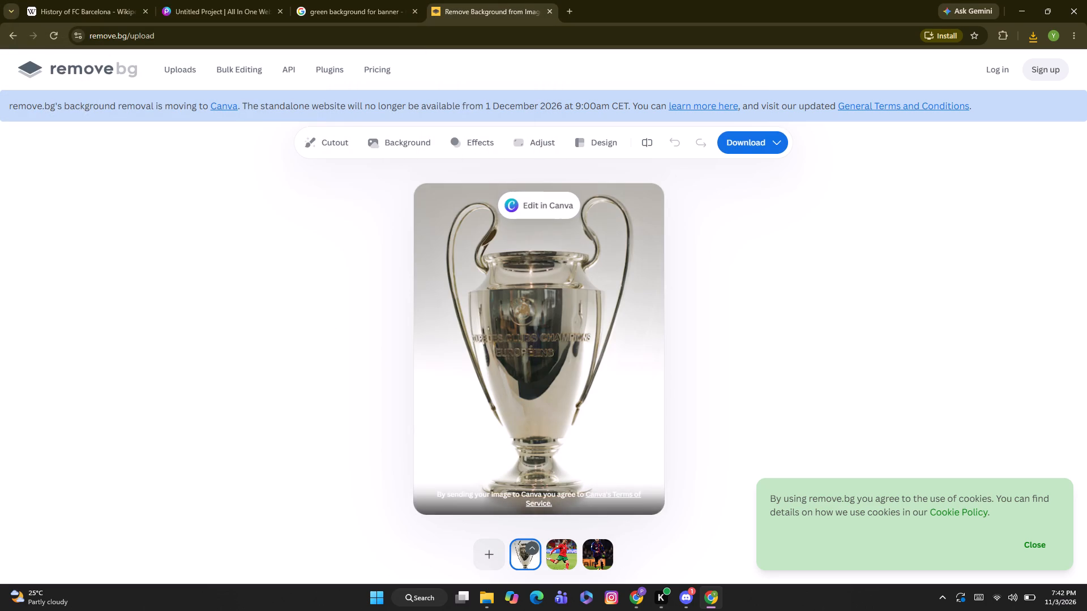
left_click(742, 148)
left_click(786, 176)
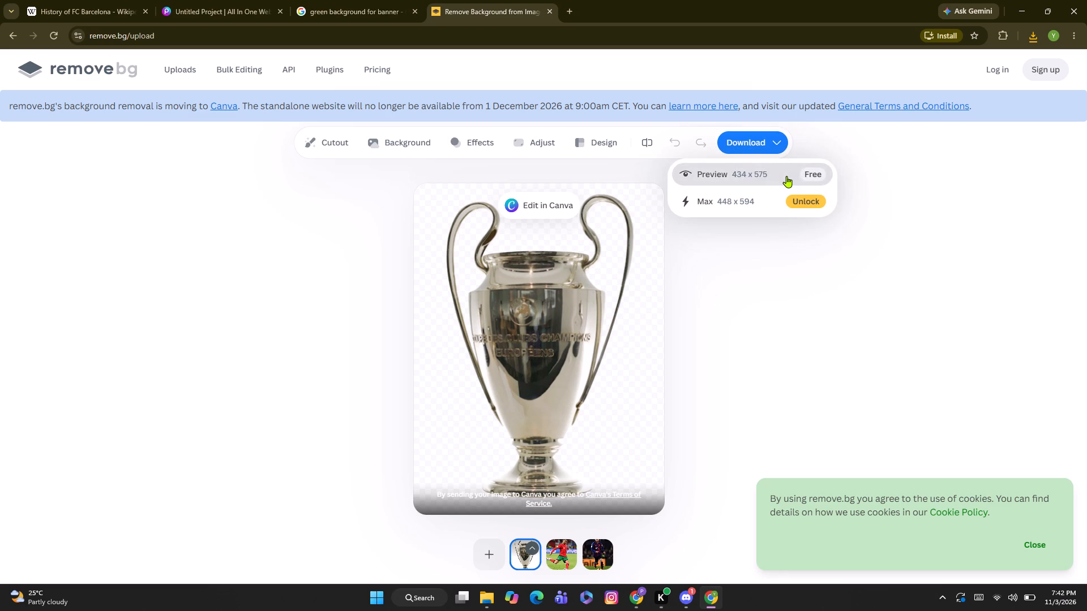
Switch to the Picsart project and upload the trophy, ronaldo and Lionel-Messi-2018 removebg-preview images together.
left_click(229, 0)
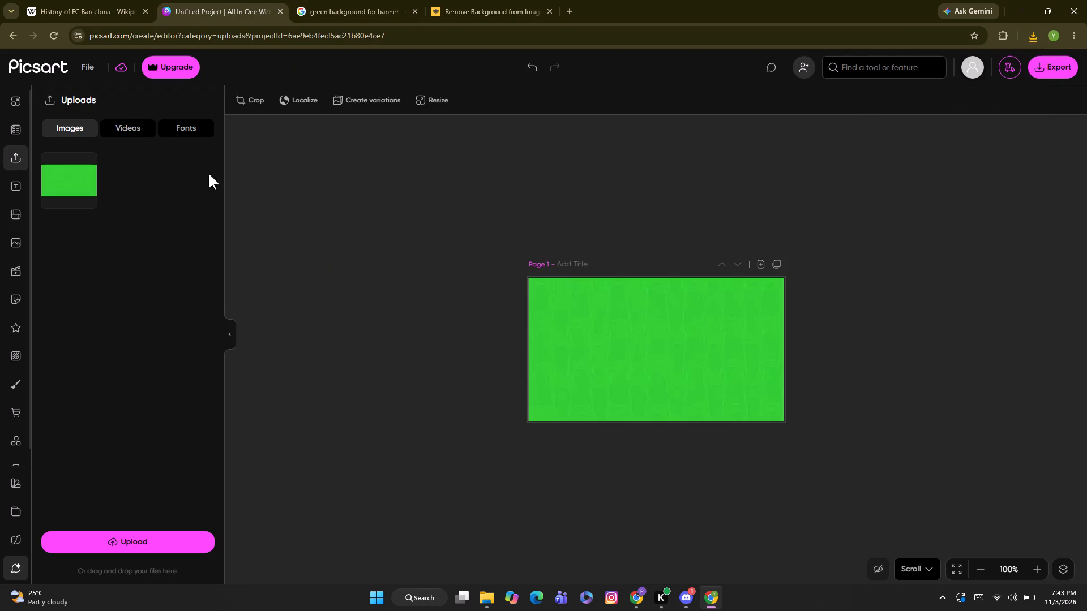
left_click(131, 534)
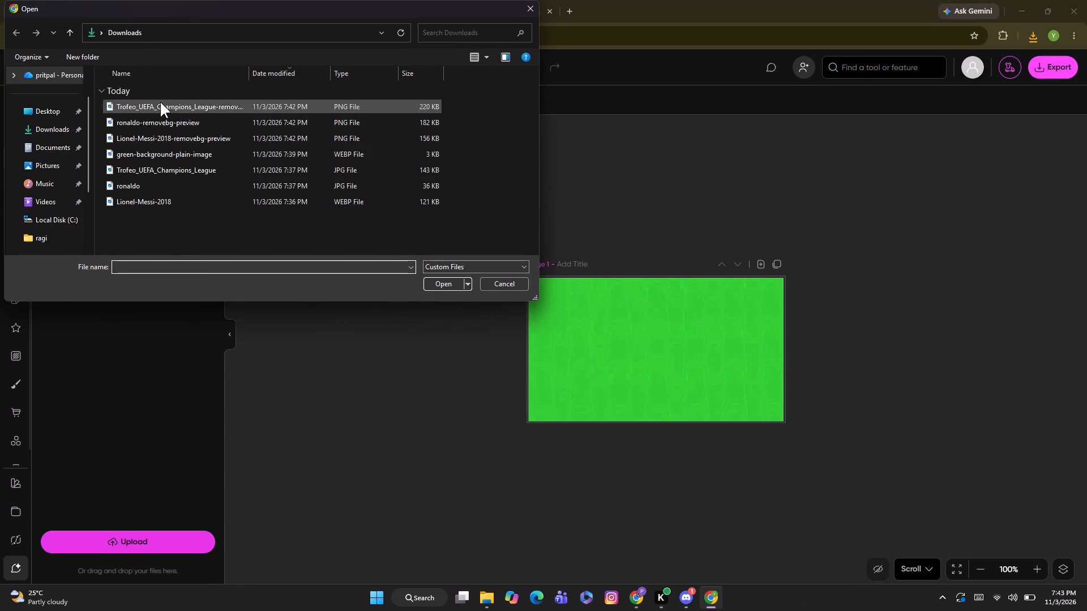
left_click(181, 110)
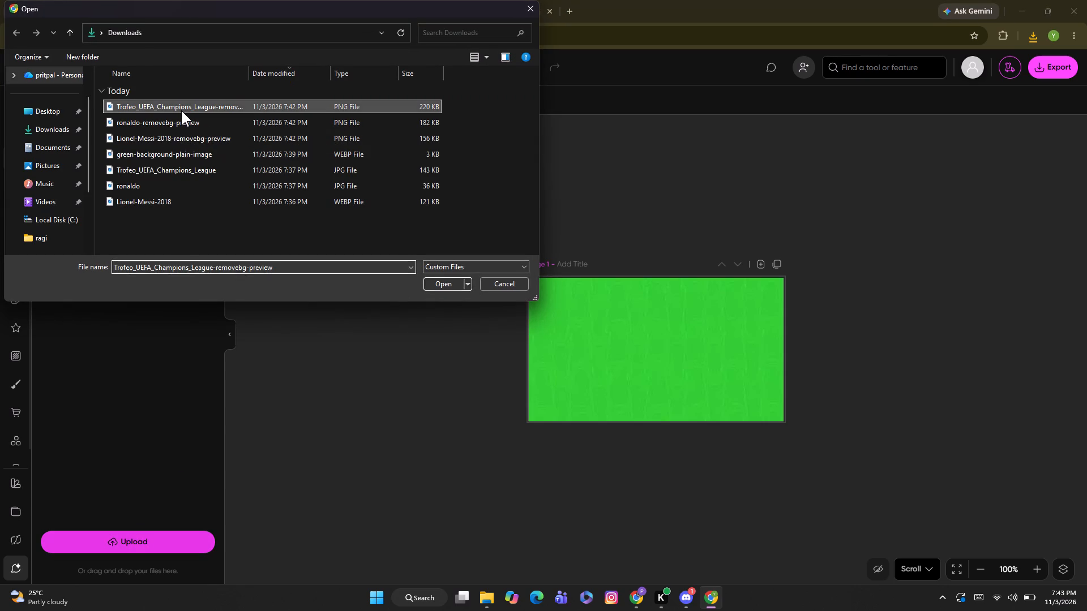
left_click(182, 118)
left_click(191, 102)
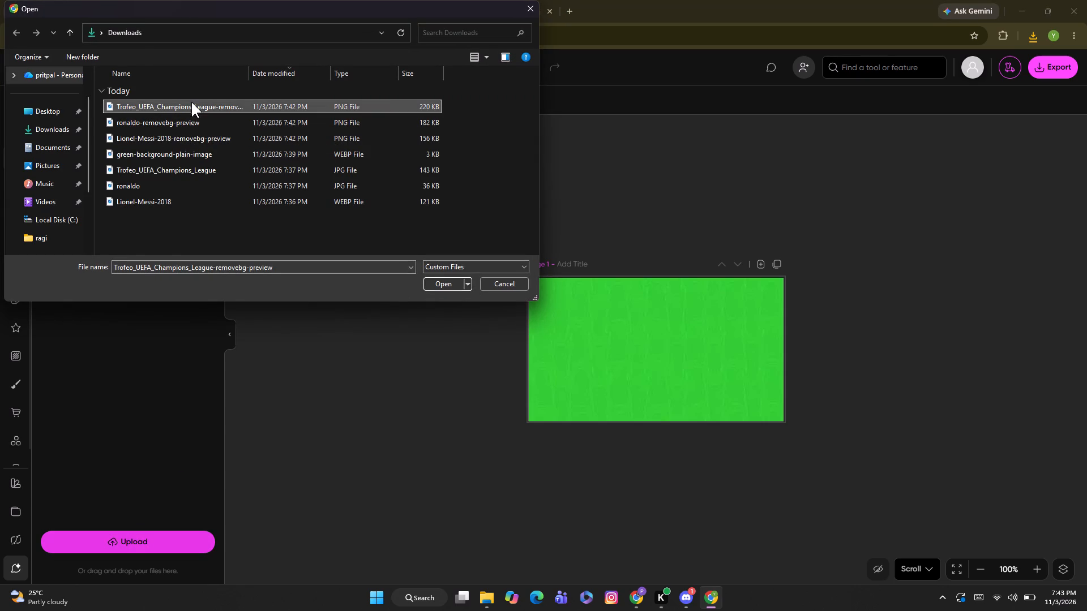
left_click_drag(472, 102, 421, 134)
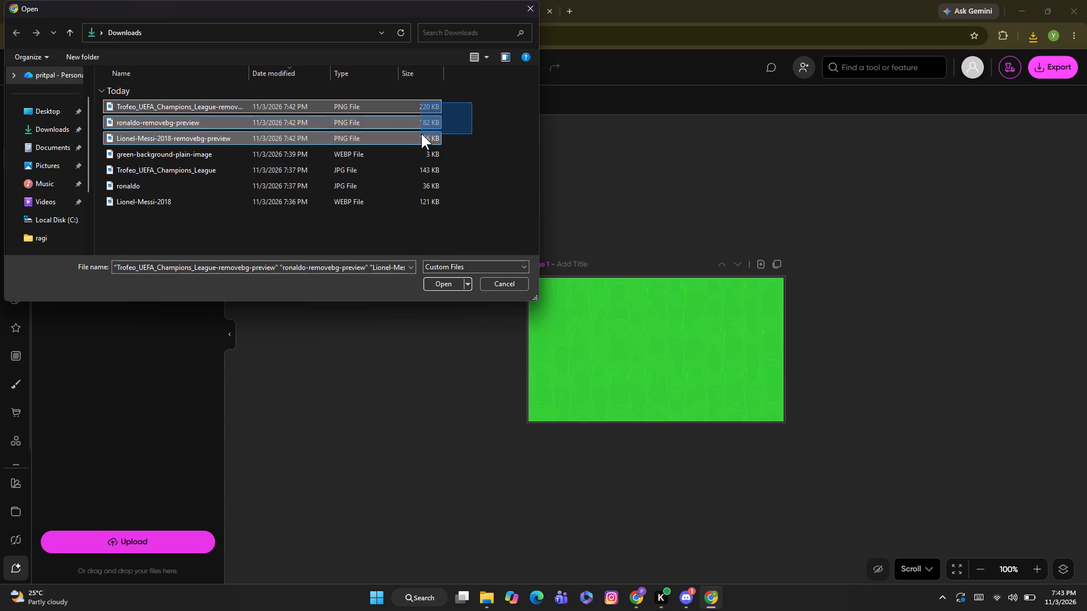
left_click_drag(421, 134, 421, 134)
left_click(452, 286)
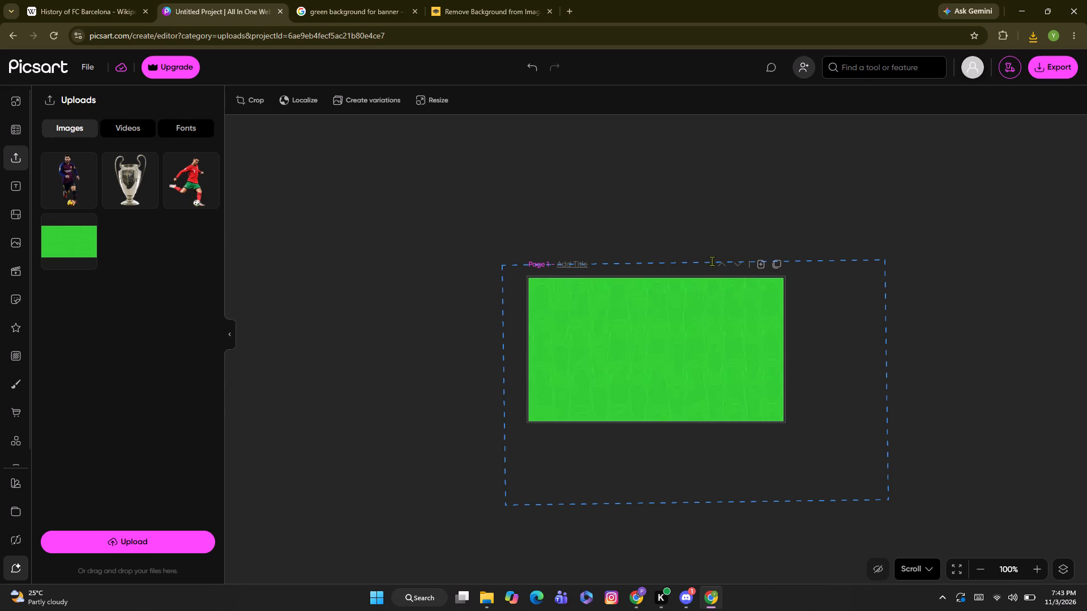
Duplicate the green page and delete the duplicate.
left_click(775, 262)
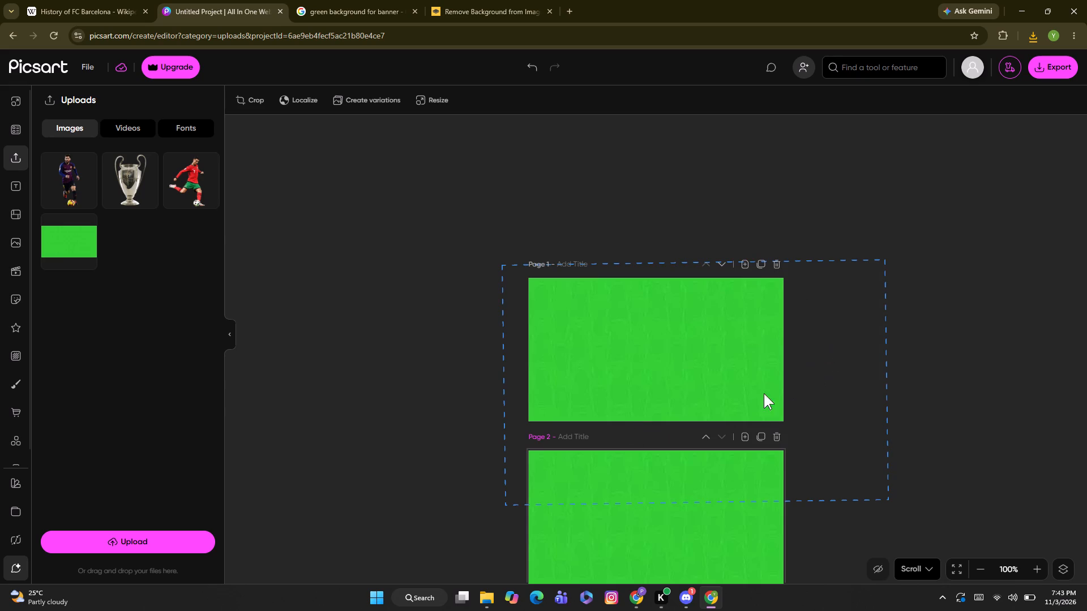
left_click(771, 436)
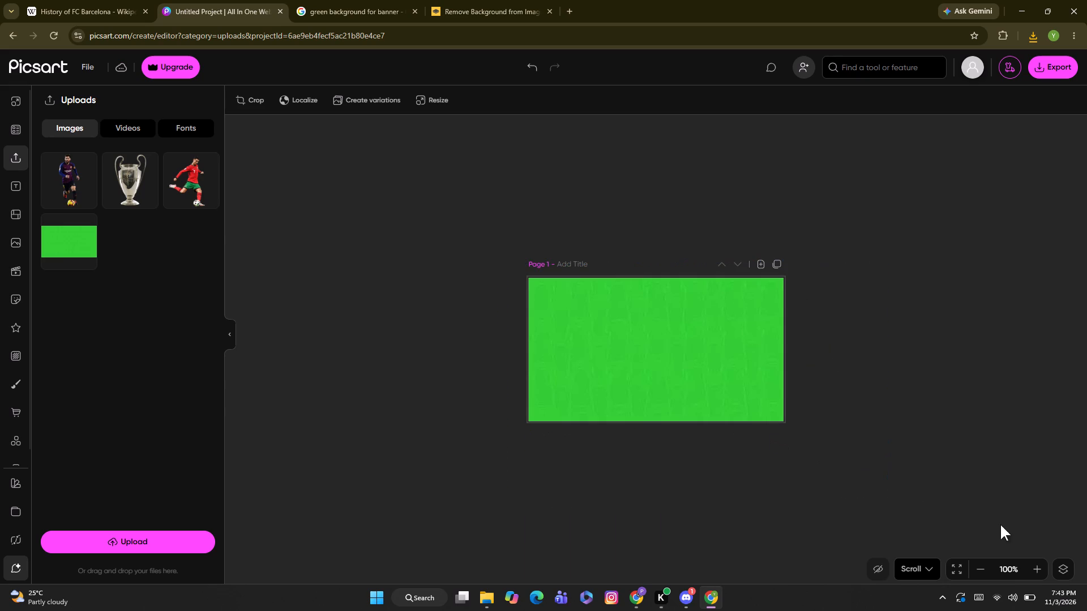
Add the uploaded Ronaldo, trophy and Messi cutouts to the green page, in that order.
triple_click(1034, 573)
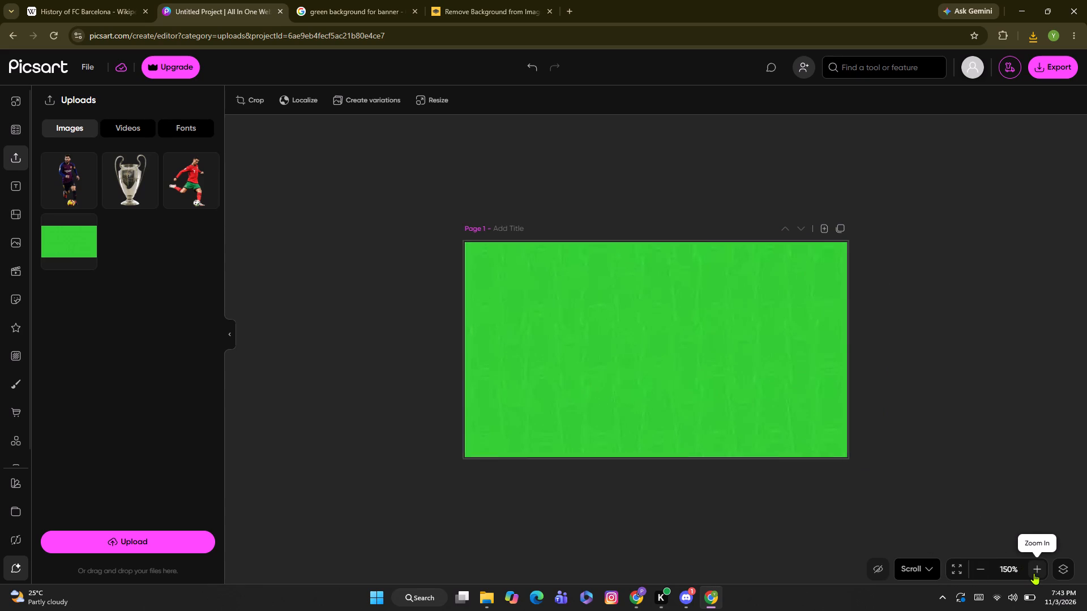
triple_click(1034, 573)
left_click(1034, 573)
left_click(1034, 573)
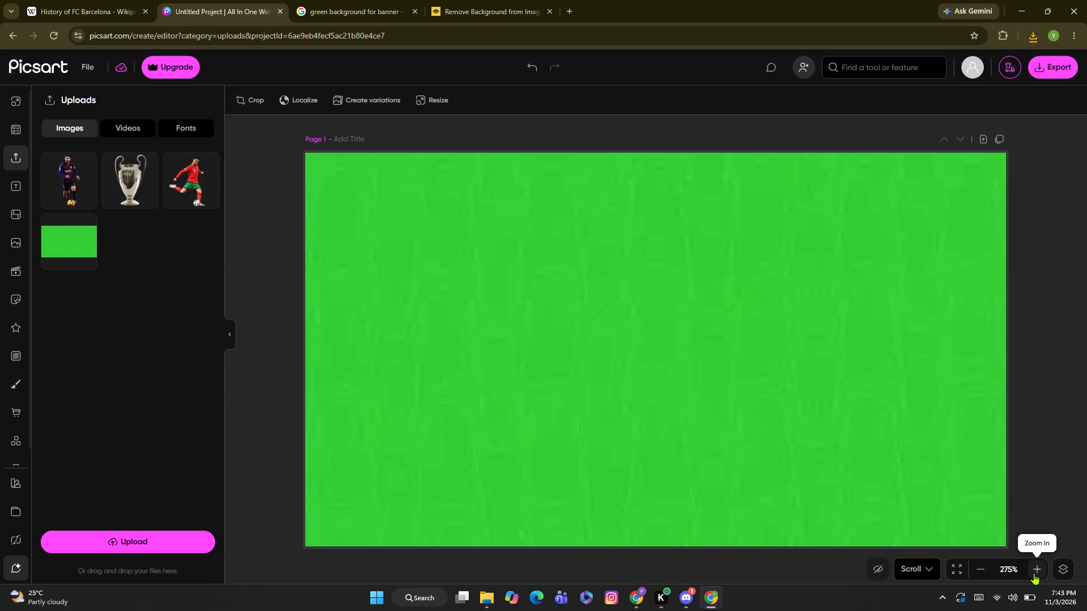
left_click(1034, 573)
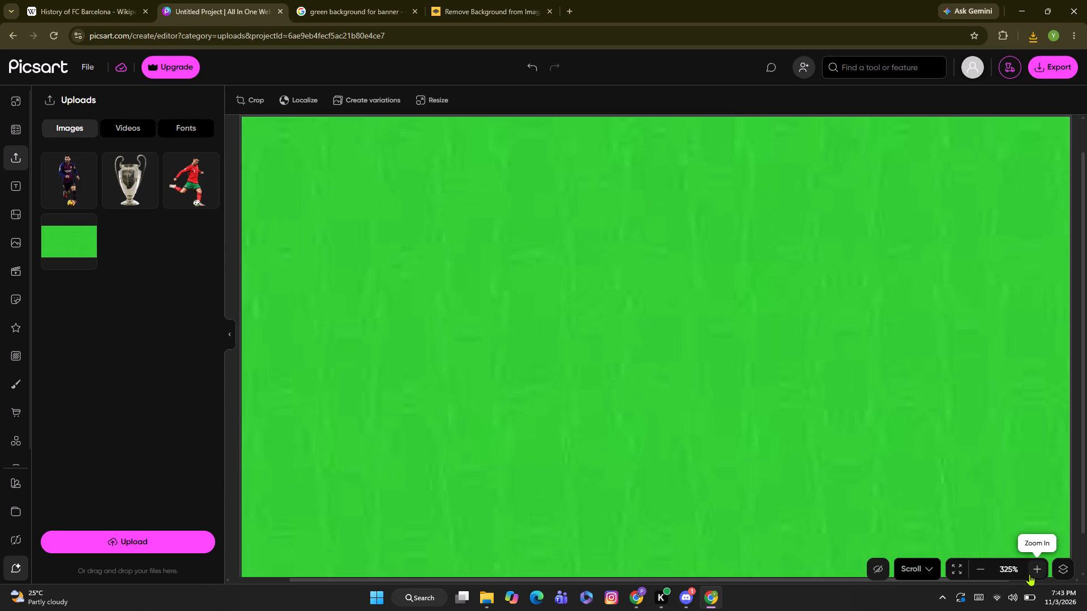
left_click(975, 573)
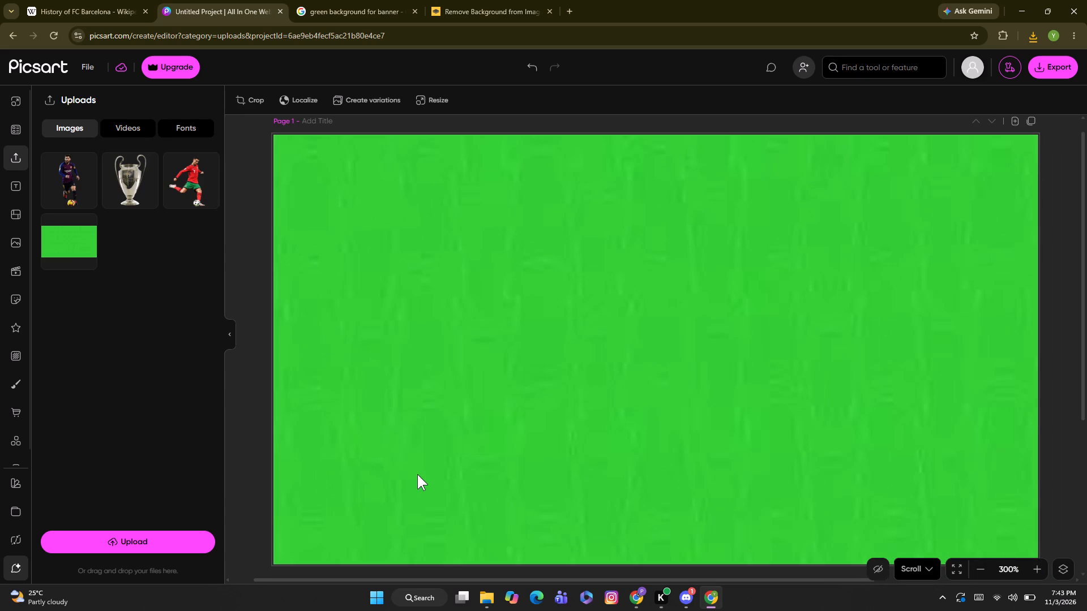
left_click(189, 192)
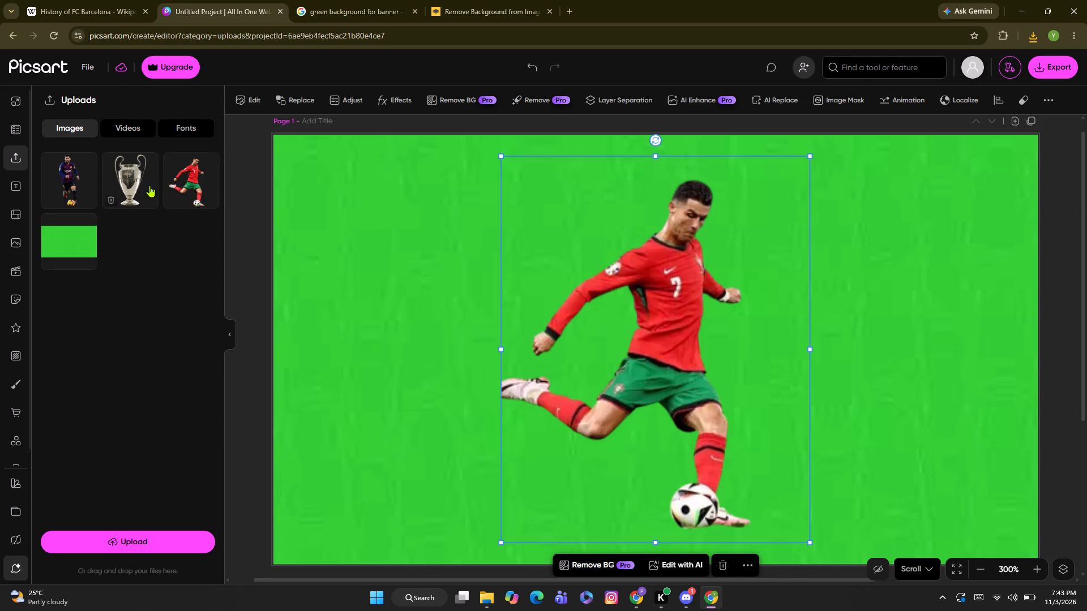
left_click(149, 186)
left_click(71, 170)
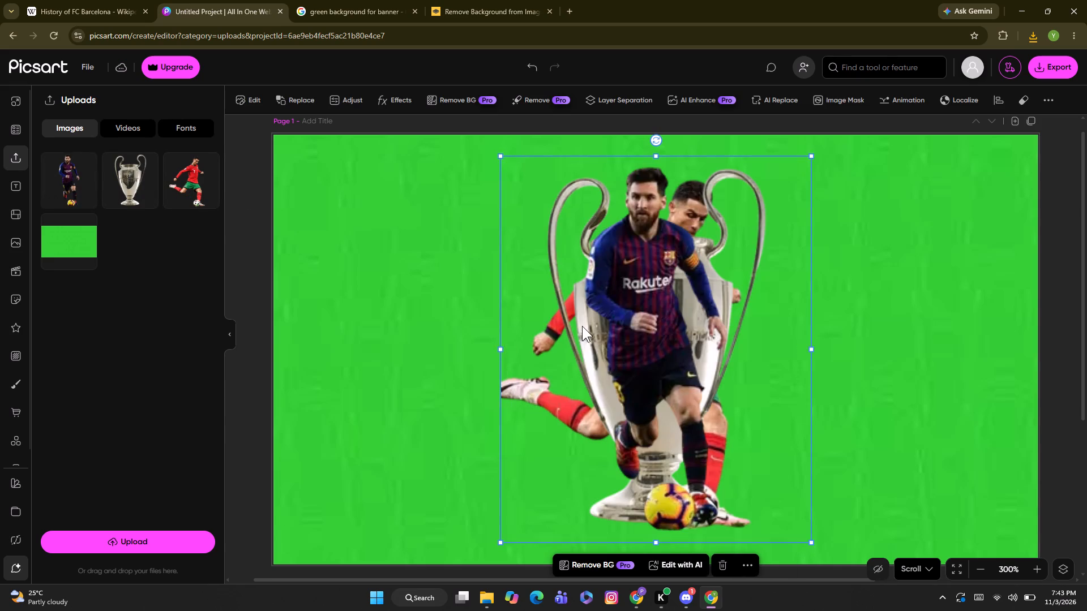
Move the Messi cutout from the middle of the page to its right edge.
left_click_drag(638, 320, 956, 309)
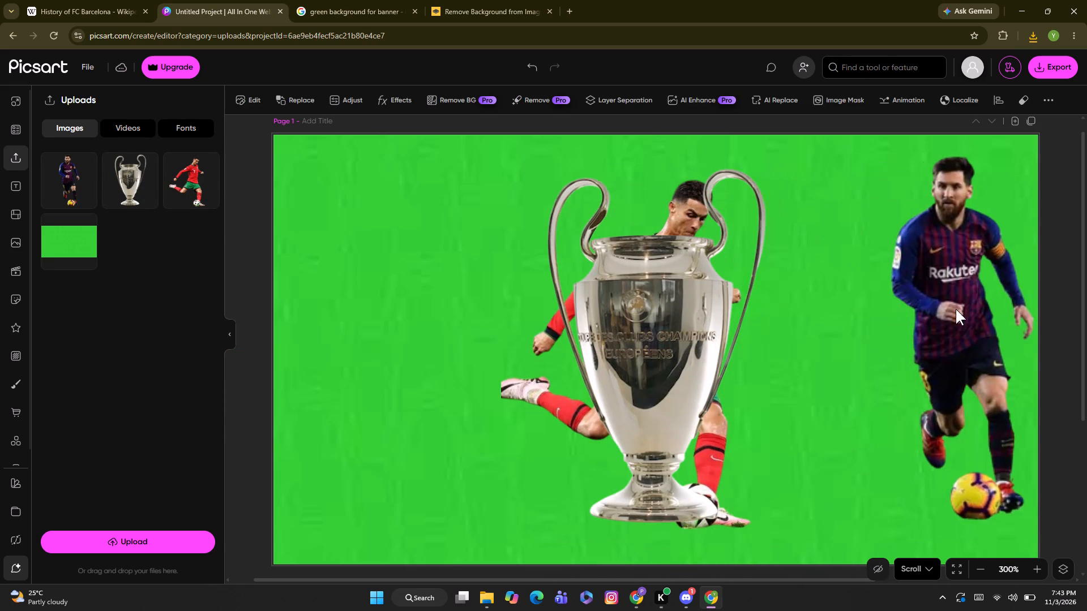
left_click_drag(956, 309, 961, 309)
double_click(961, 309)
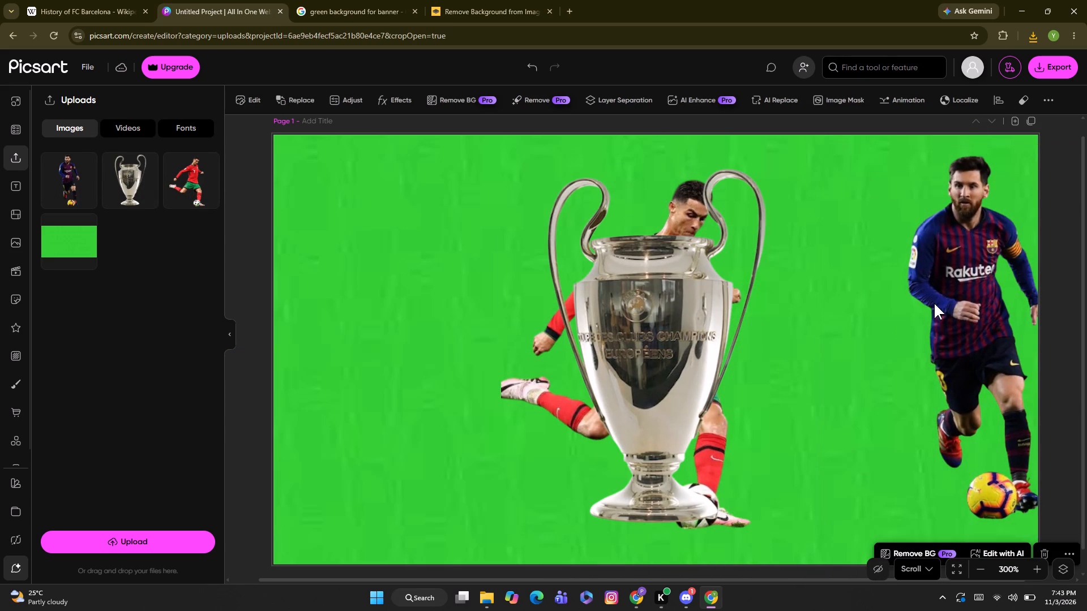
Rearrange the cutouts so Ronaldo stands left of the page's centre and the trophy sits between the two players.
left_click_drag(690, 300, 517, 278)
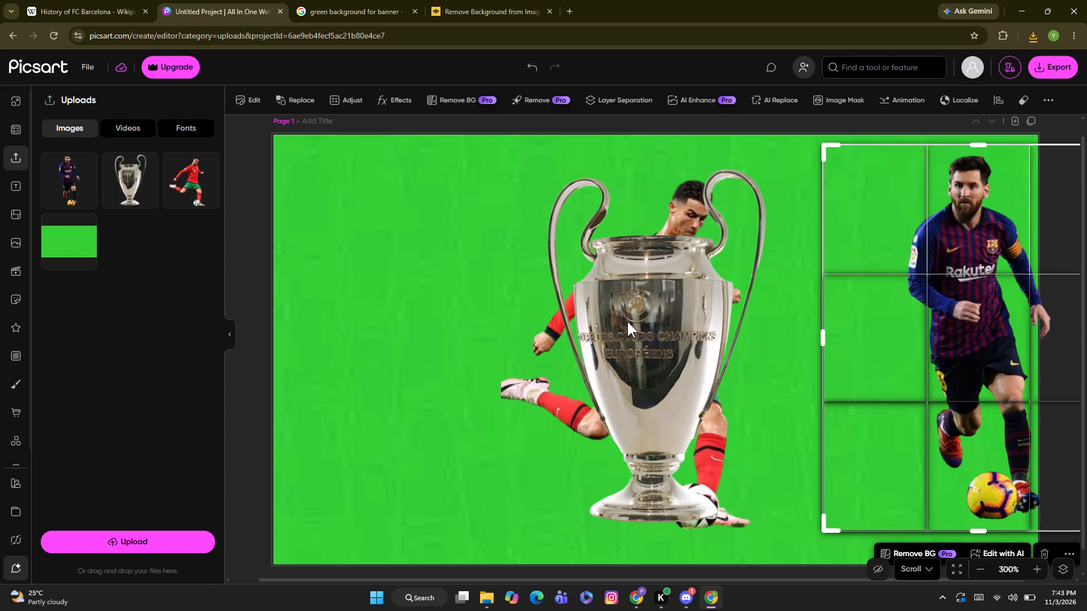
left_click_drag(627, 322, 344, 285)
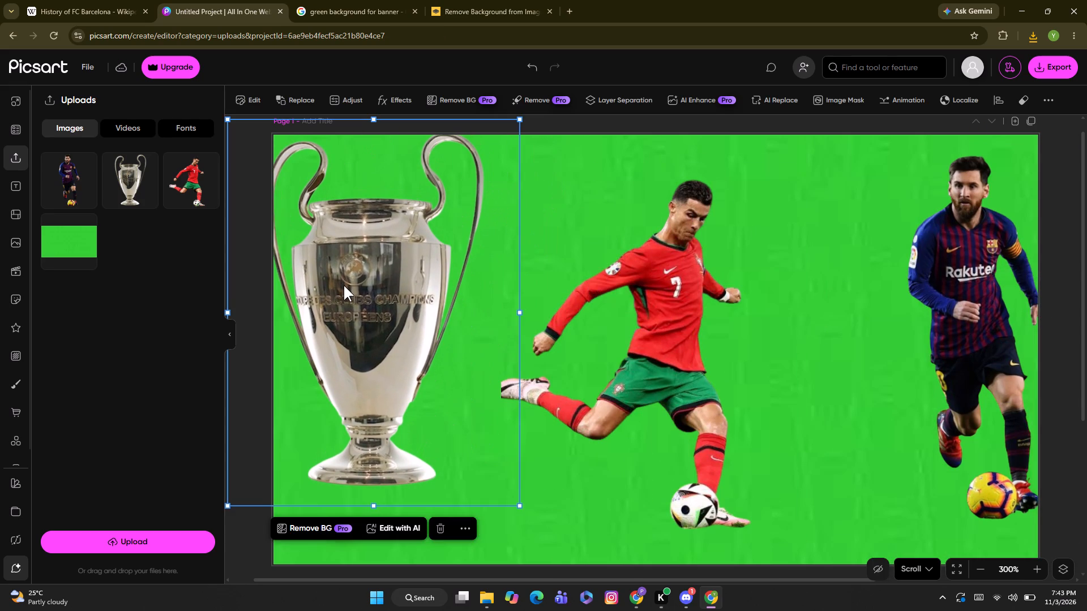
left_click_drag(654, 316, 391, 308)
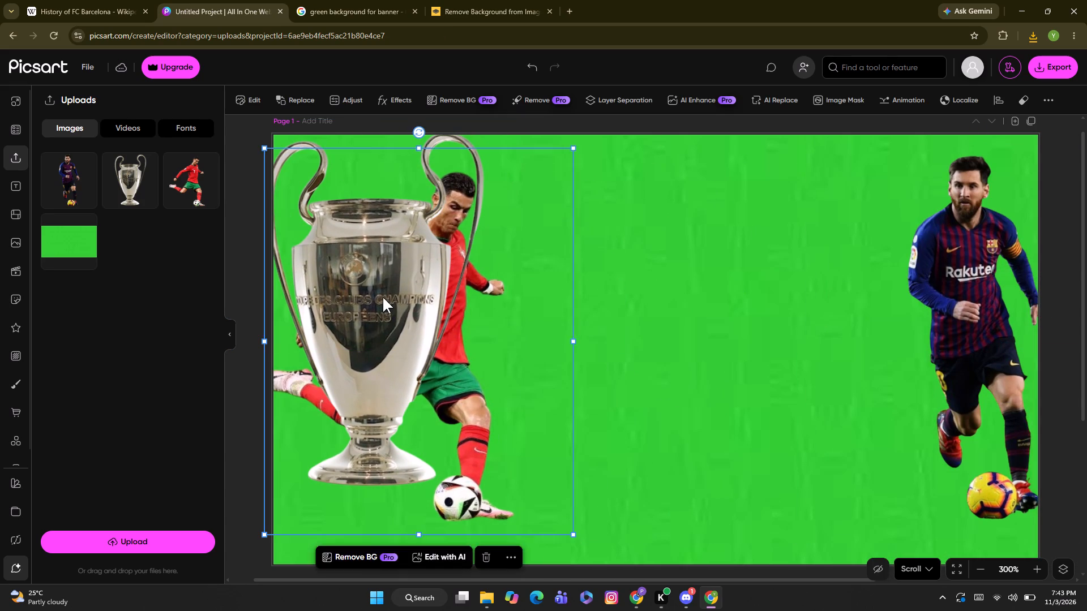
left_click_drag(380, 296, 483, 292)
left_click(402, 298)
left_click(406, 296)
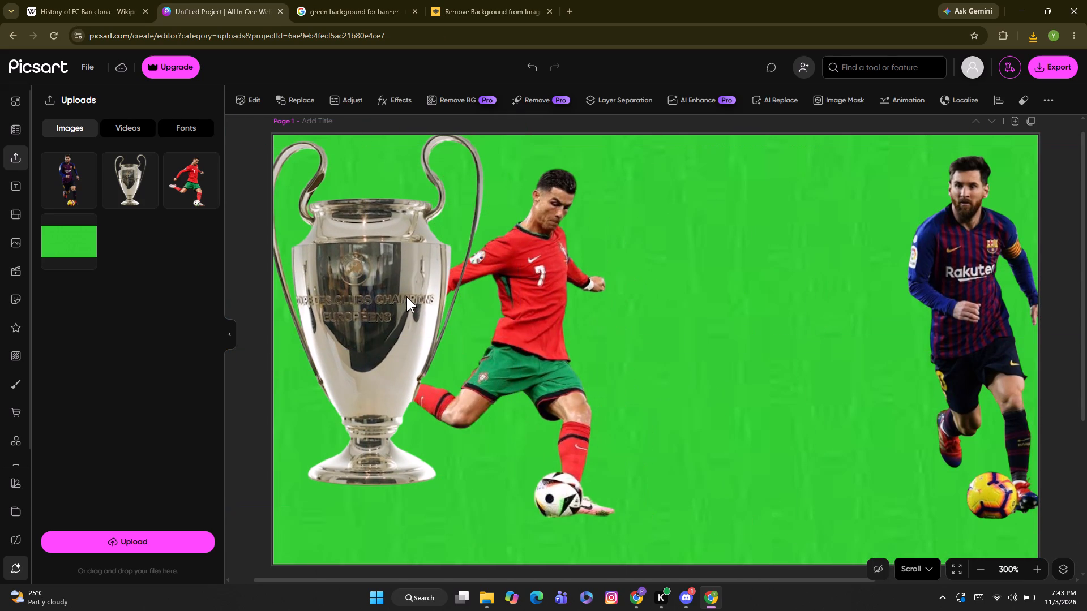
left_click_drag(406, 296, 765, 304)
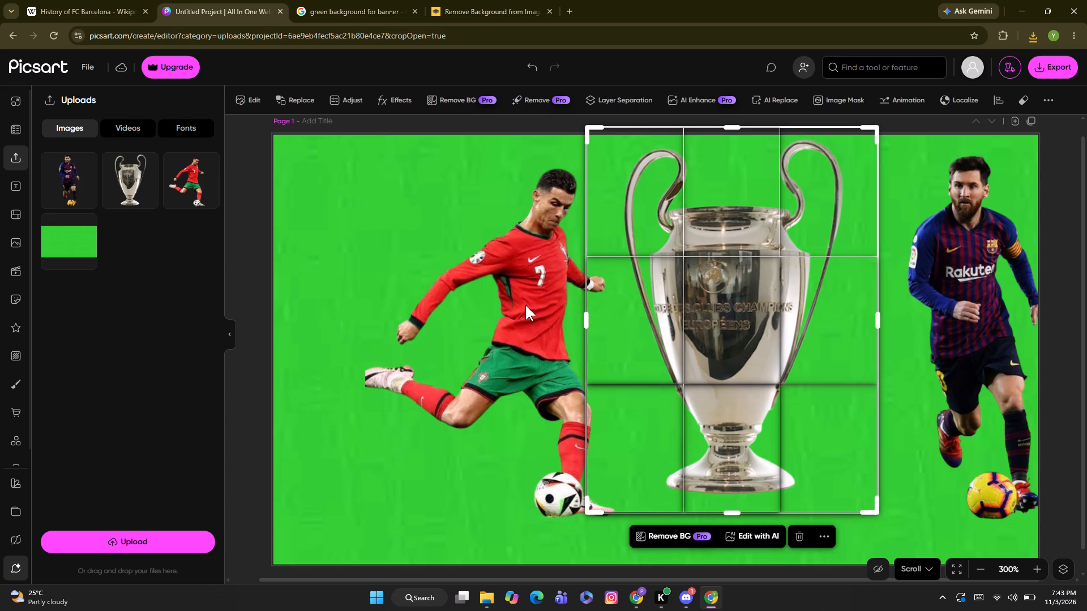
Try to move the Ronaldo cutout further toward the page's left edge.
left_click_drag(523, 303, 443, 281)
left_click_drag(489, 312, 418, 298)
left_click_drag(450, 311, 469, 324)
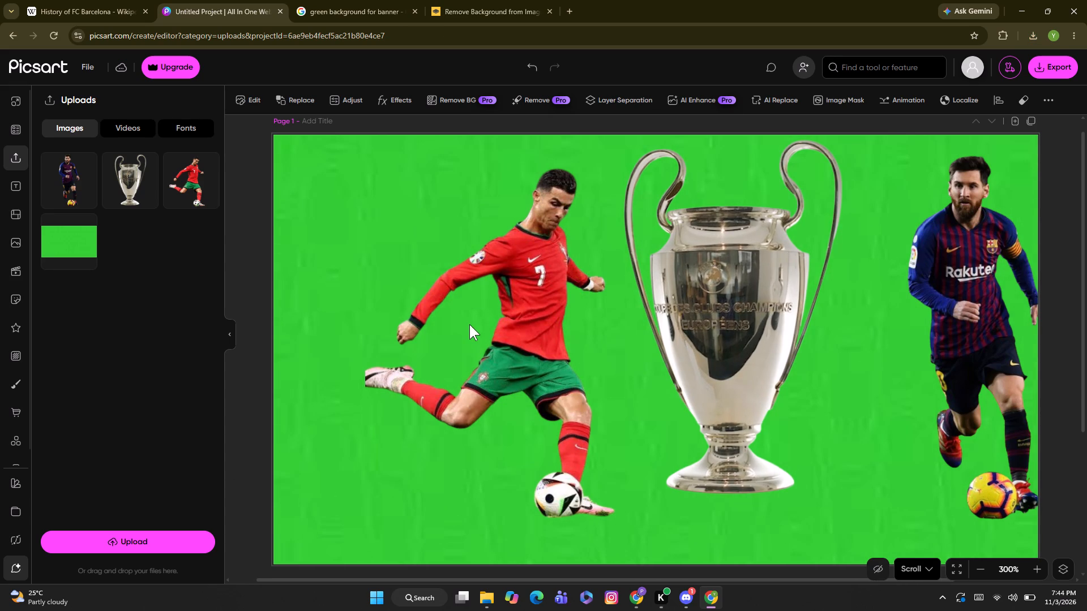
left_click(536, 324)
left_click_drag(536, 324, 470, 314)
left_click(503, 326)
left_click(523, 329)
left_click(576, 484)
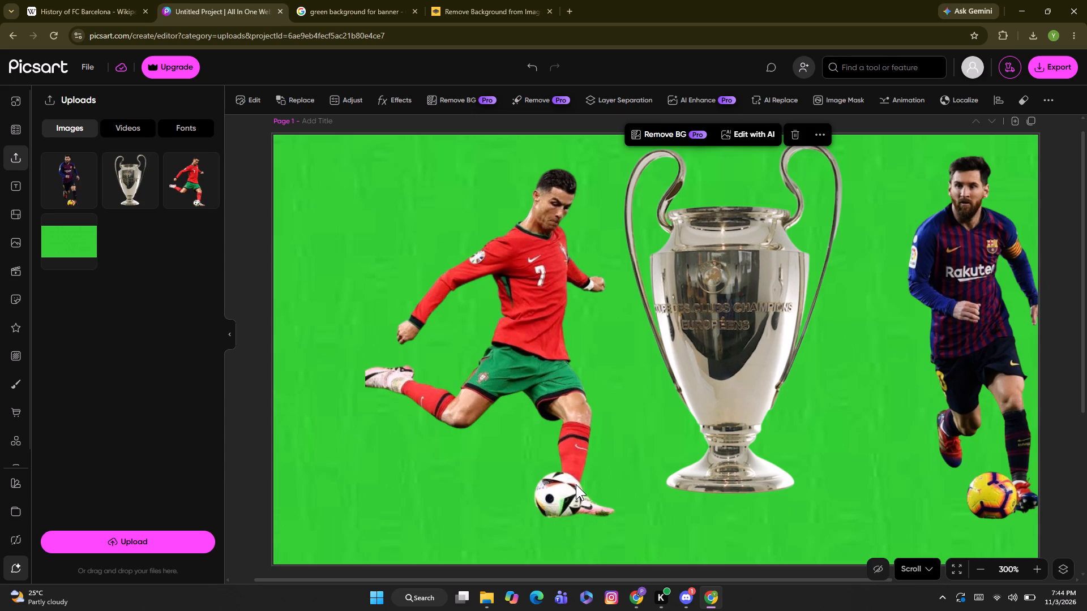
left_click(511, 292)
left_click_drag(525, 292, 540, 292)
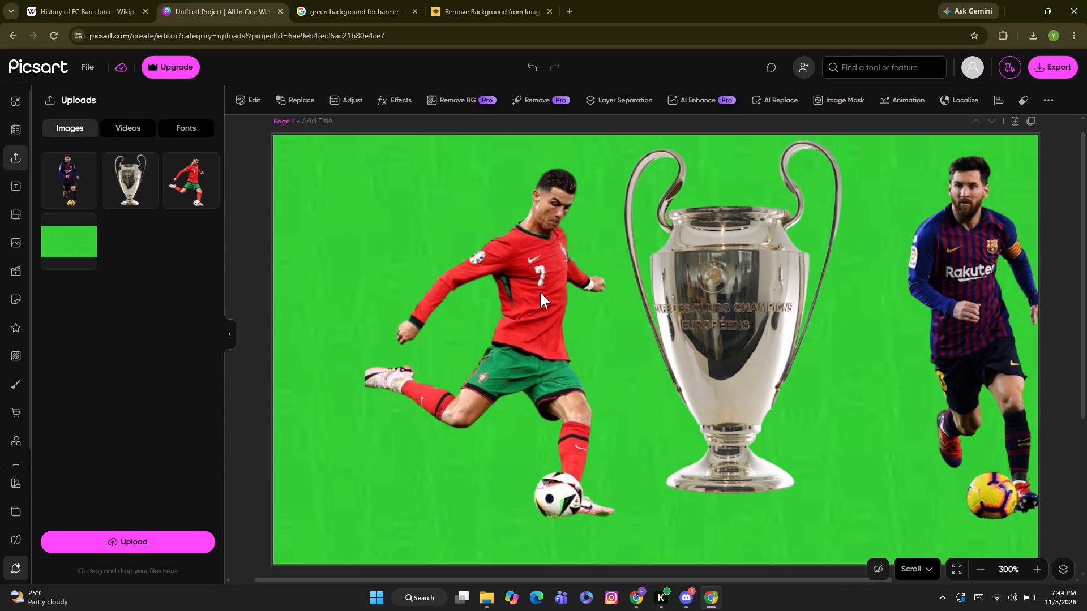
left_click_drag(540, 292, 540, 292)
Shift the trophy cutout slightly right and down, closer to the Messi cutout.
left_click(709, 304)
left_click_drag(672, 304, 716, 319)
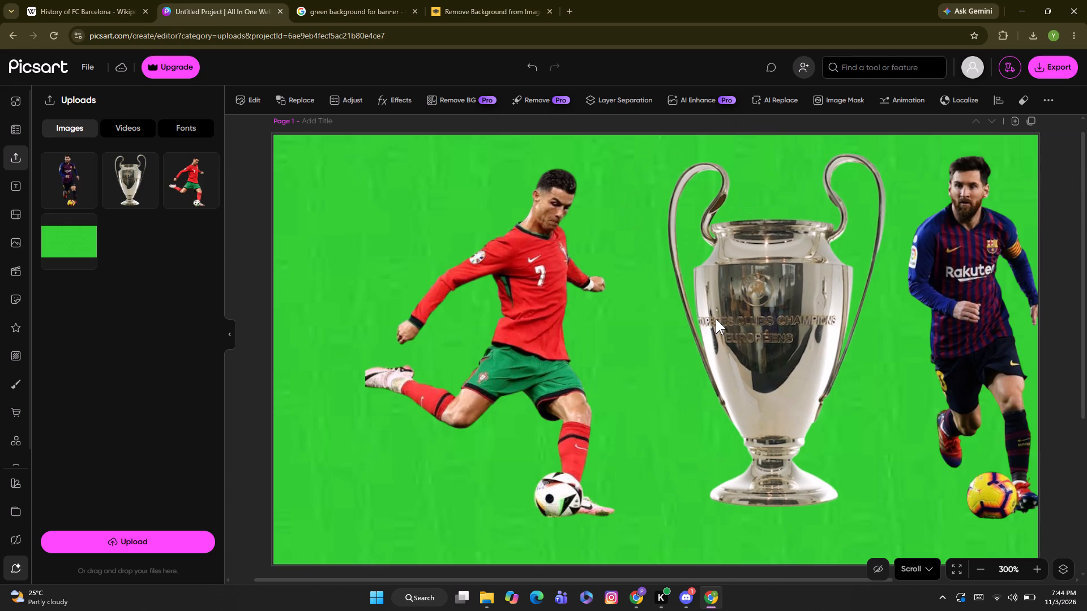
left_click_drag(716, 319, 716, 318)
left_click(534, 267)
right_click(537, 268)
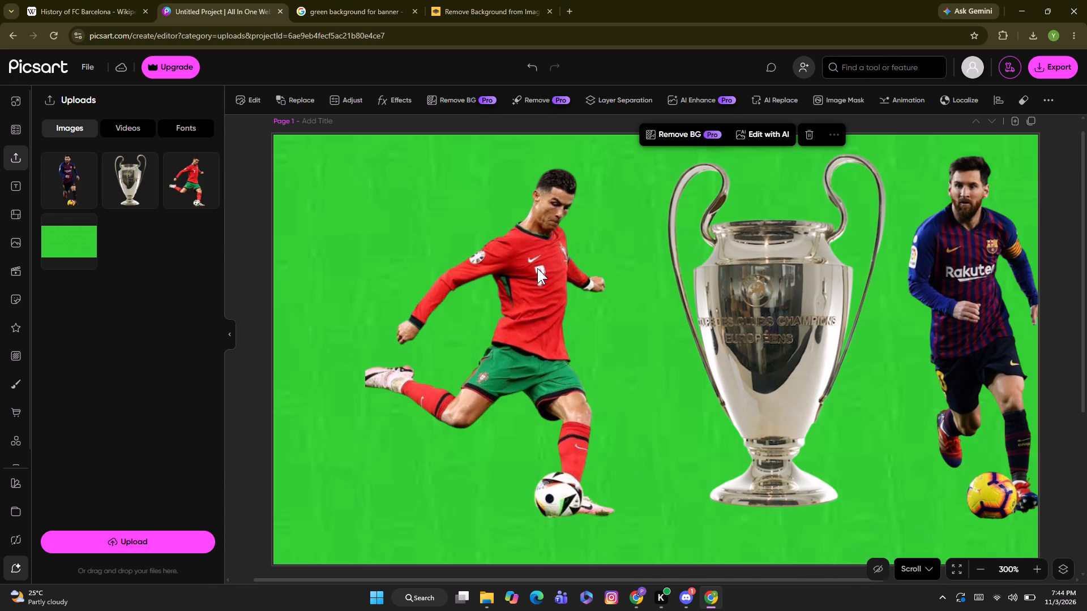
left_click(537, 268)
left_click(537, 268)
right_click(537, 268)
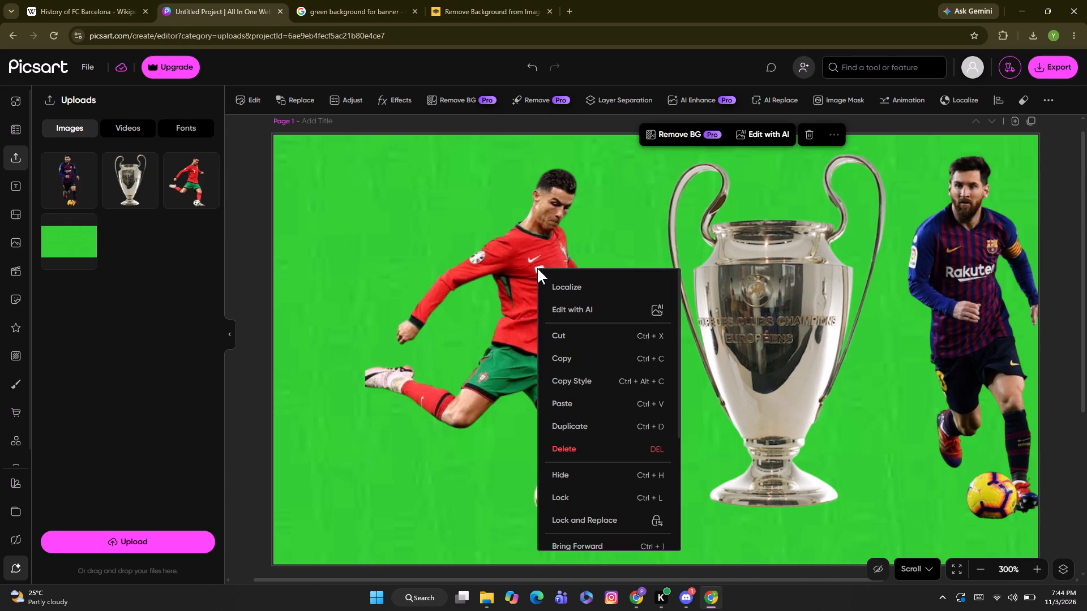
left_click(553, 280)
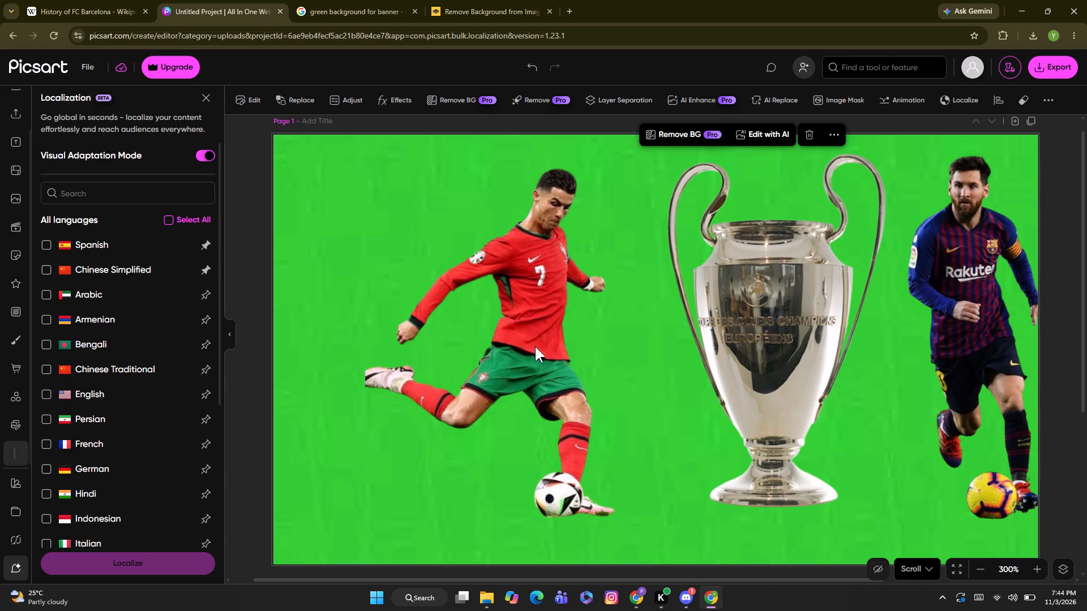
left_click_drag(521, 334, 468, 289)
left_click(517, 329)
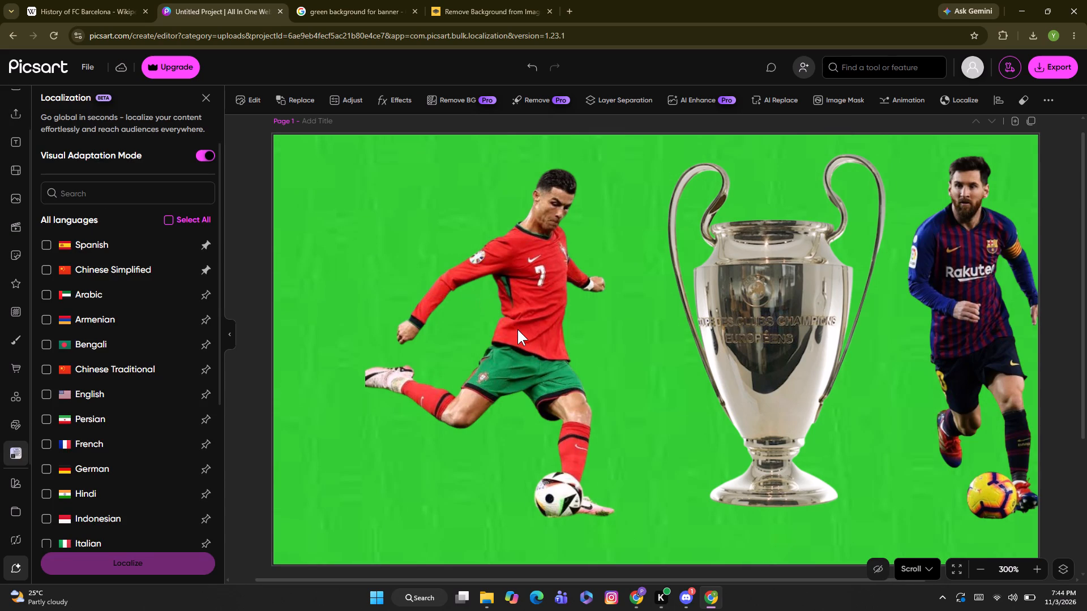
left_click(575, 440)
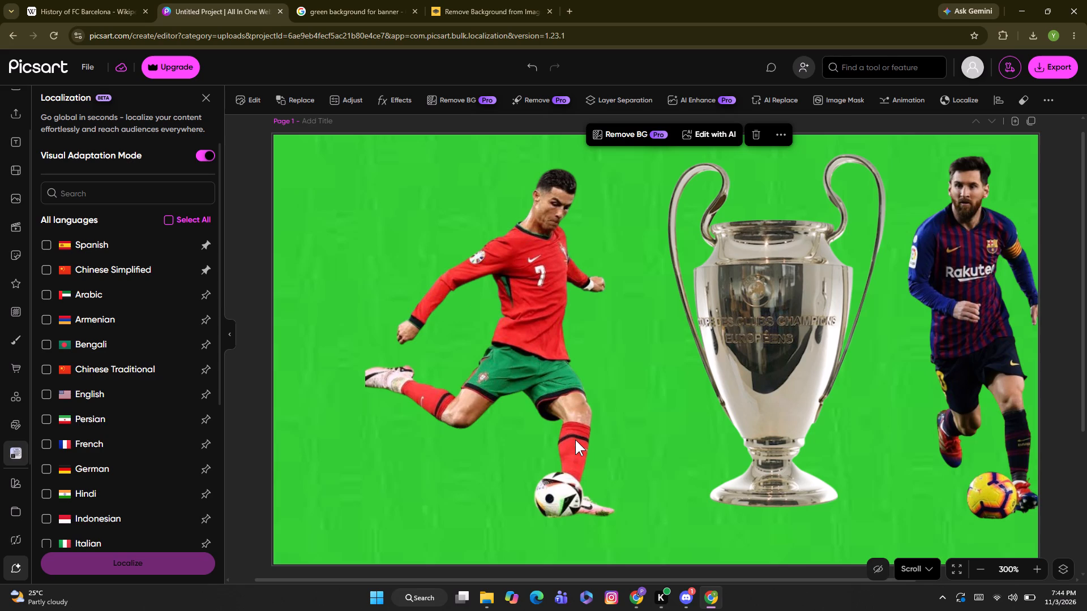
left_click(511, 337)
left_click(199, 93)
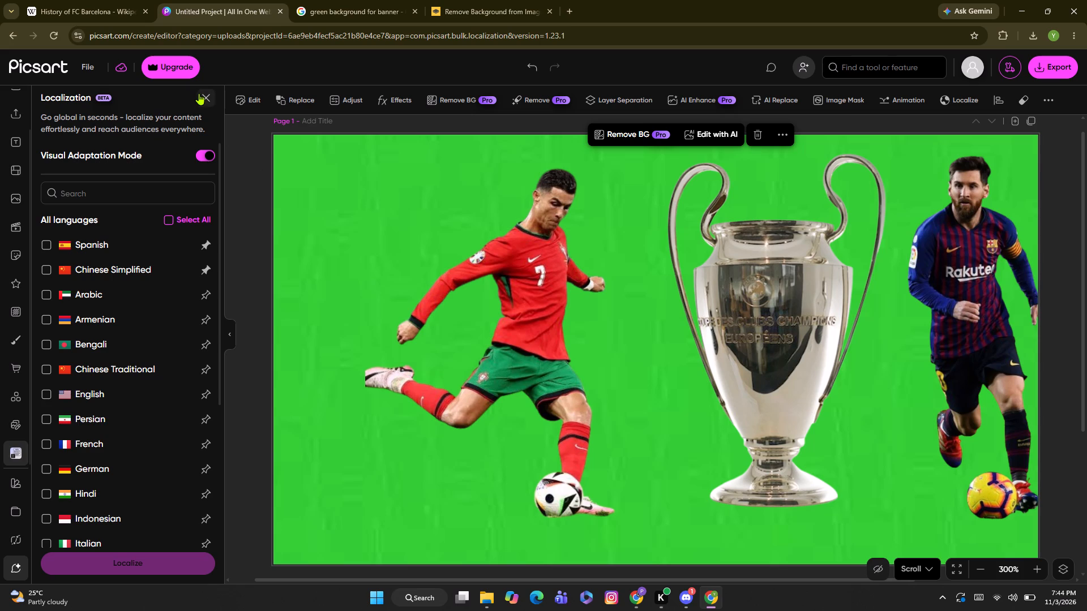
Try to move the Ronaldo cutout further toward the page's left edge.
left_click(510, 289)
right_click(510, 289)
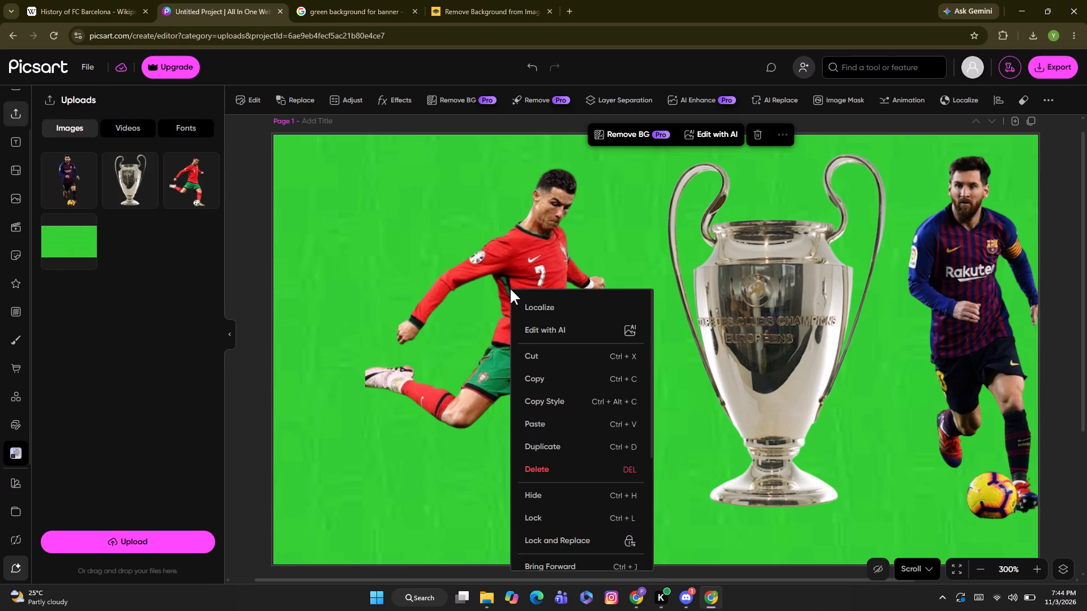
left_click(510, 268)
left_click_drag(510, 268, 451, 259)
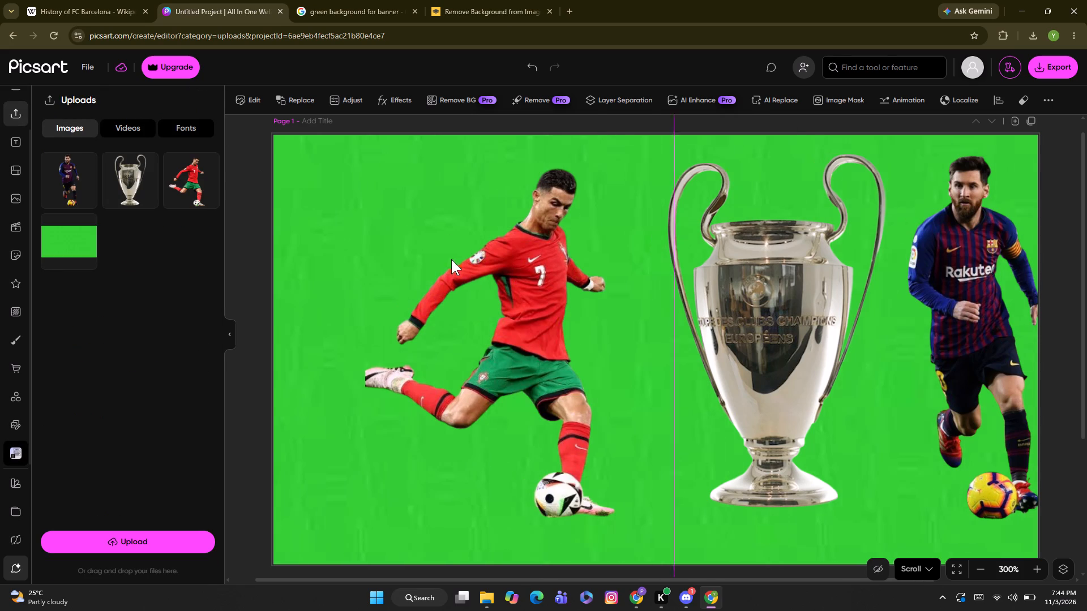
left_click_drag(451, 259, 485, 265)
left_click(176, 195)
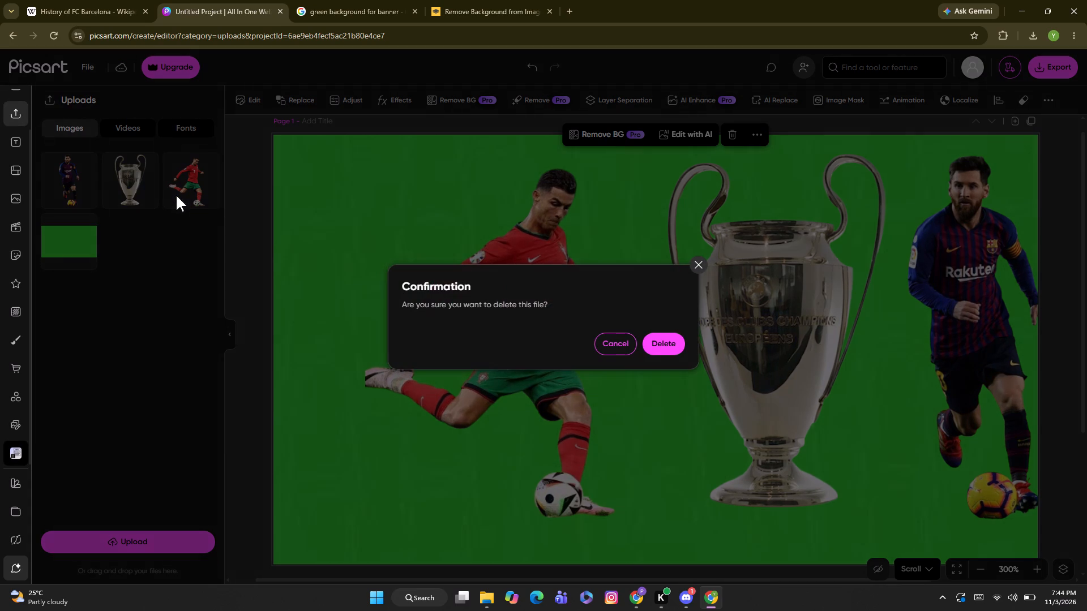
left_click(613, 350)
Shrink the trophy cutout to about 71 × 94 px and place it at the top centre of the page.
left_click(724, 365)
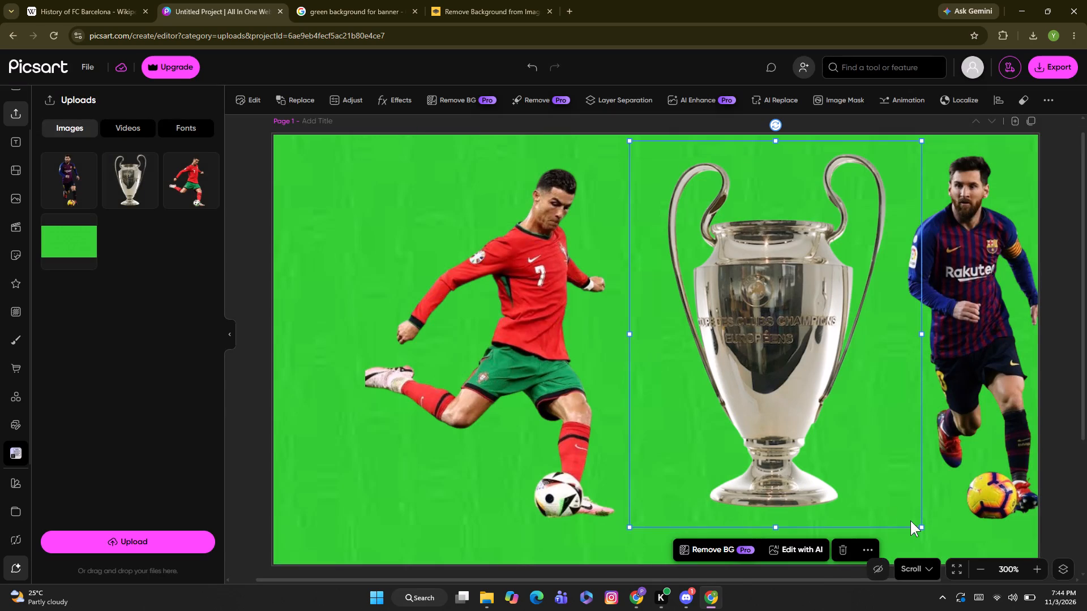
left_click_drag(921, 528, 831, 377)
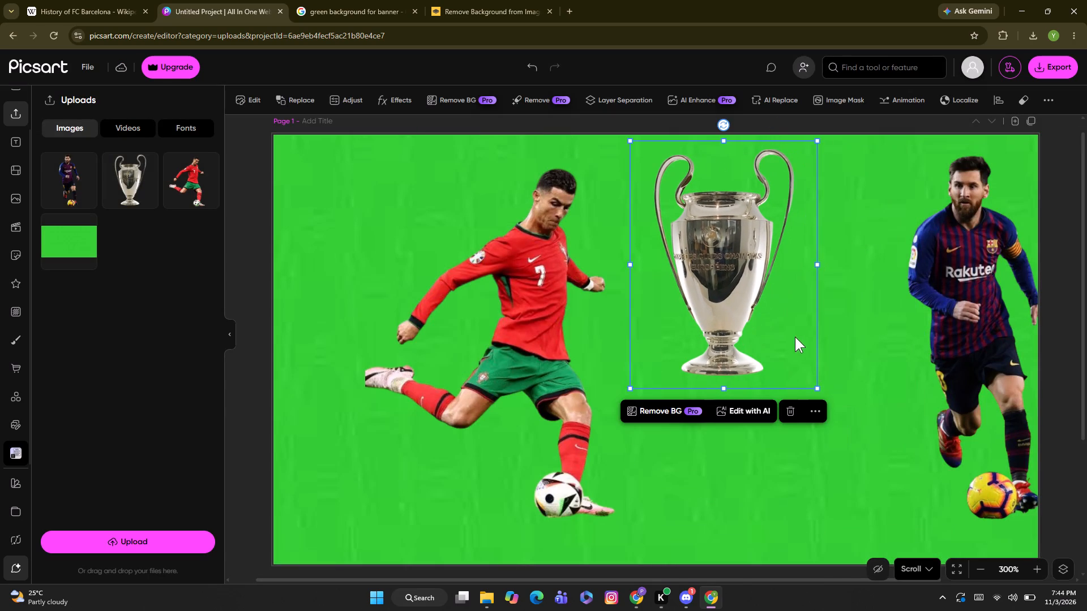
left_click_drag(817, 384, 807, 377)
left_click_drag(816, 387, 751, 302)
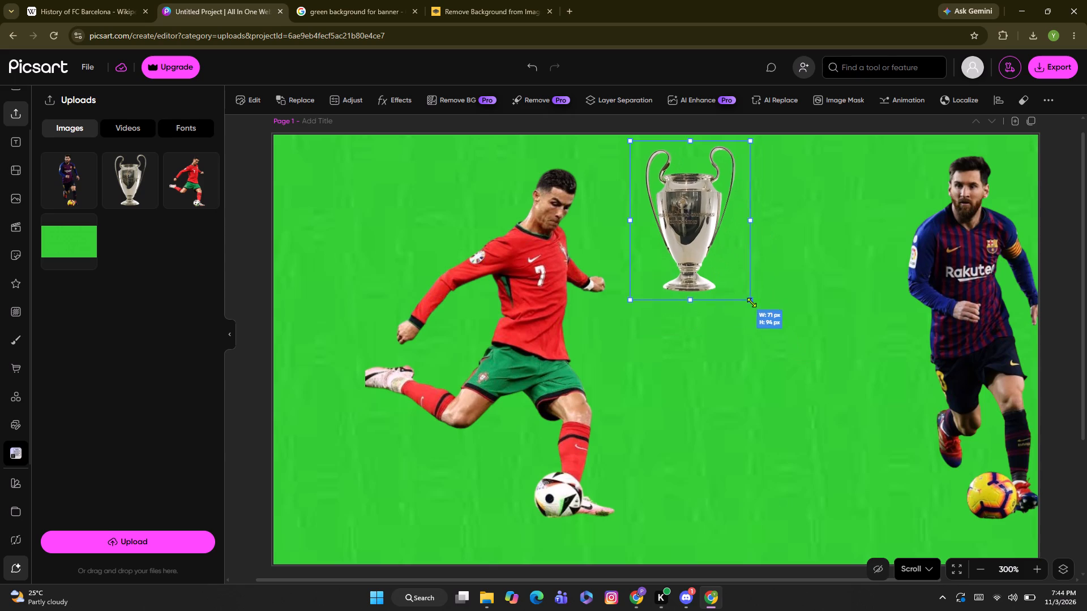
left_click_drag(751, 302, 754, 305)
left_click_drag(706, 255, 683, 246)
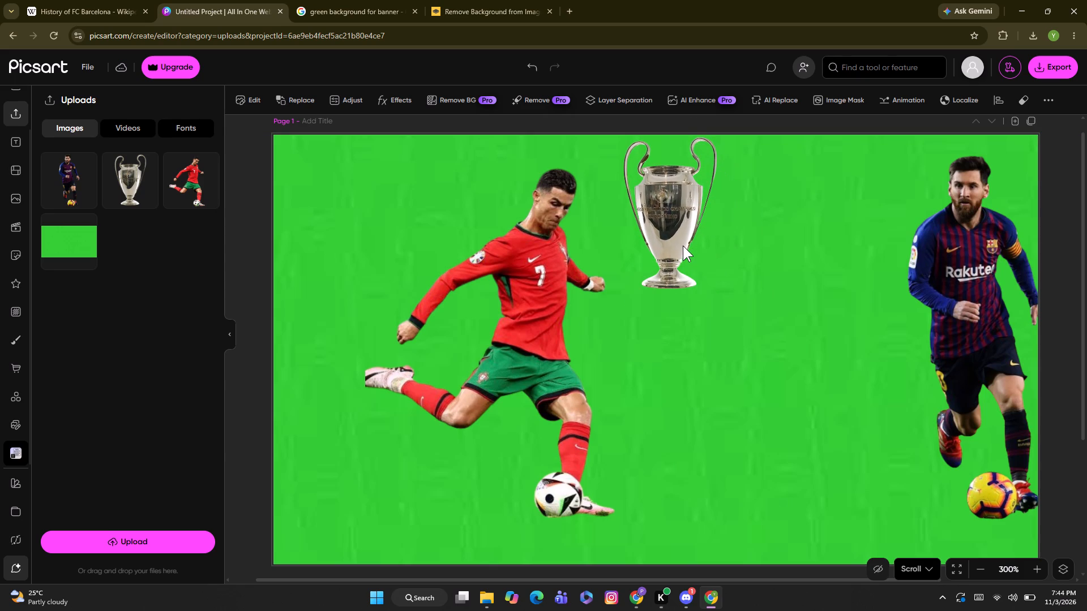
left_click_drag(683, 246, 681, 244)
Shrink the Messi cutout to about 150 px wide and place it in the page's upper right corner.
left_click_drag(941, 329, 890, 304)
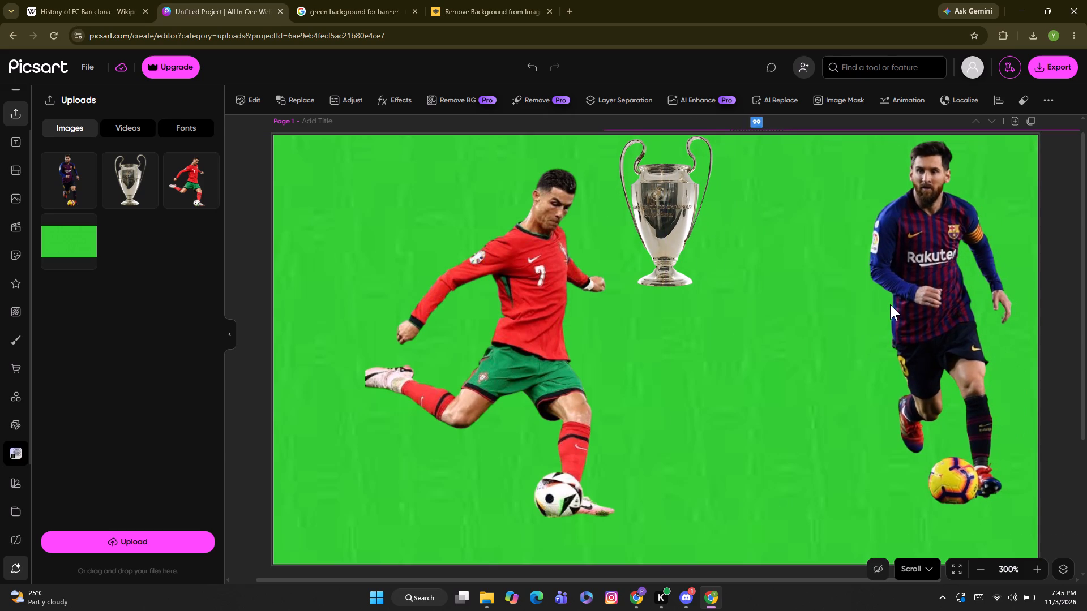
left_click_drag(890, 304, 880, 305)
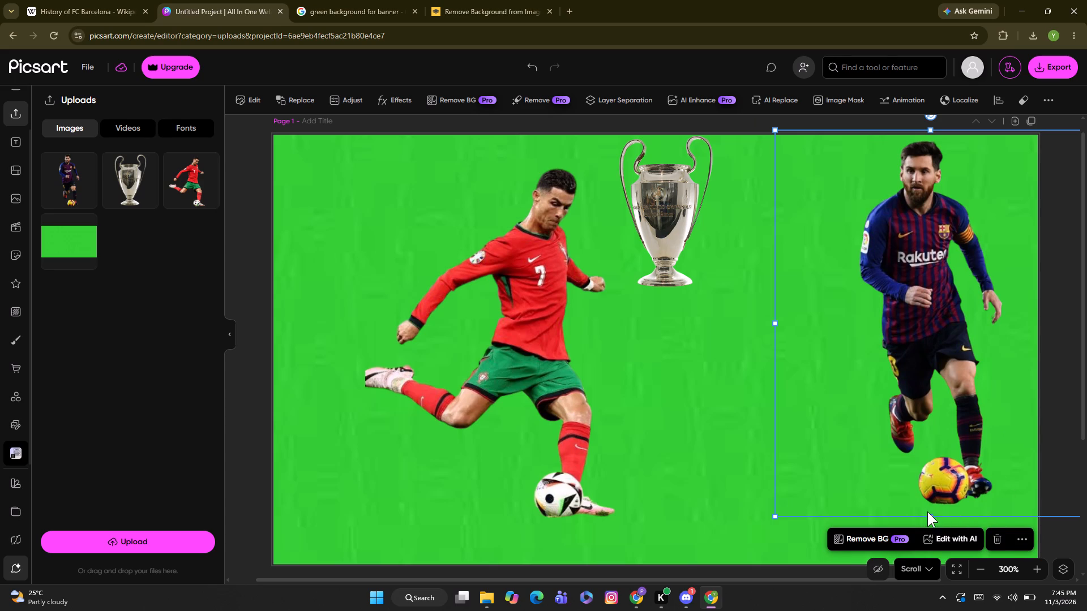
left_click_drag(930, 515, 918, 512)
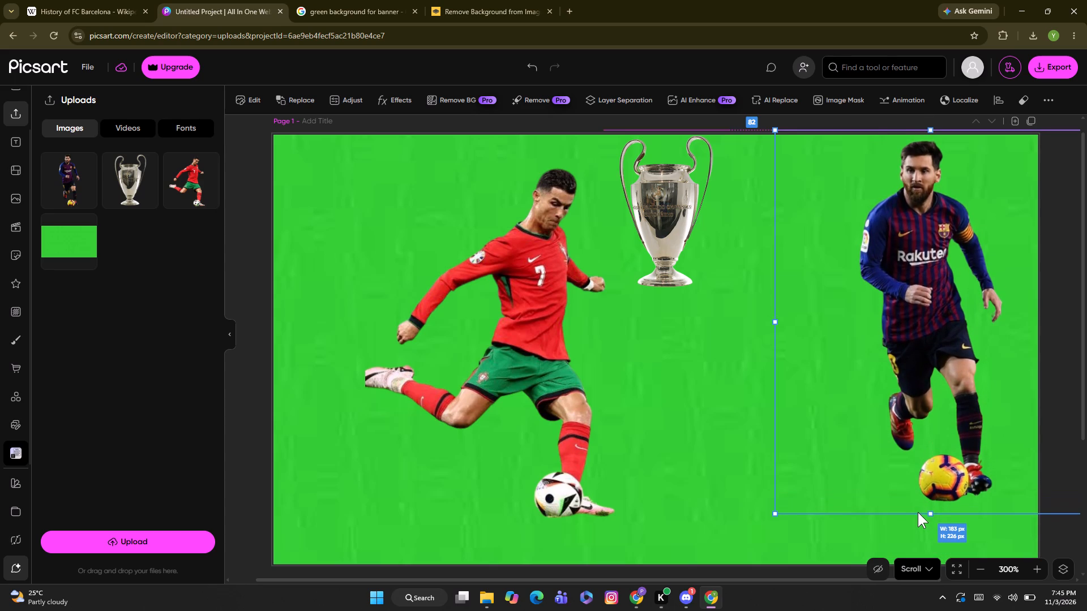
left_click_drag(918, 512, 906, 483)
left_click_drag(872, 451, 832, 437)
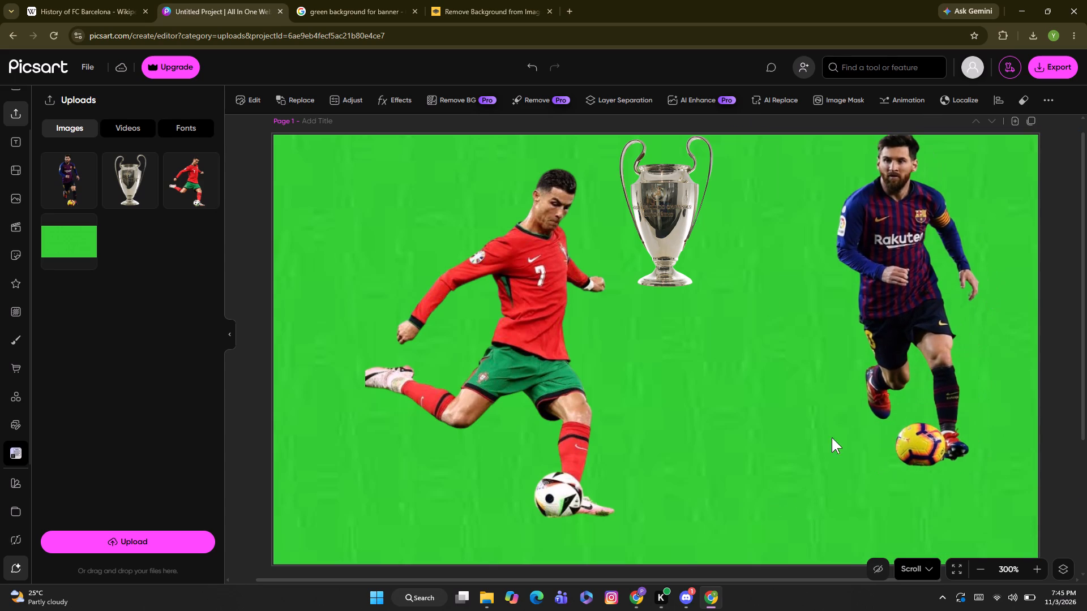
left_click_drag(832, 437, 729, 466)
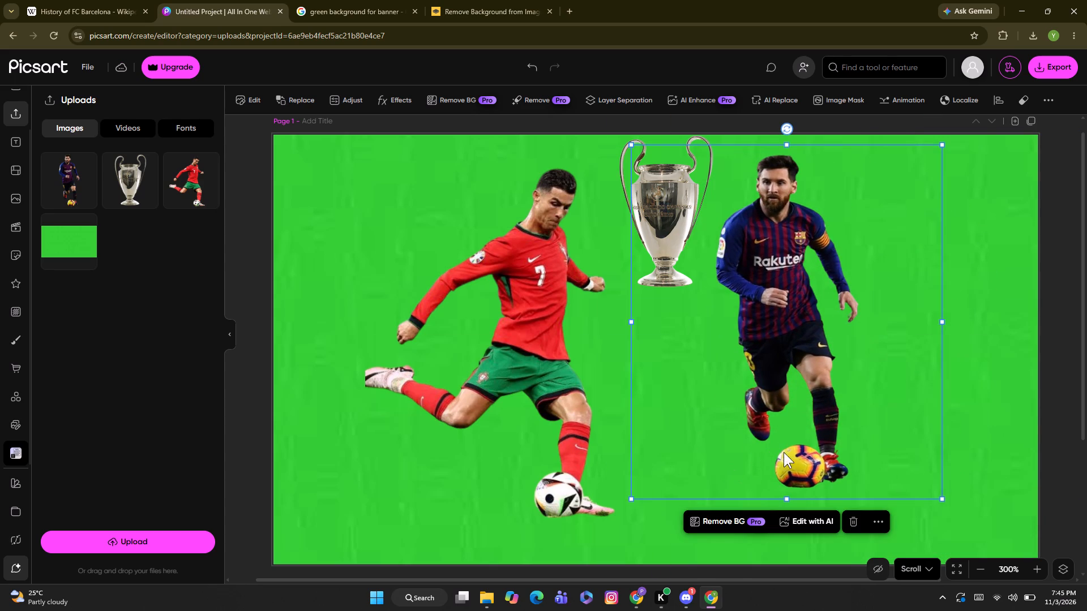
left_click_drag(940, 497, 878, 436)
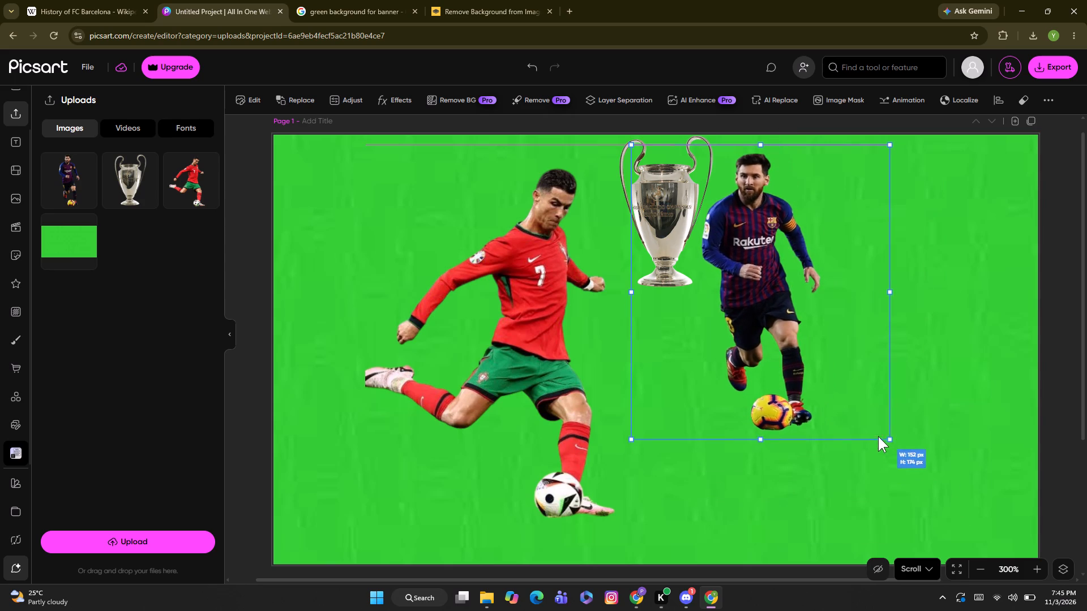
left_click_drag(878, 436, 878, 436)
left_click_drag(824, 375, 1012, 361)
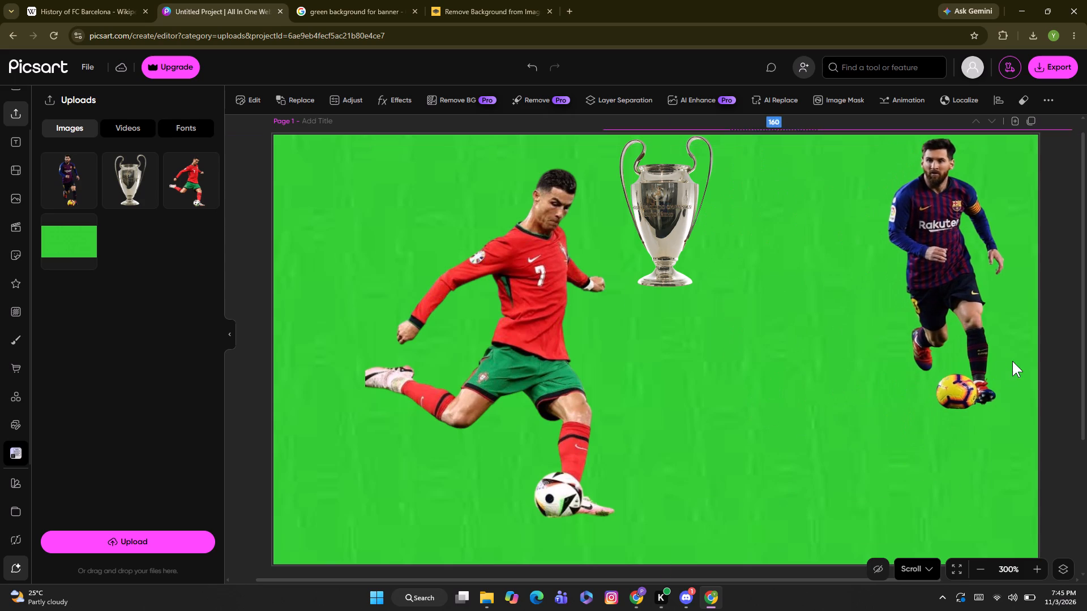
left_click_drag(1012, 361, 1022, 362)
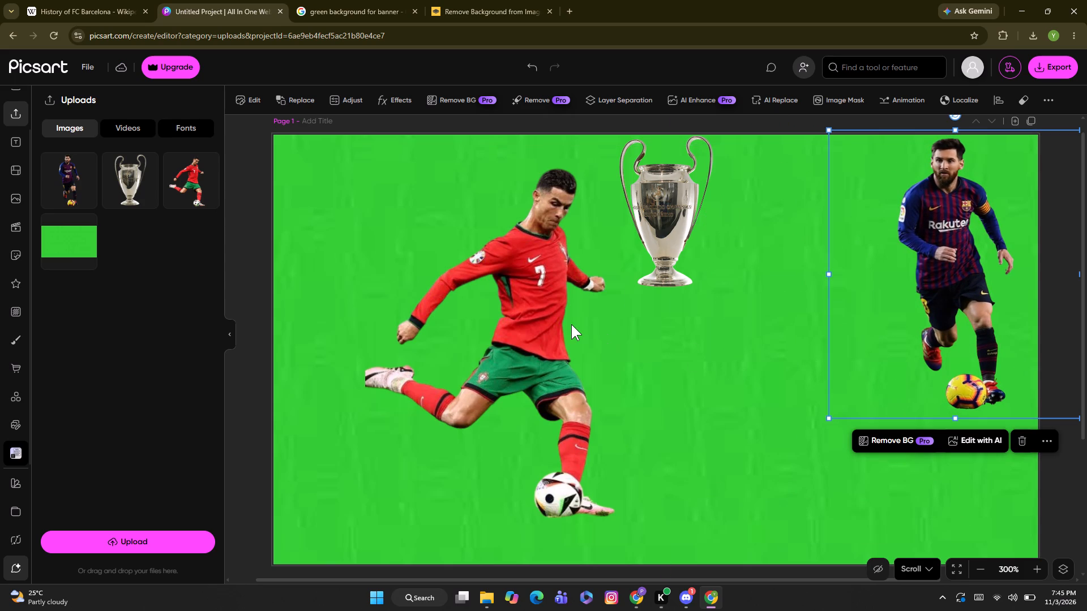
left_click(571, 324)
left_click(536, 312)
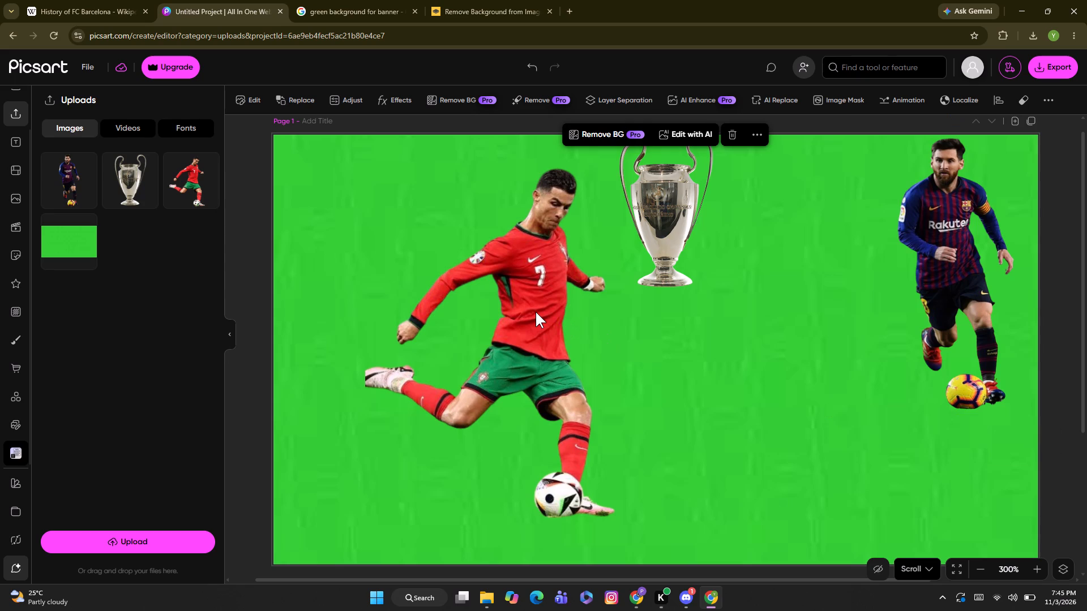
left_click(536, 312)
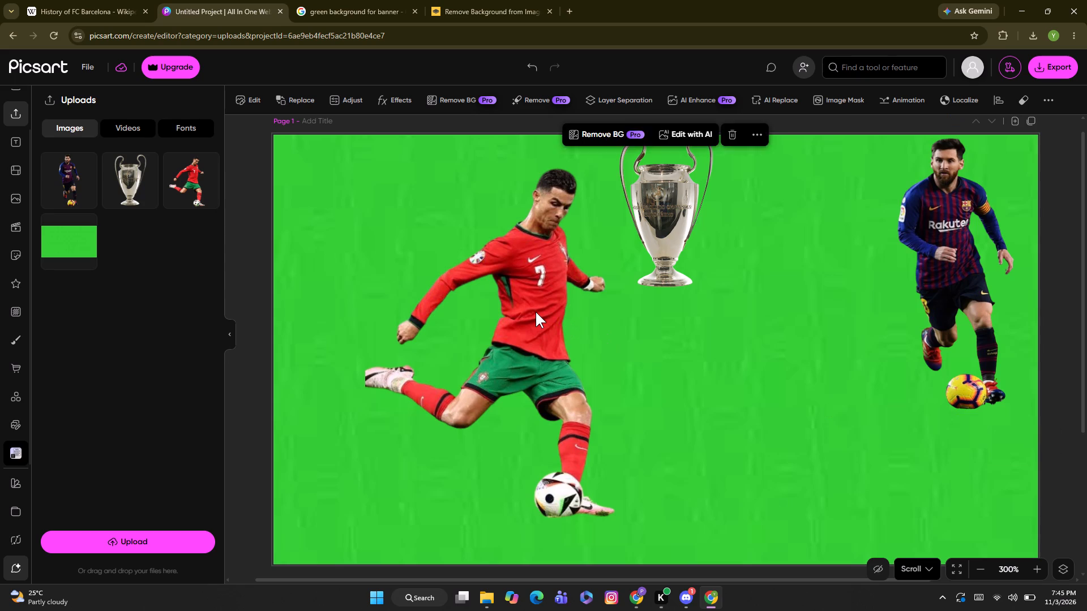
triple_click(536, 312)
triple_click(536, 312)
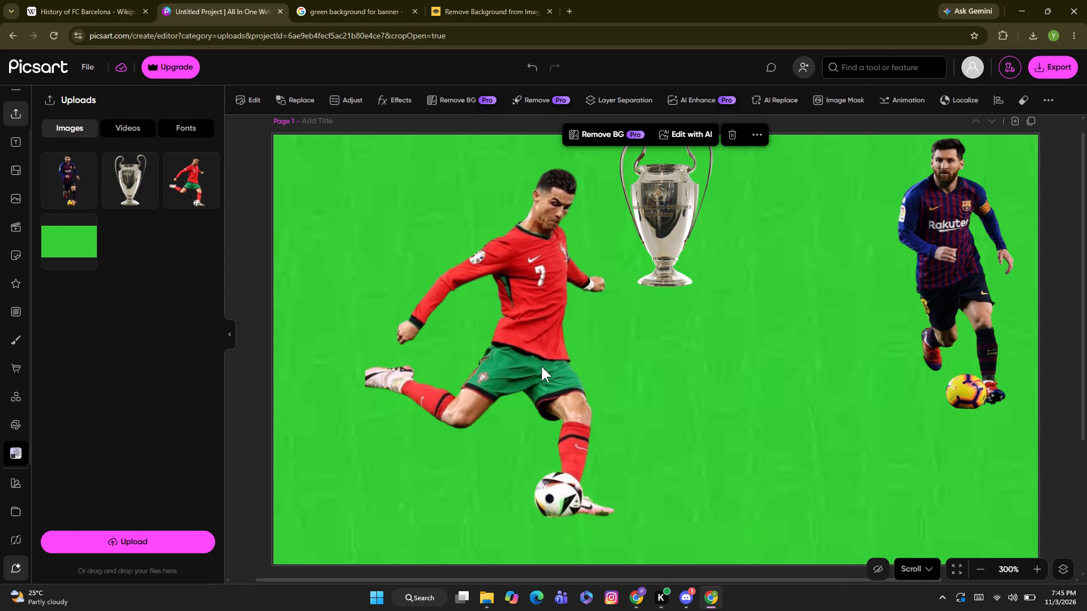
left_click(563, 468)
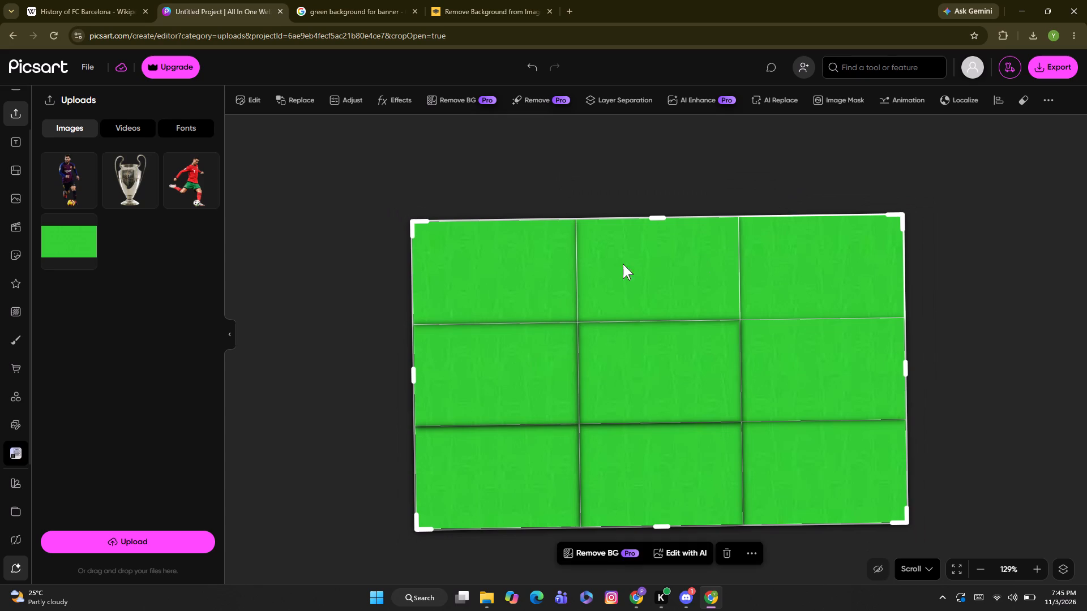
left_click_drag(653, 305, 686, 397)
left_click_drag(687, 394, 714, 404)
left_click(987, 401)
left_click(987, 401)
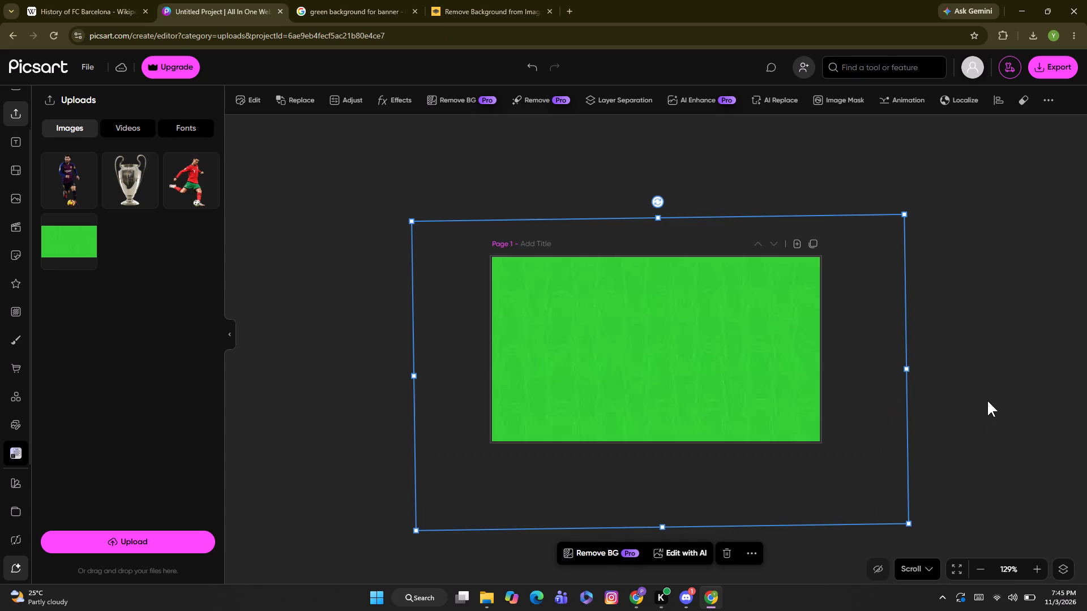
Move the green background image down until only a thin strip of it covers the bottom of the page.
left_click(703, 376)
left_click_drag(907, 520, 914, 528)
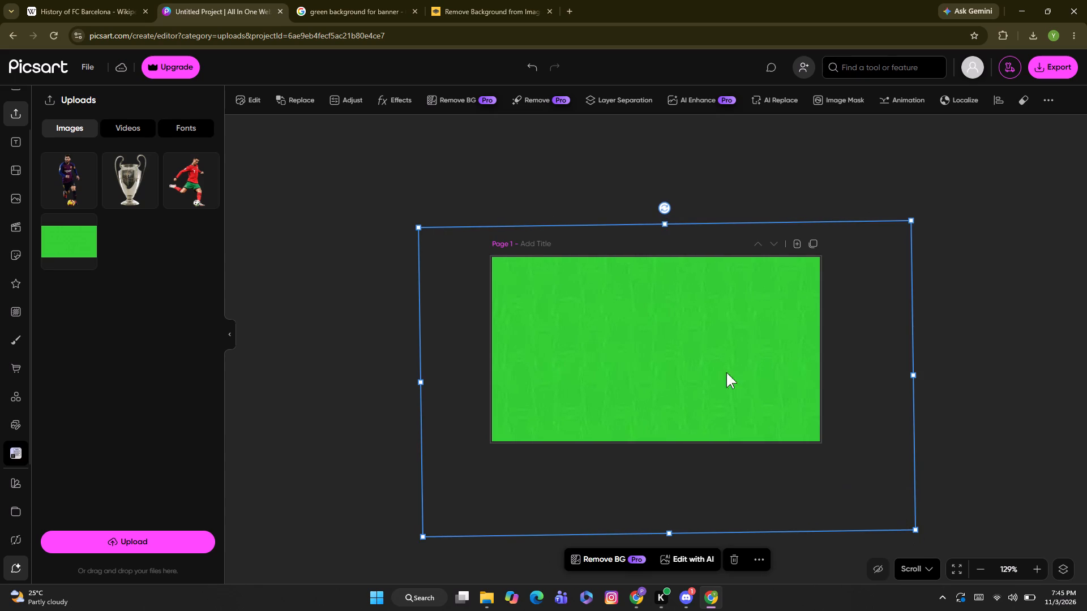
left_click_drag(716, 365, 763, 507)
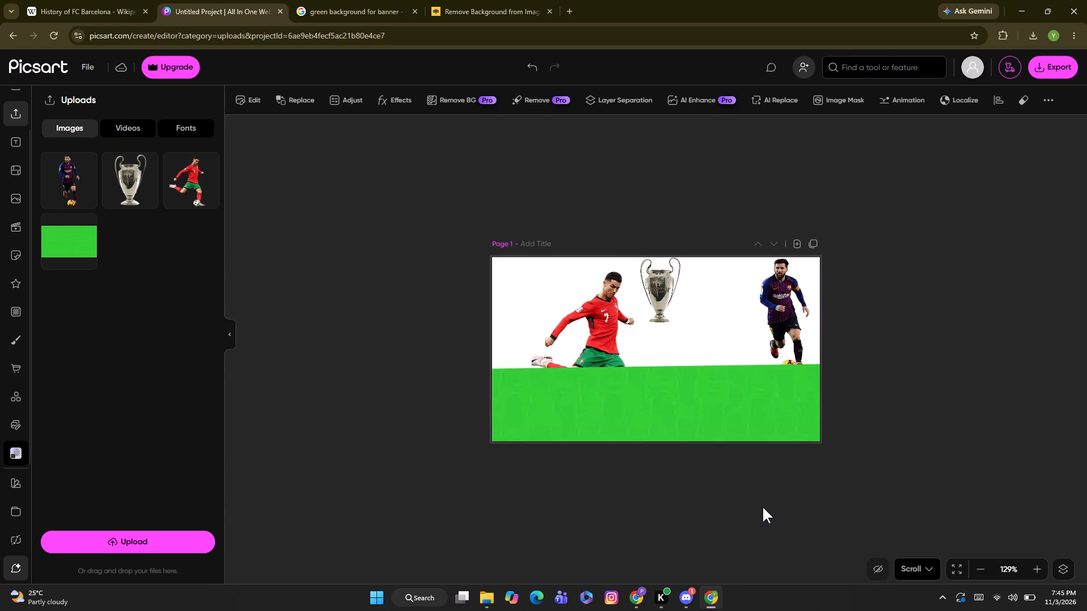
left_click_drag(763, 507, 769, 575)
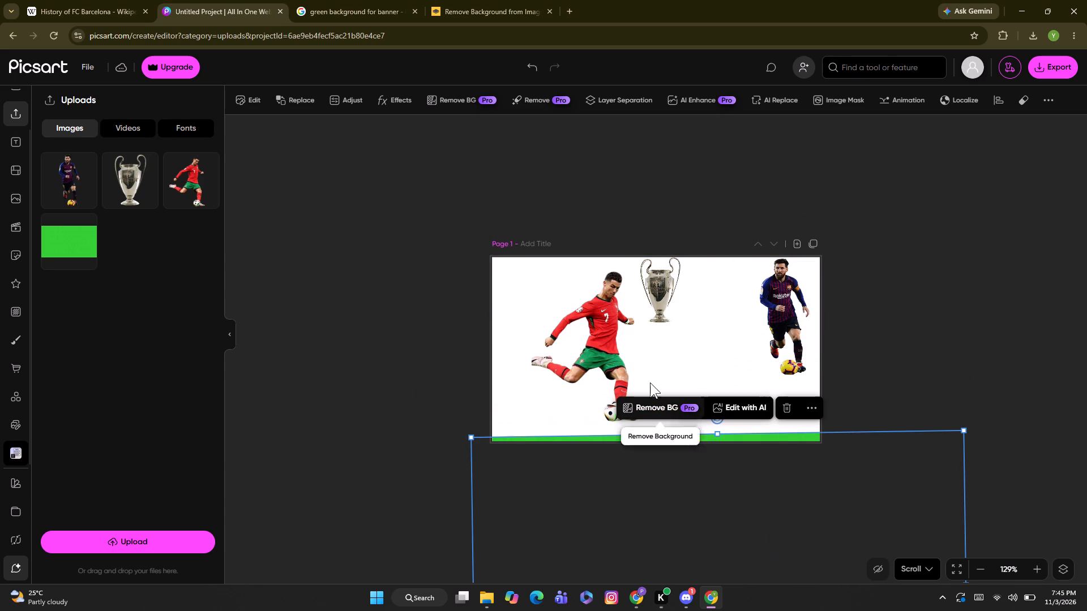
Move the Ronaldo cutout to the page's left edge, with the head near the top of the page.
left_click(616, 358)
left_click(616, 358)
left_click_drag(616, 358, 597, 351)
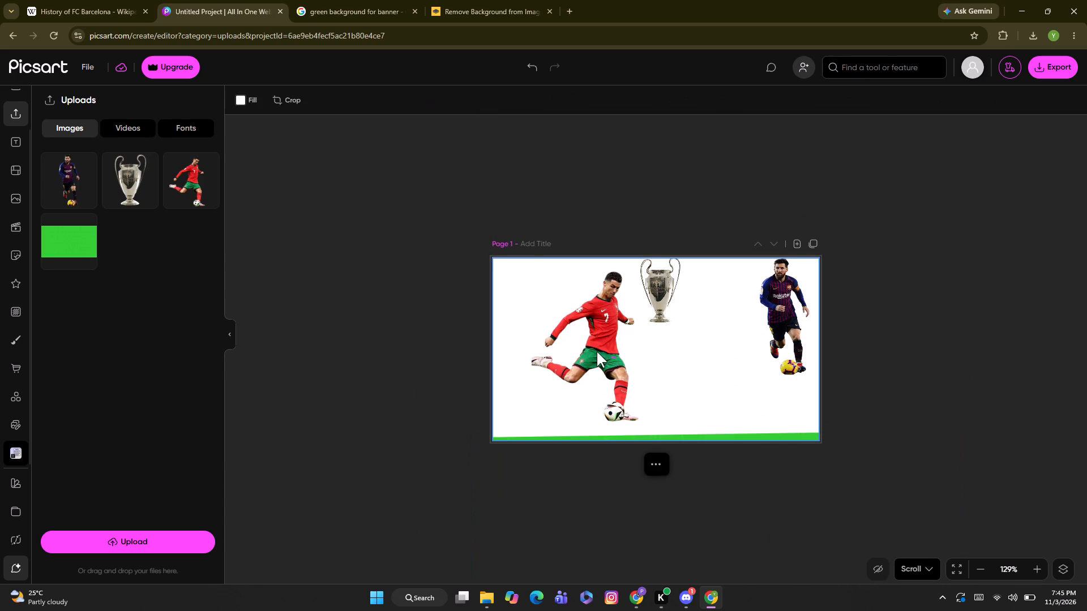
left_click_drag(597, 351, 579, 344)
left_click(579, 344)
left_click_drag(596, 347, 552, 334)
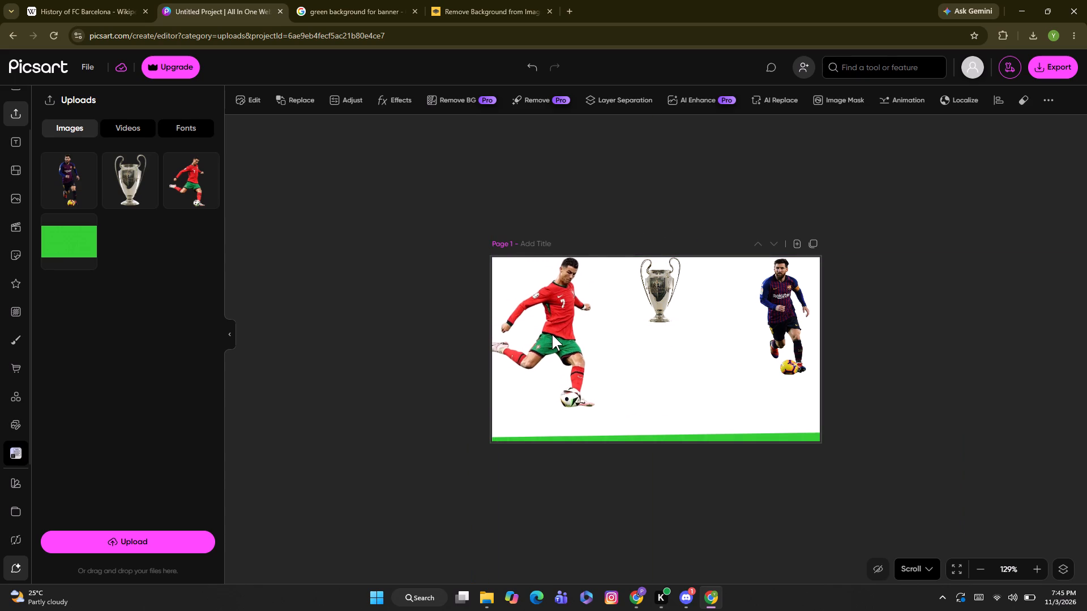
left_click_drag(552, 334, 559, 333)
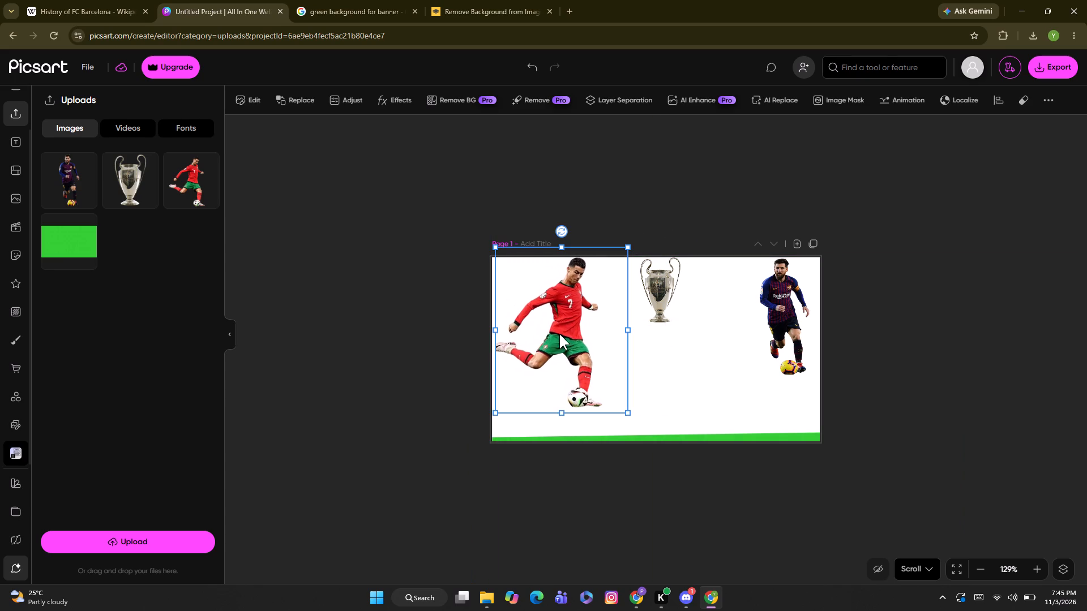
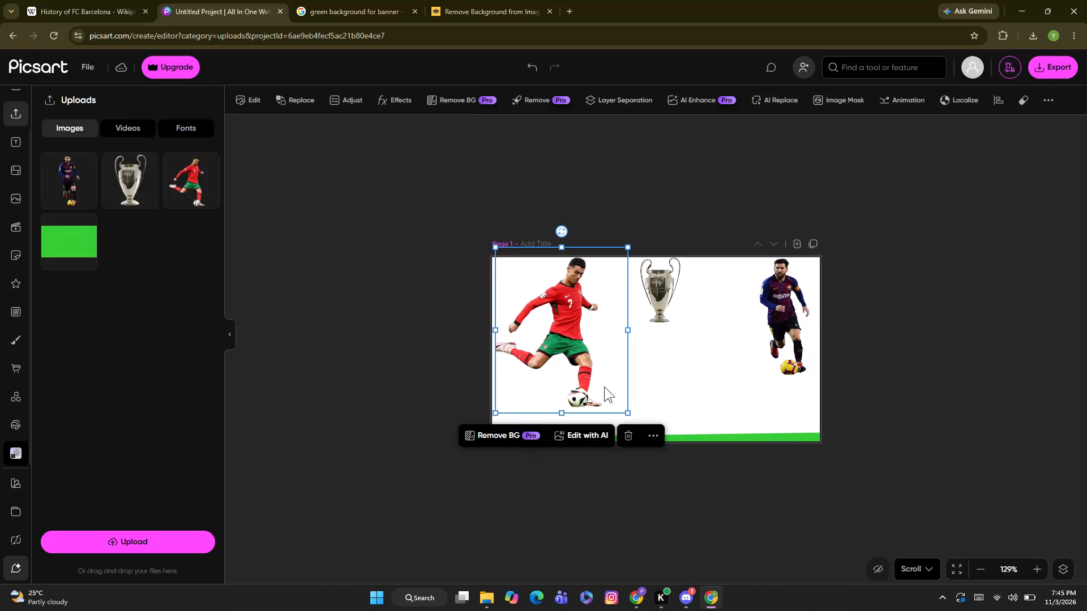
Shrink the Ronaldo cutout to about 126 × 158 px and place it in the page's upper left corner.
left_click(631, 409)
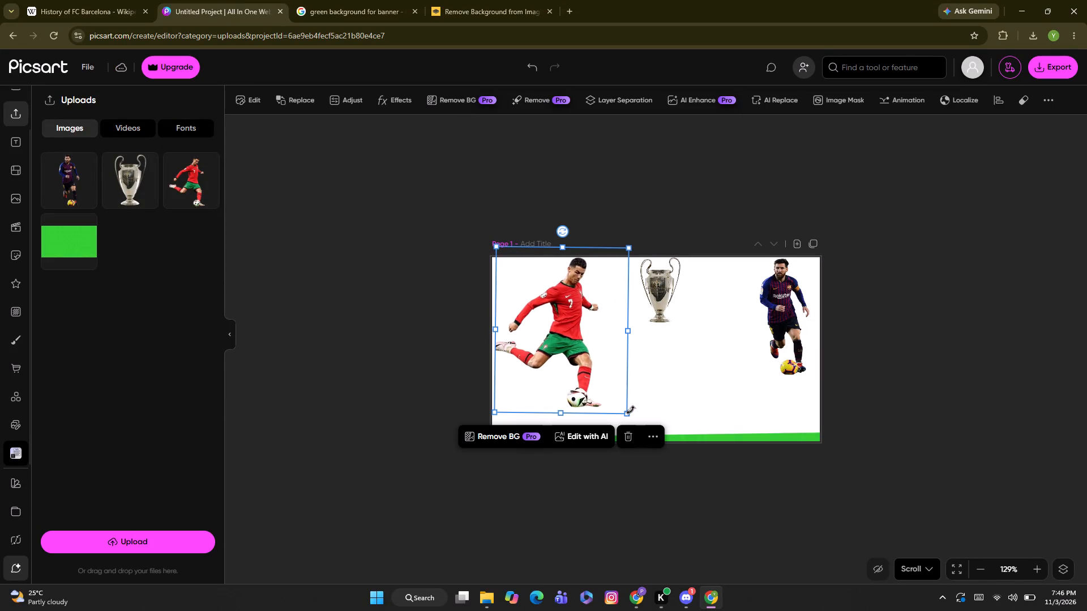
left_click_drag(627, 412, 592, 388)
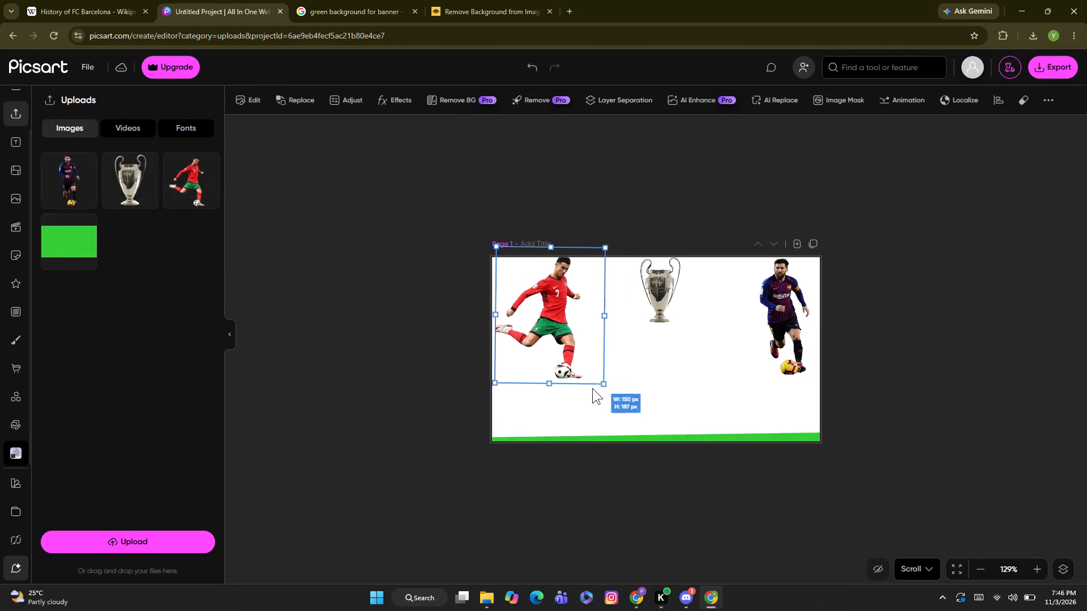
left_click_drag(592, 388, 570, 375)
left_click_drag(553, 339, 546, 336)
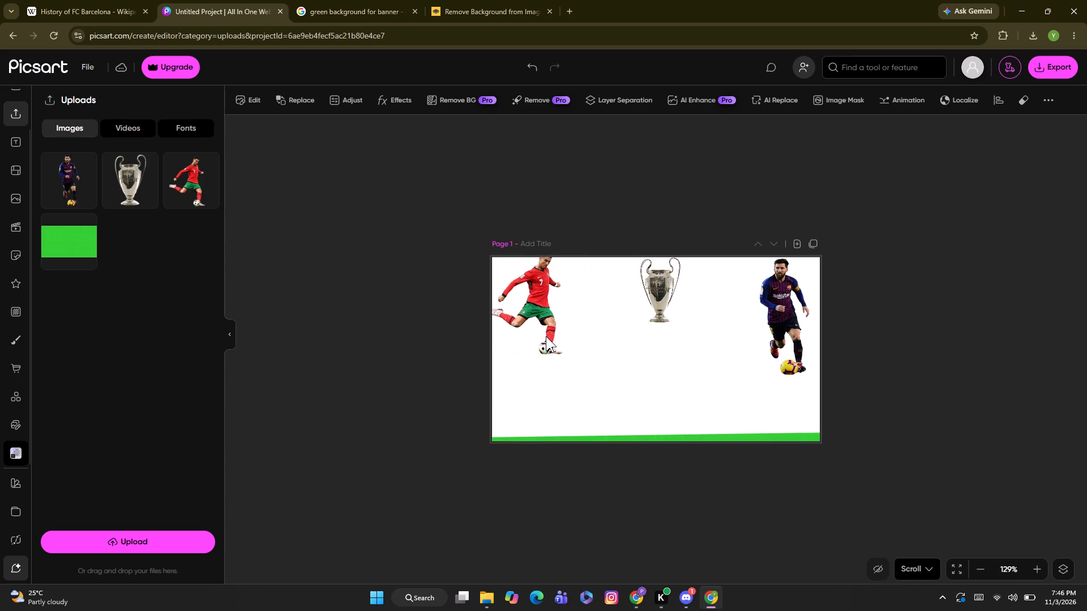
left_click_drag(546, 336, 553, 348)
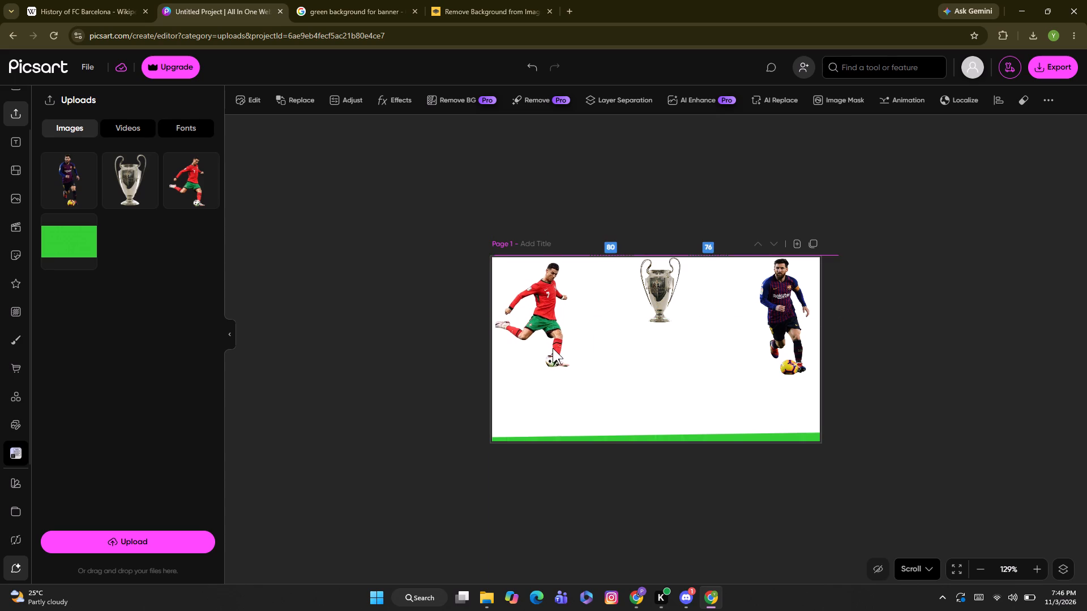
left_click_drag(553, 348, 553, 349)
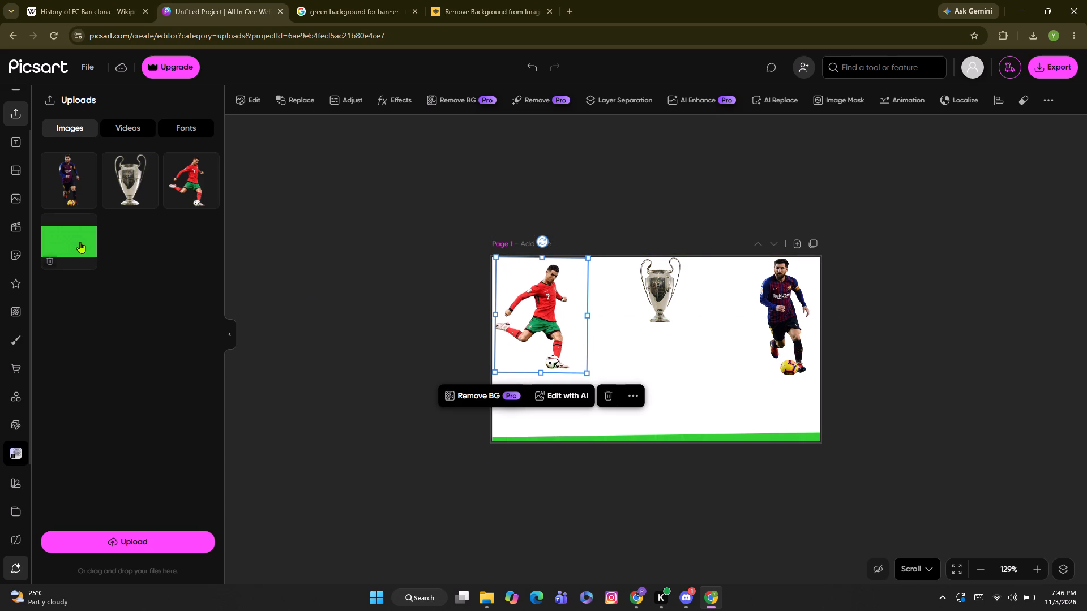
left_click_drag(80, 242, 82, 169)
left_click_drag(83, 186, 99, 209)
Move the green background image up until its top edge reaches the players' feet.
left_click_drag(706, 437, 655, 318)
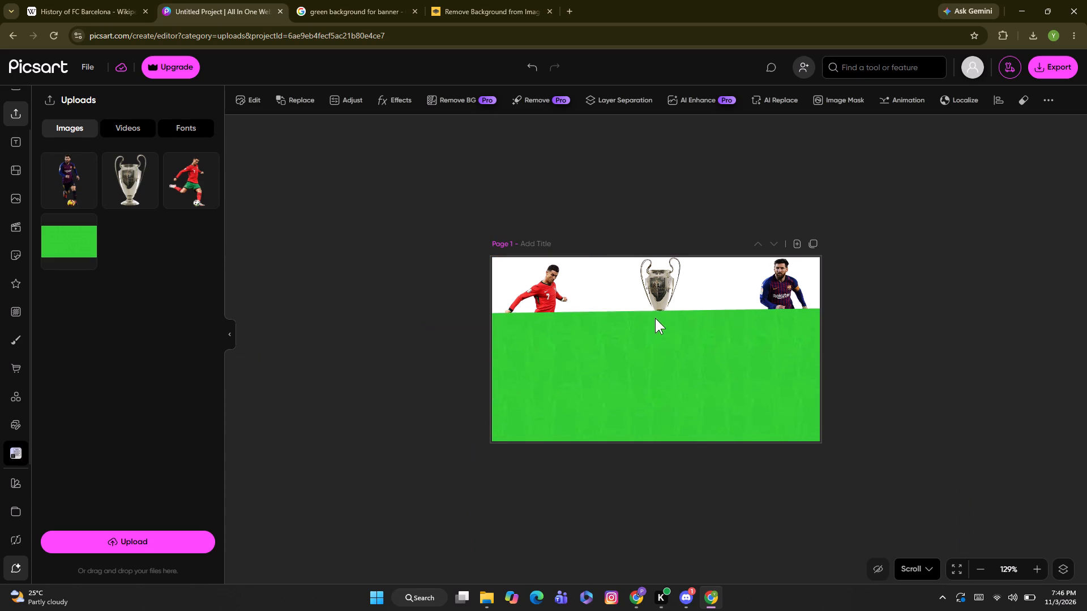
left_click_drag(655, 318, 666, 356)
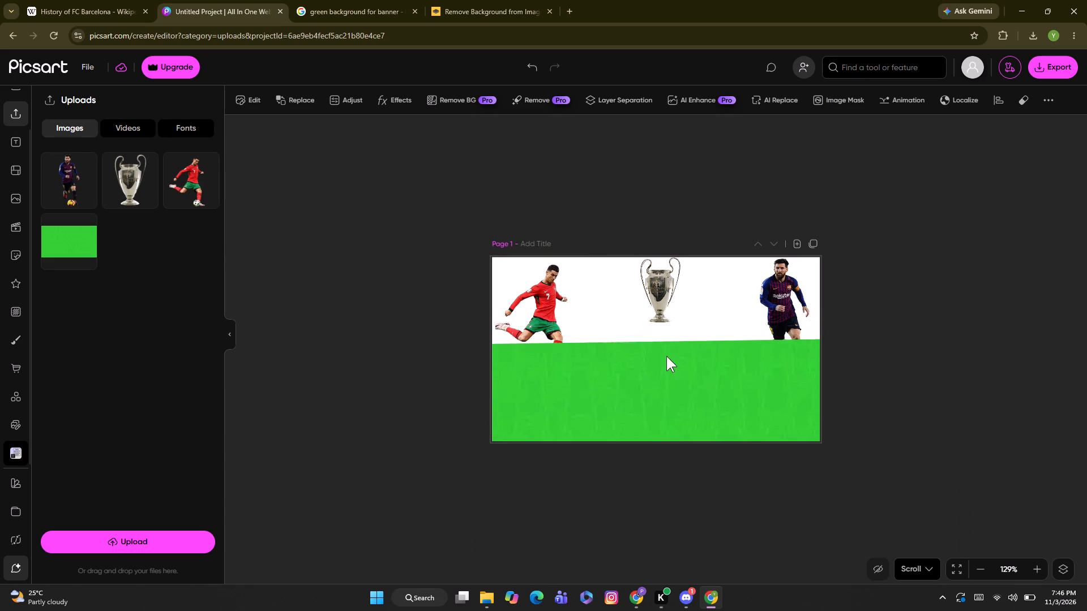
left_click_drag(666, 356, 666, 372)
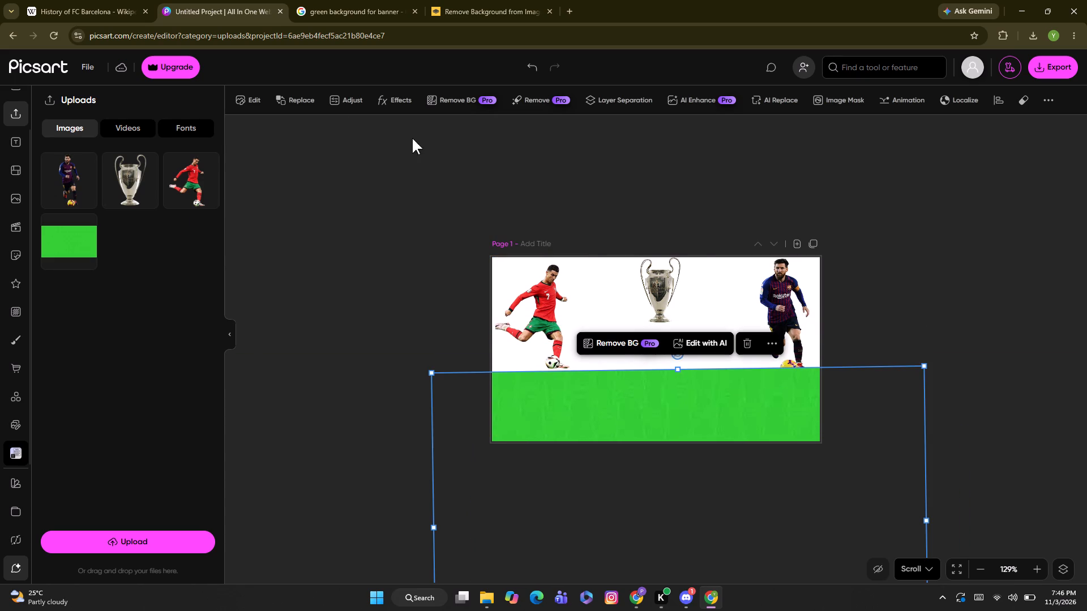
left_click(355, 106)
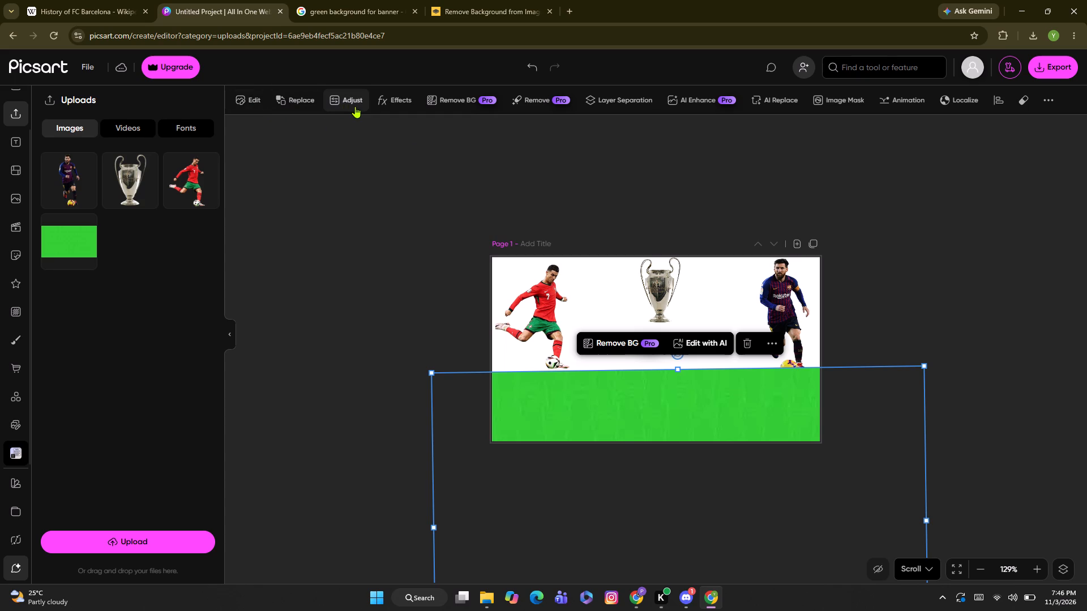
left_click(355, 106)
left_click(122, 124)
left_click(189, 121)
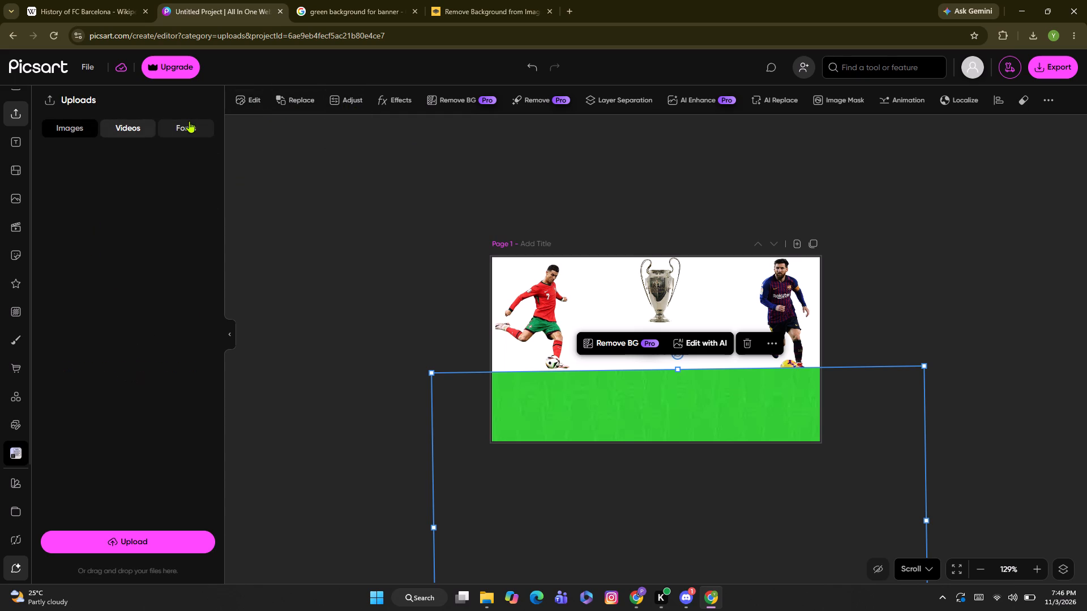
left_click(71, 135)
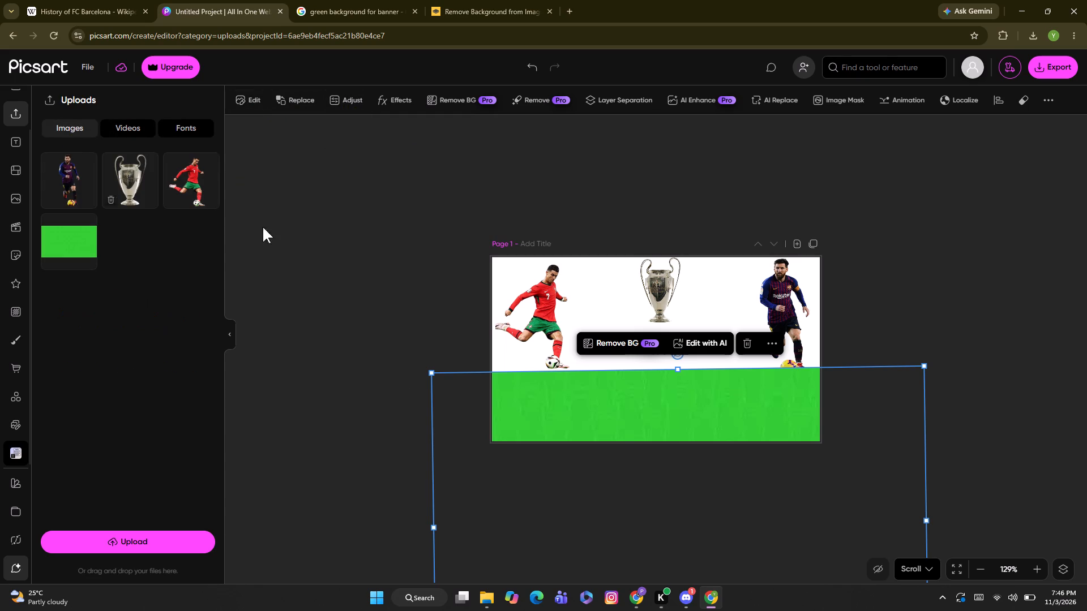
Reorder the layers so the green image sits below the trophy, Messi and Ronaldo, directly above the white background.
left_click(1069, 564)
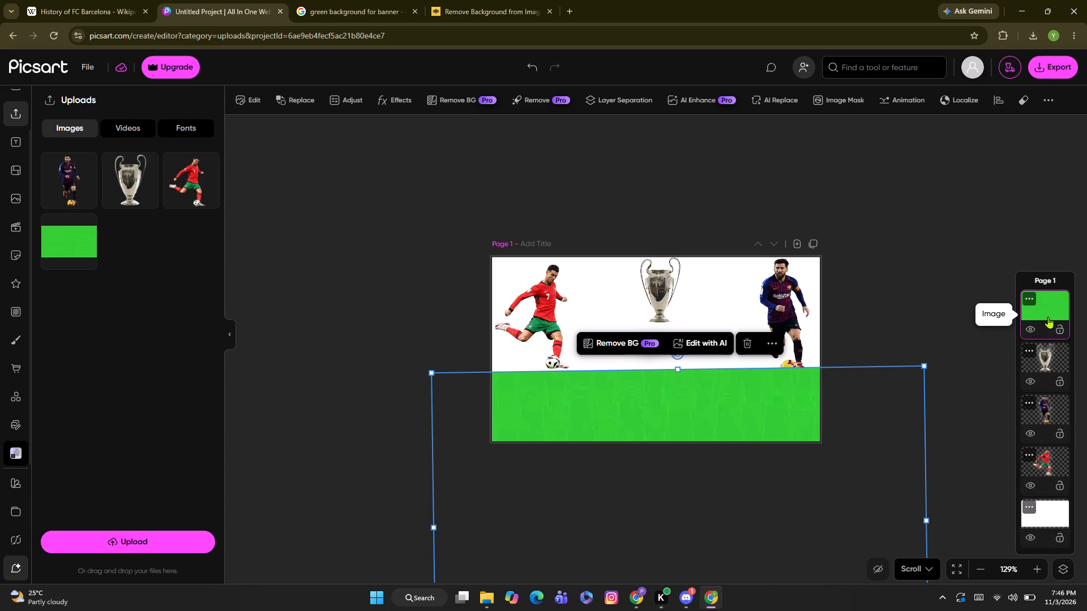
left_click_drag(1050, 359, 1041, 320)
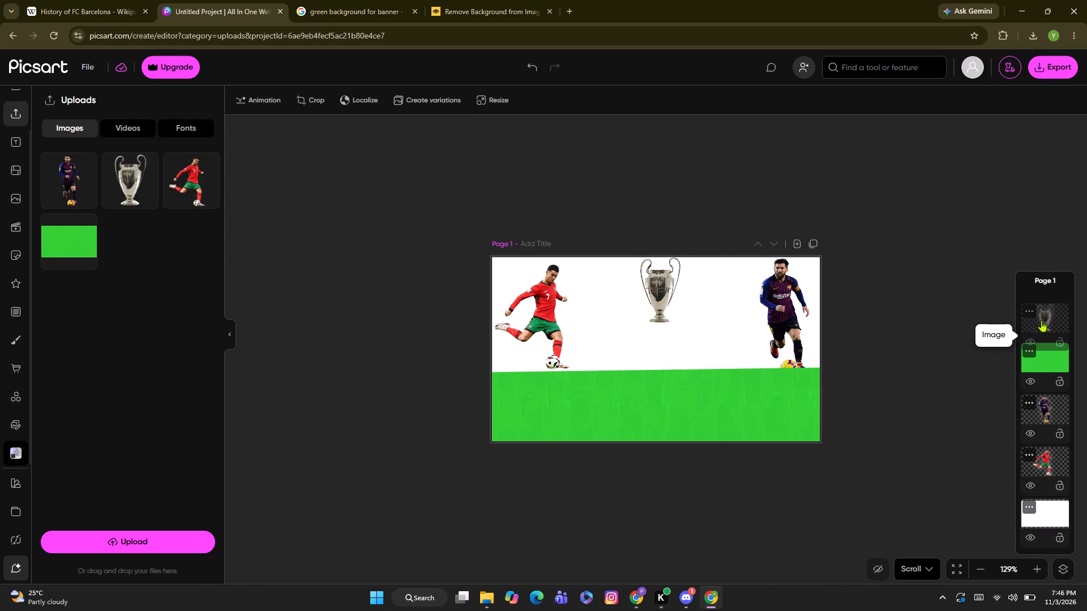
left_click_drag(1040, 363, 1039, 412)
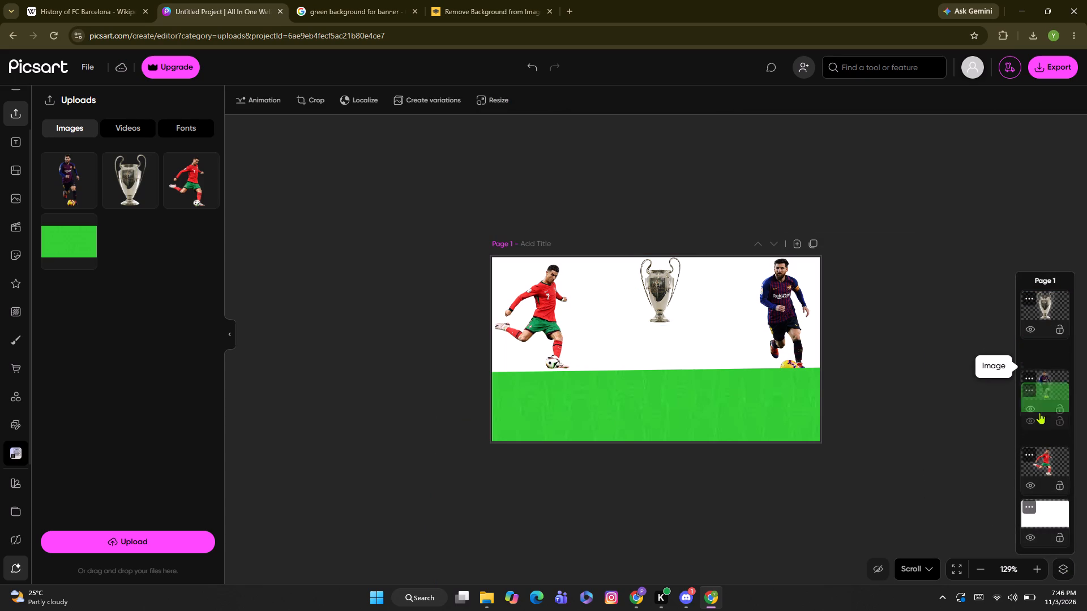
left_click_drag(1039, 412, 1039, 462)
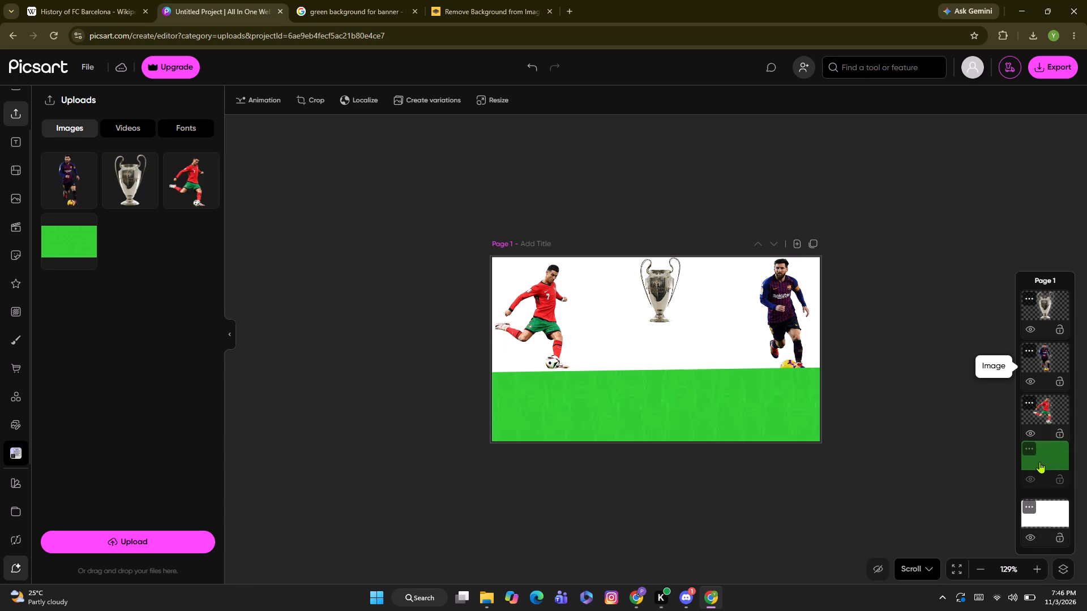
left_click_drag(1039, 462, 1040, 467)
Move the green background image up until it covers the whole page.
left_click_drag(740, 396, 731, 353)
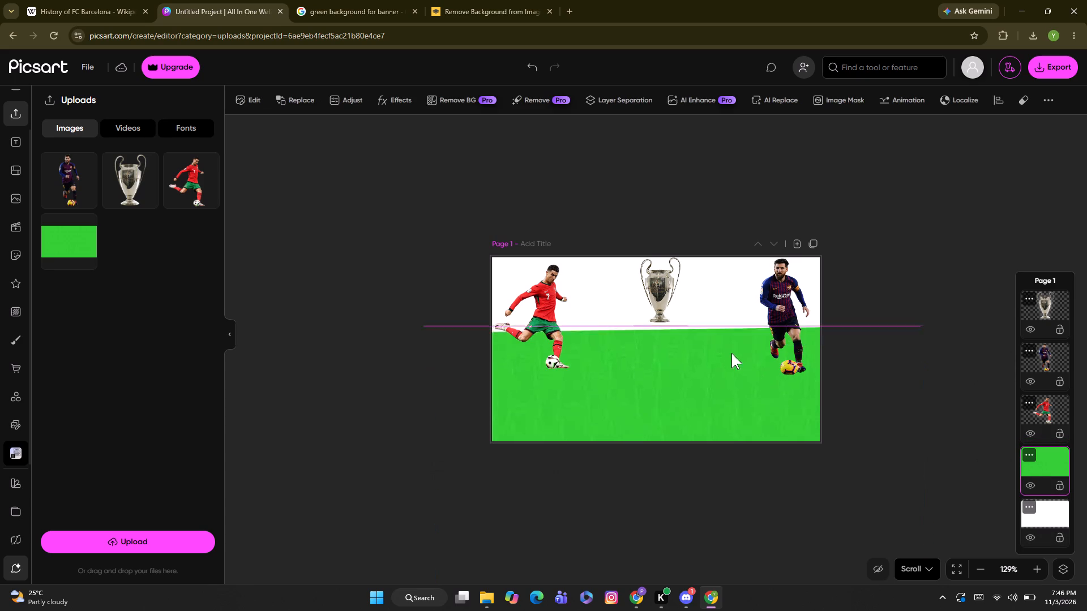
left_click_drag(731, 353, 728, 281)
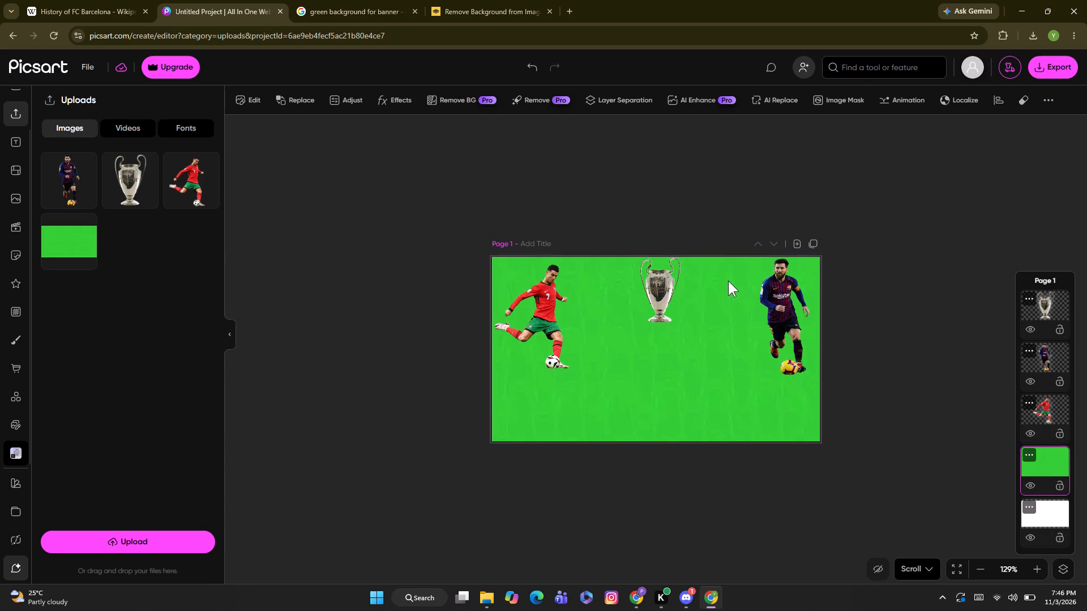
left_click_drag(728, 281, 729, 281)
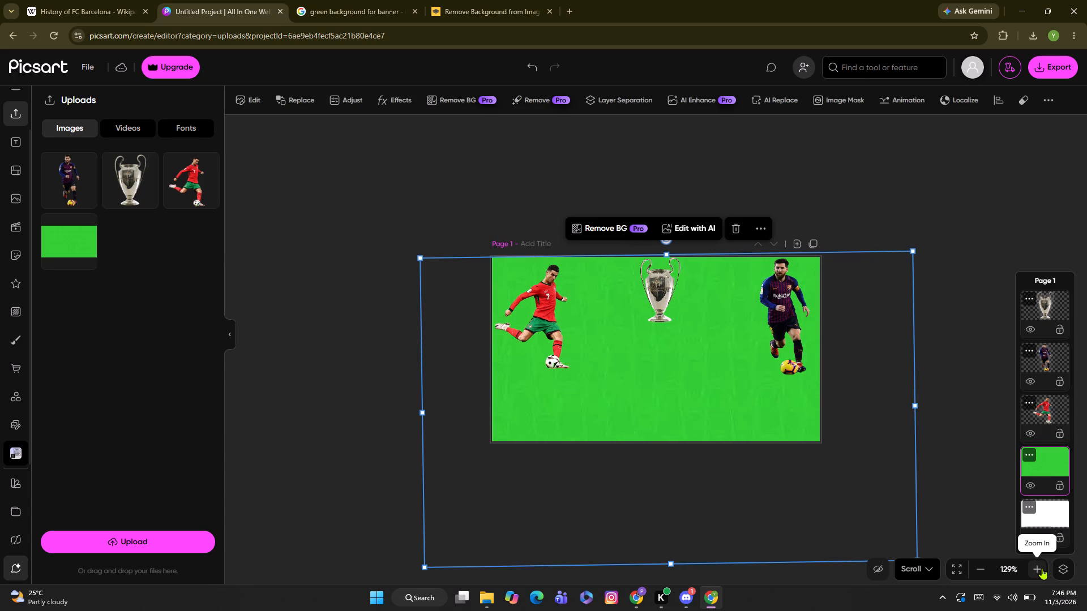
Stretch the Messi cutout slightly taller and shift it a little to the left.
left_click(1042, 568)
triple_click(1042, 568)
left_click(1042, 568)
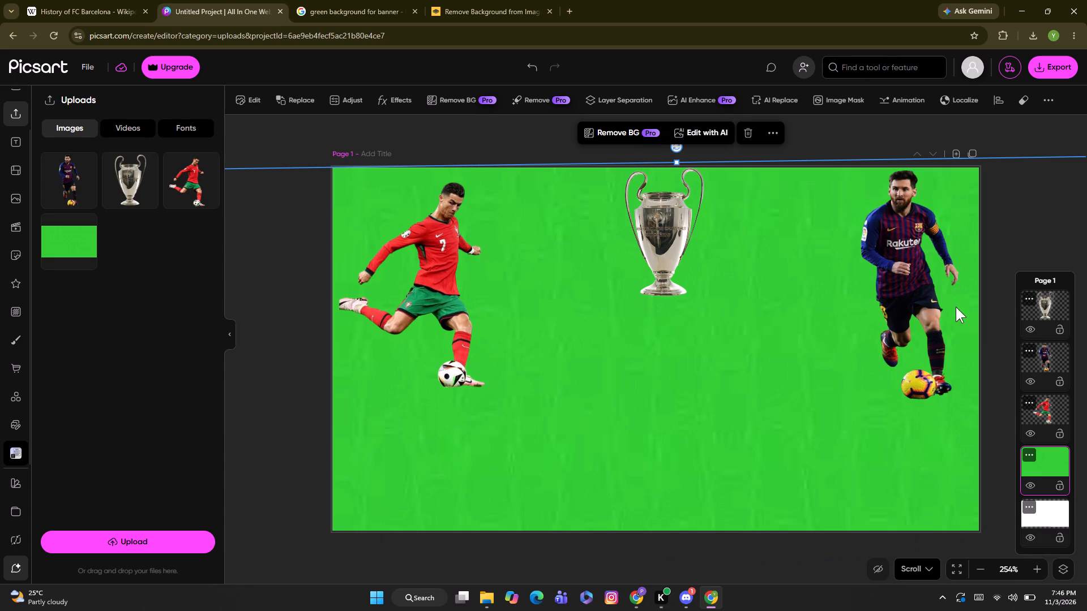
left_click(925, 288)
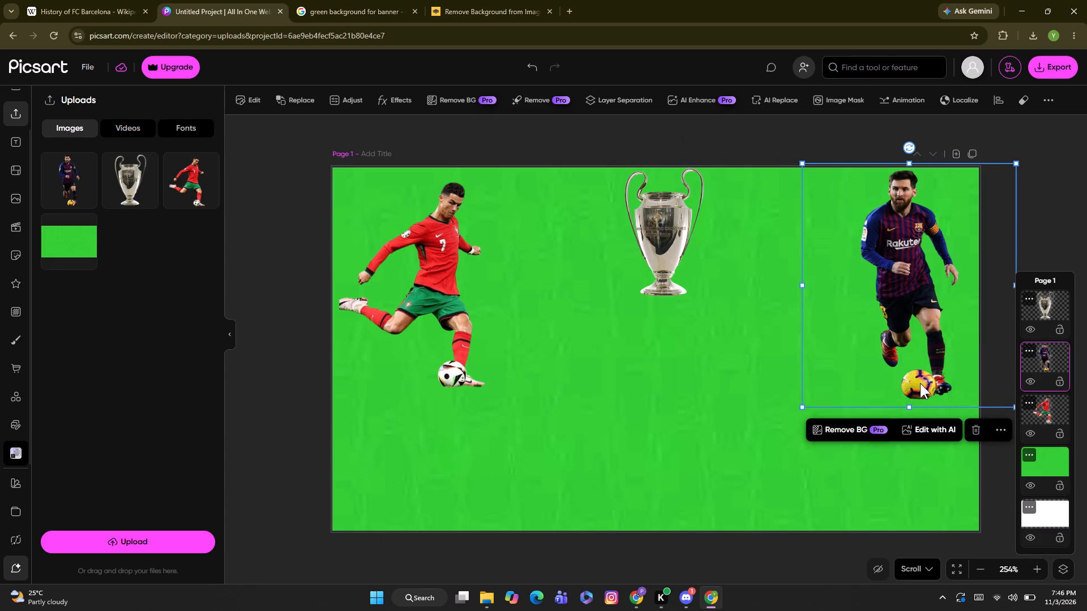
left_click_drag(905, 411, 906, 422)
left_click_drag(911, 306, 904, 306)
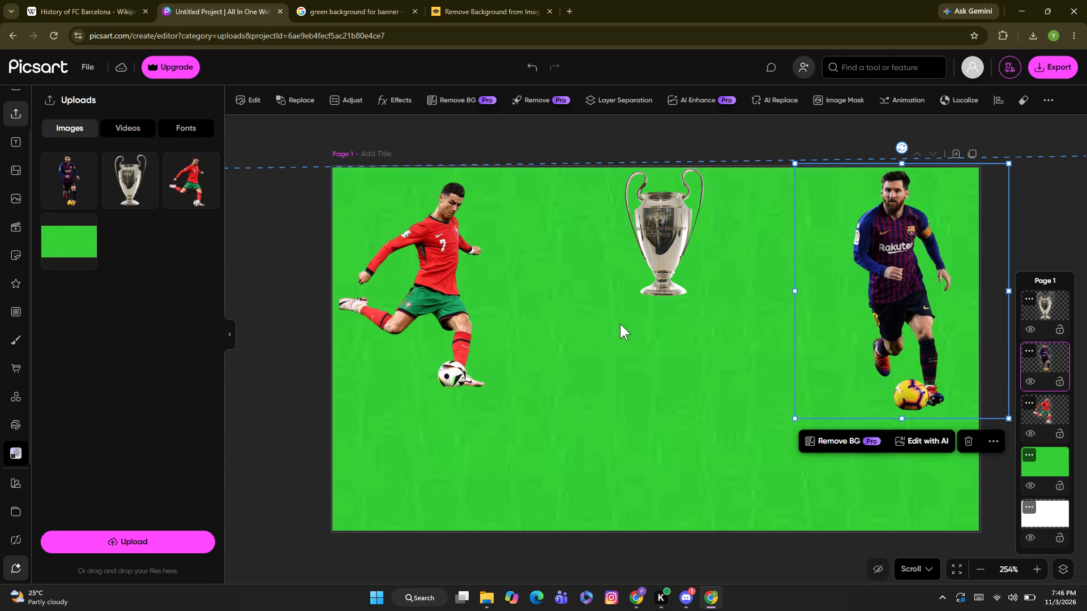
Shrink the Ronaldo cutout until the player is slightly taller than the trophy, keeping it in the page's upper left corner.
left_click(437, 268)
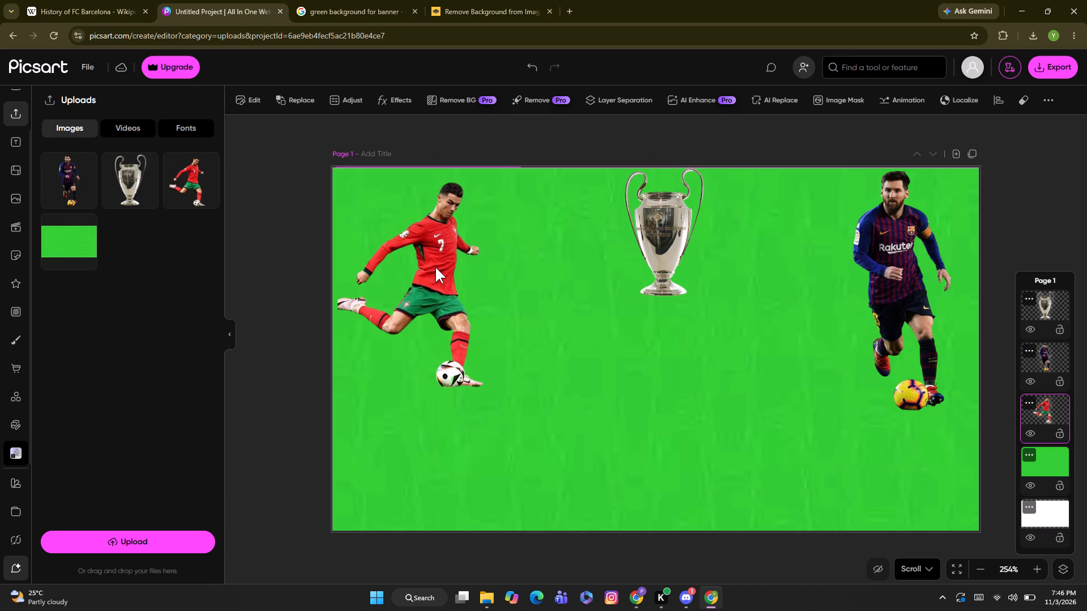
left_click_drag(522, 395, 519, 395)
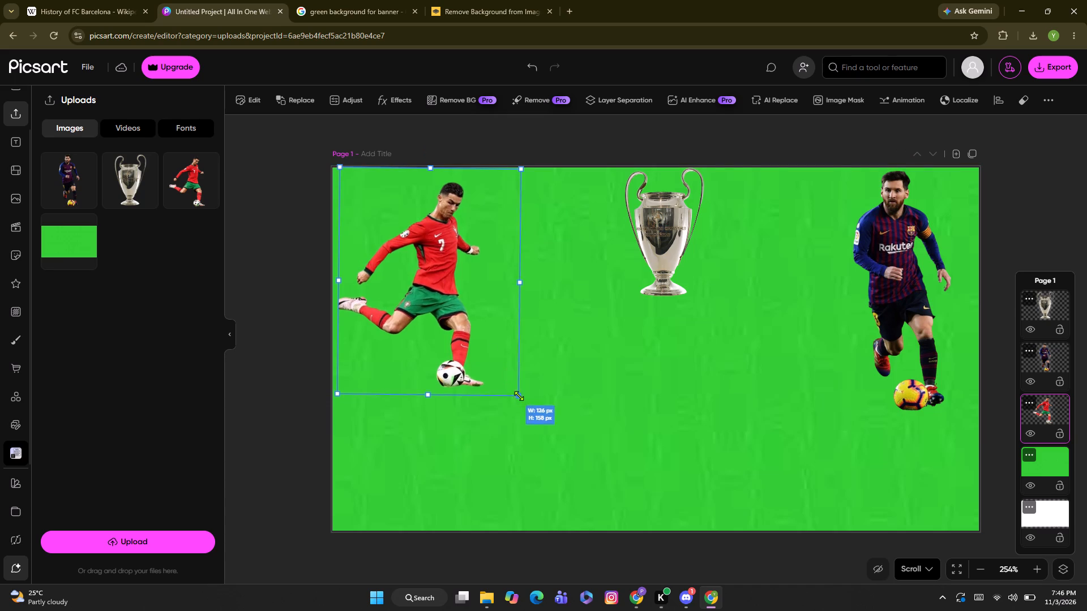
left_click_drag(519, 395, 461, 335)
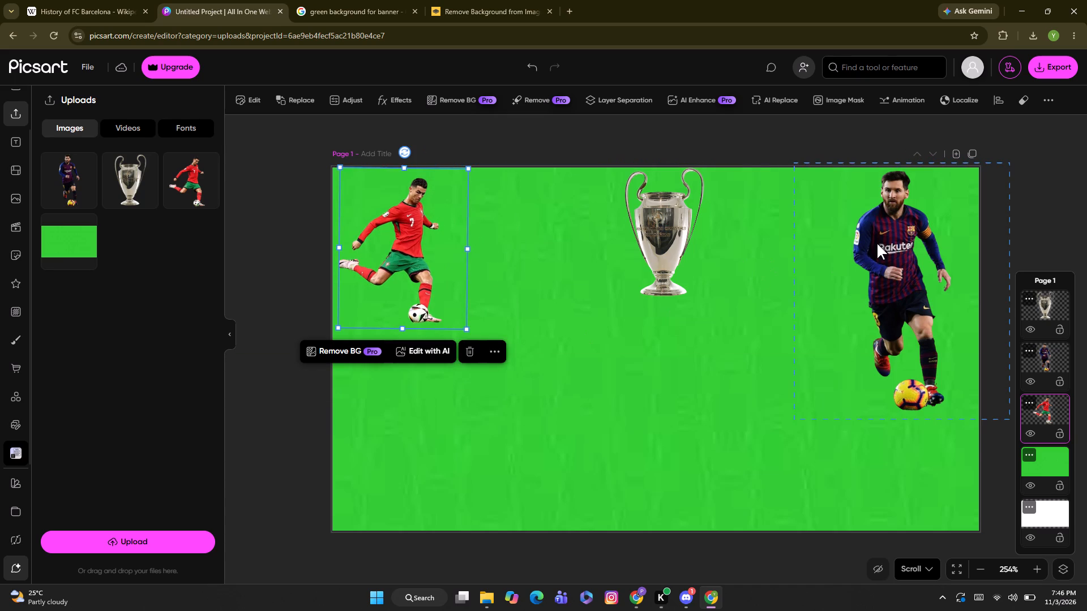
Shrink the Messi cutout to about 99 × 118 px, keeping it in the page's upper right corner.
left_click(877, 243)
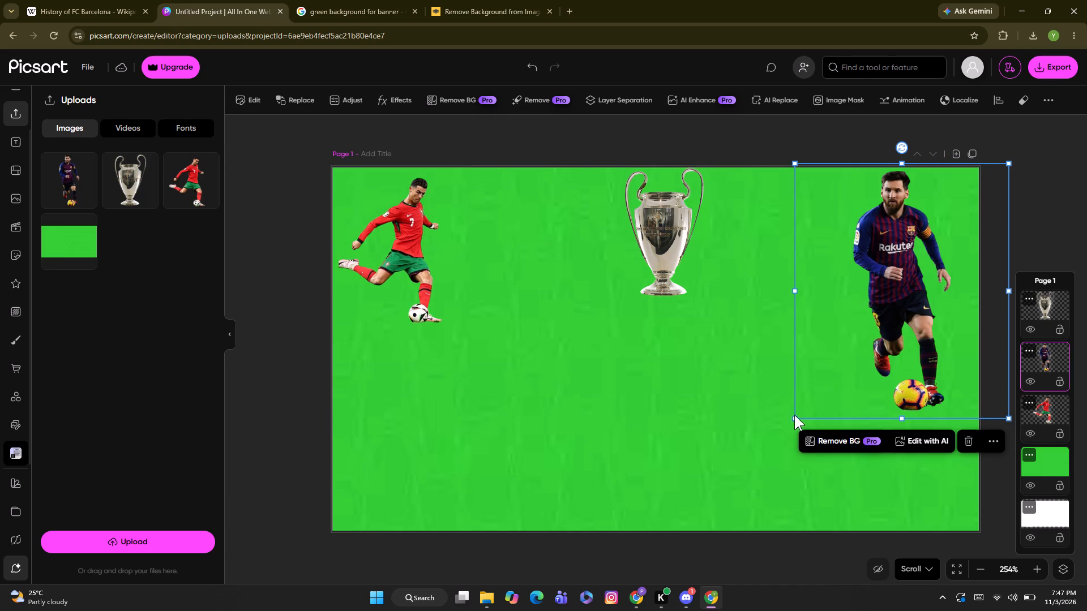
left_click_drag(793, 417, 844, 313)
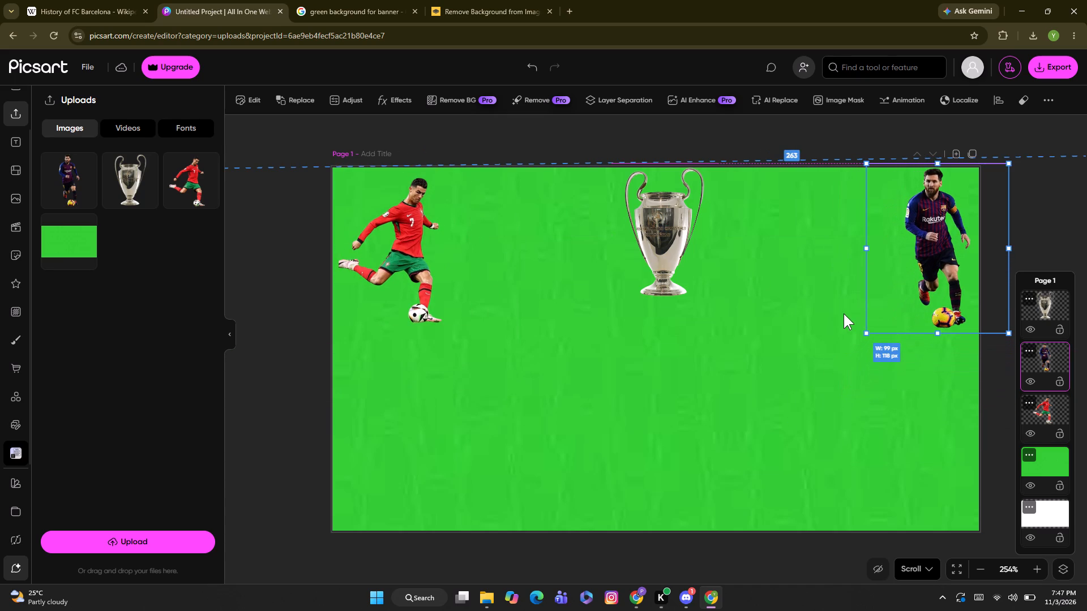
left_click_drag(844, 313, 842, 313)
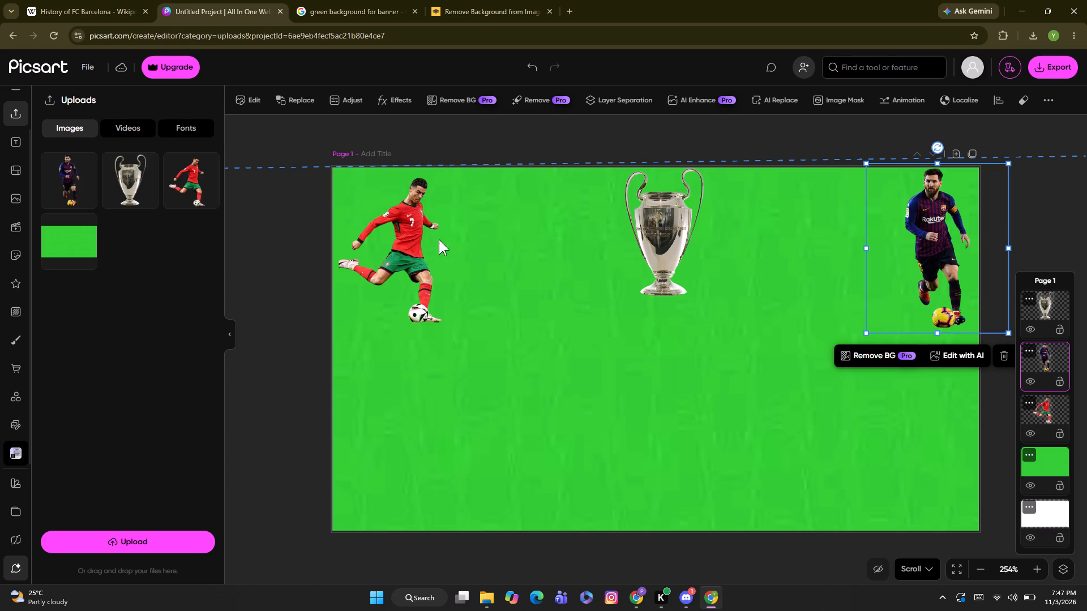
Move the Ronaldo cutout slightly right, away from the page's left edge.
left_click_drag(401, 236, 426, 234)
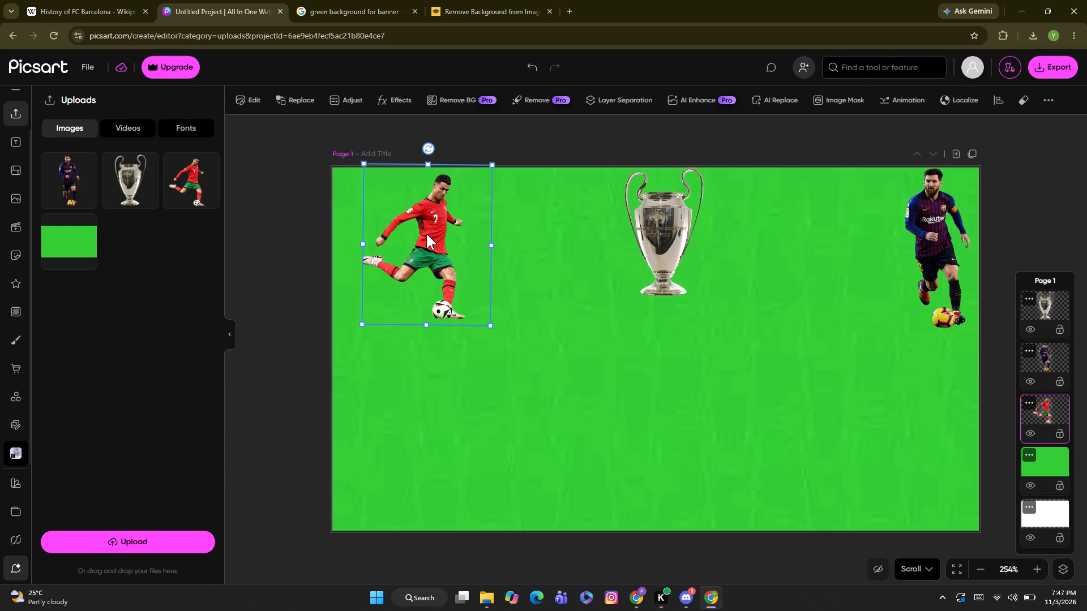
left_click(631, 346)
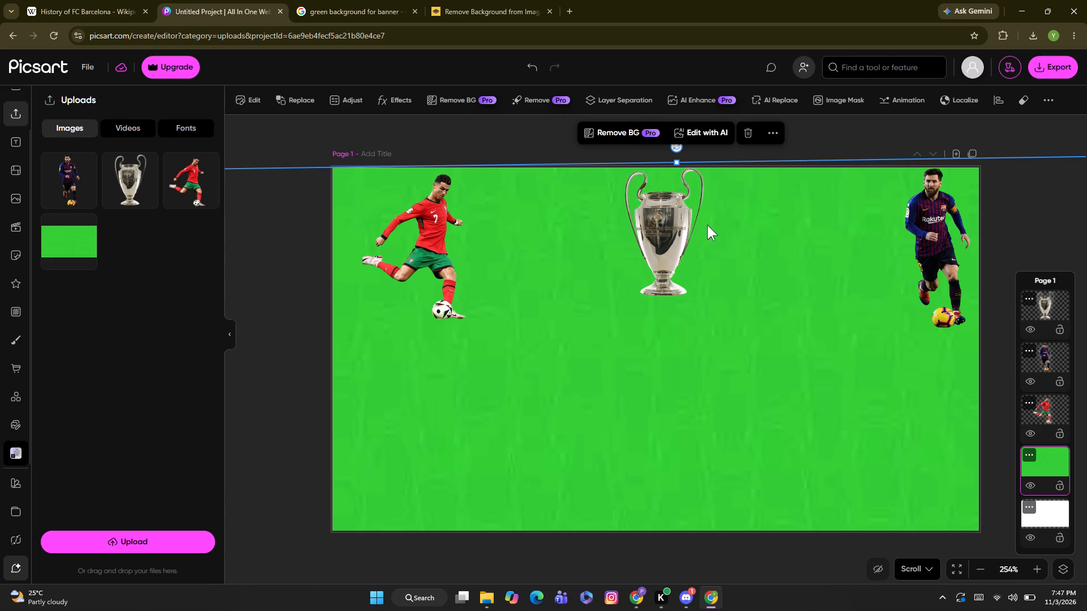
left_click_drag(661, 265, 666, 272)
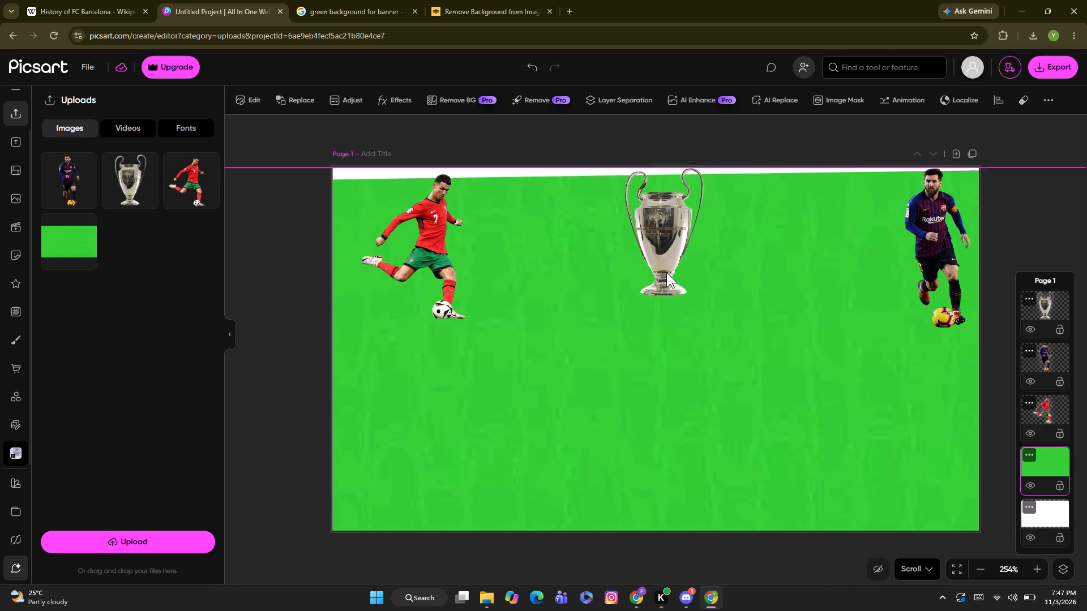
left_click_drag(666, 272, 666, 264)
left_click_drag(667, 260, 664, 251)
Move the trophy cutout from the top centre to the page's bottom left corner.
left_click(664, 252)
left_click_drag(664, 252, 662, 255)
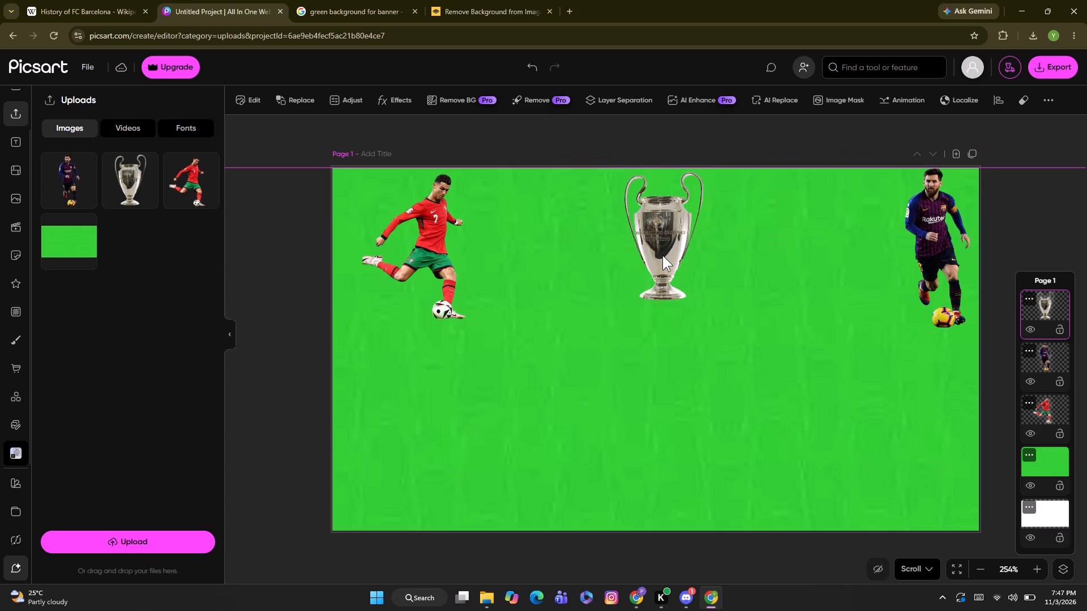
left_click_drag(662, 255, 370, 477)
Move the Ronaldo cutout down along the page's left edge until the player's feet overlap the top of the trophy.
left_click_drag(418, 261, 418, 261)
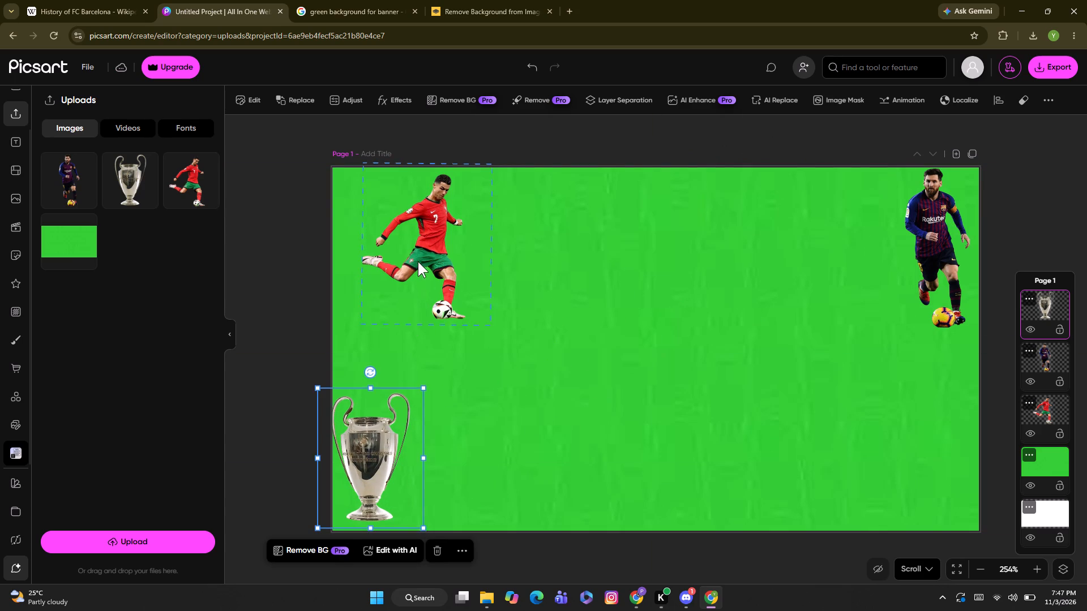
left_click_drag(418, 261, 379, 370)
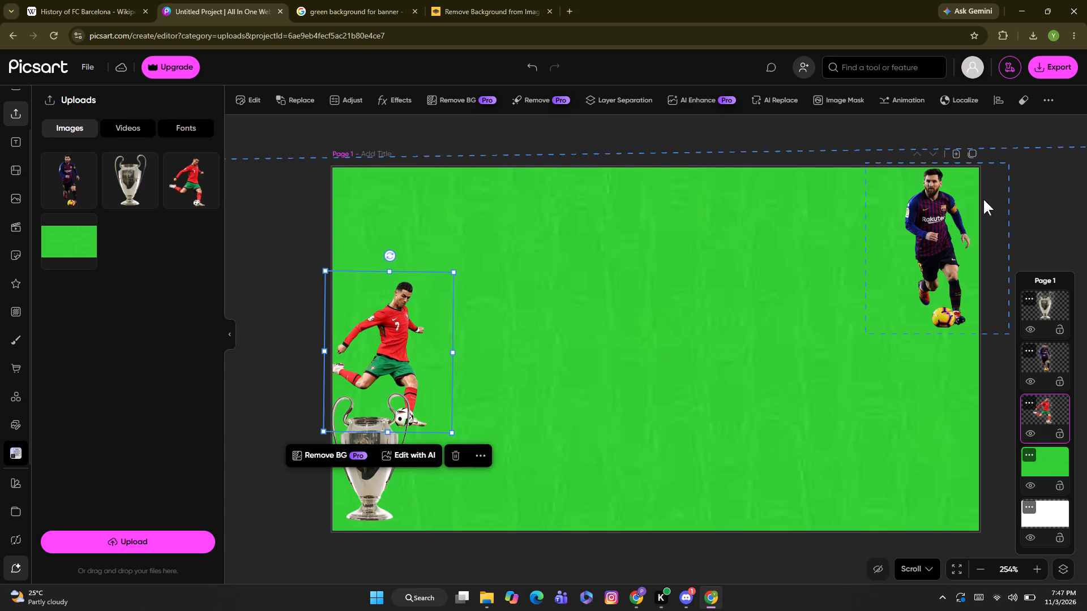
Move the Messi cutout from the page's upper right corner to the bottom edge, just right of the trophy.
left_click_drag(925, 229, 566, 452)
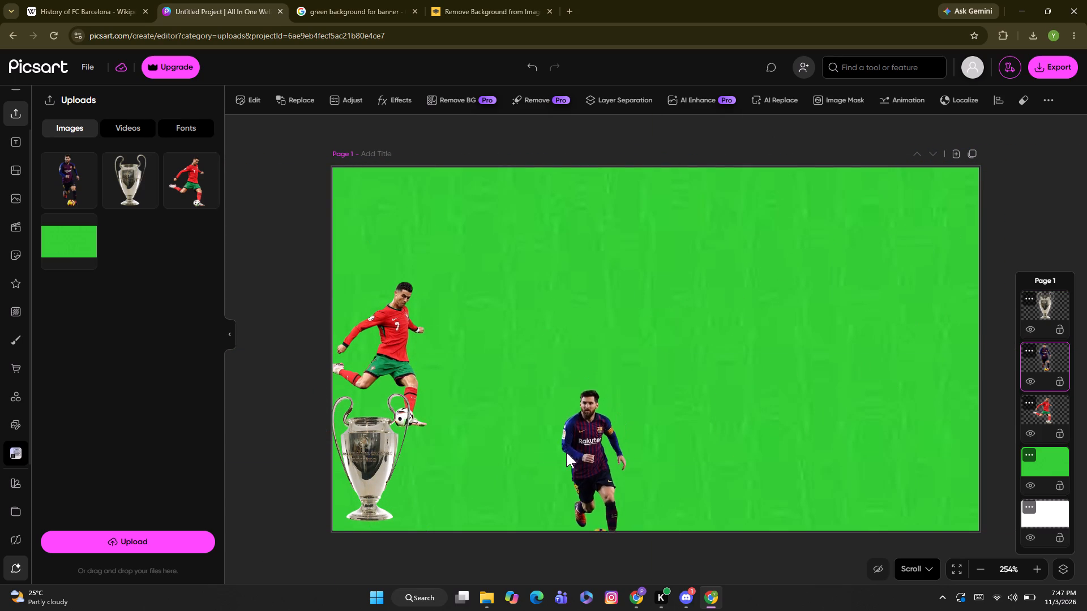
left_click_drag(566, 452, 459, 434)
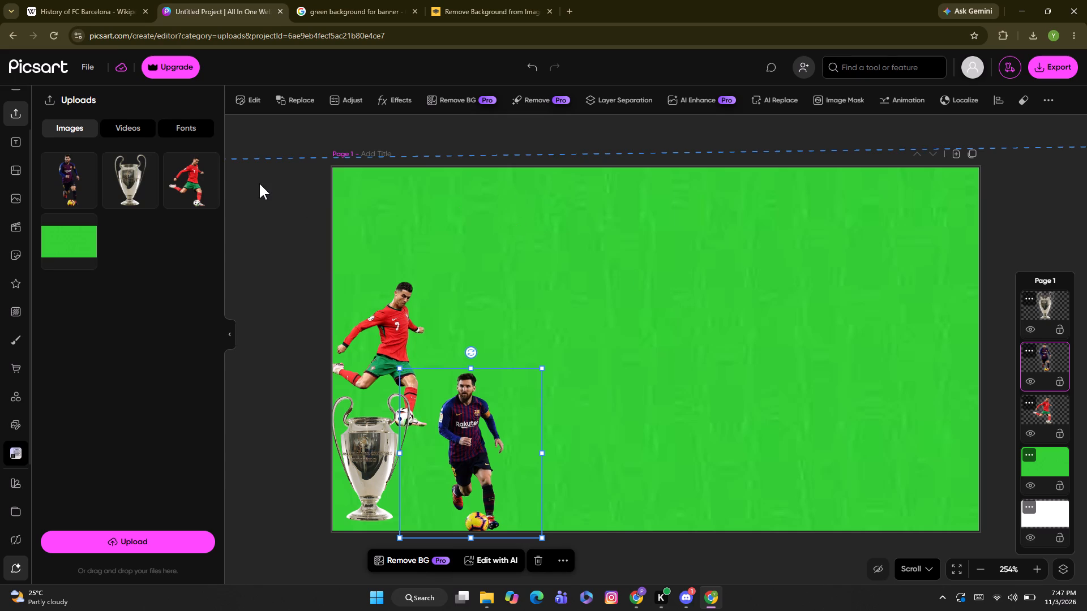
Add a text to the page reading "TRICITY" with "BIGGEST TOURNAMENT" starting on a new line.
left_click(16, 150)
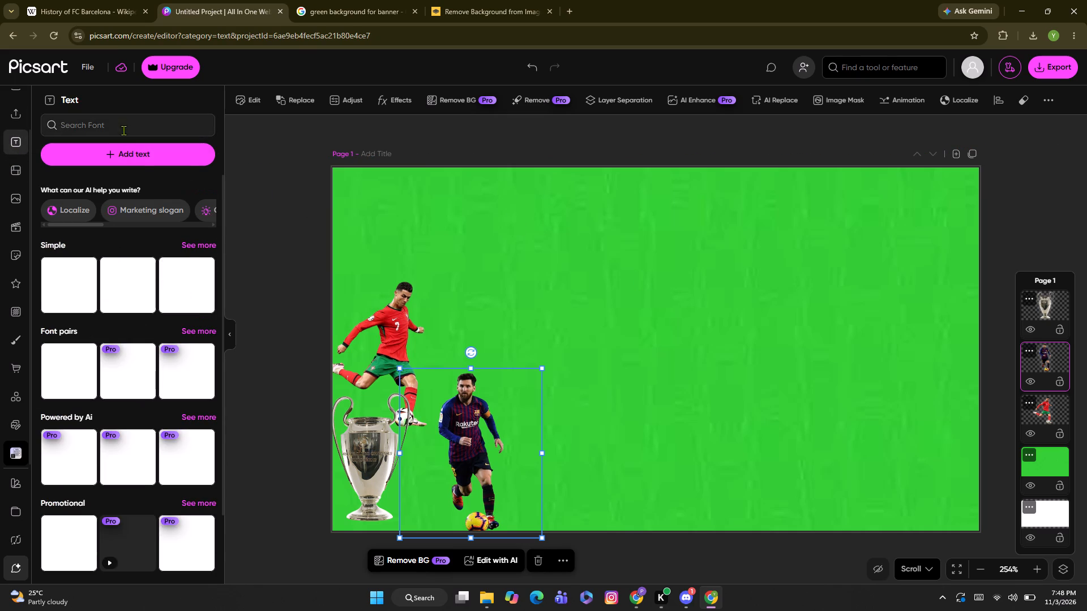
left_click(148, 159)
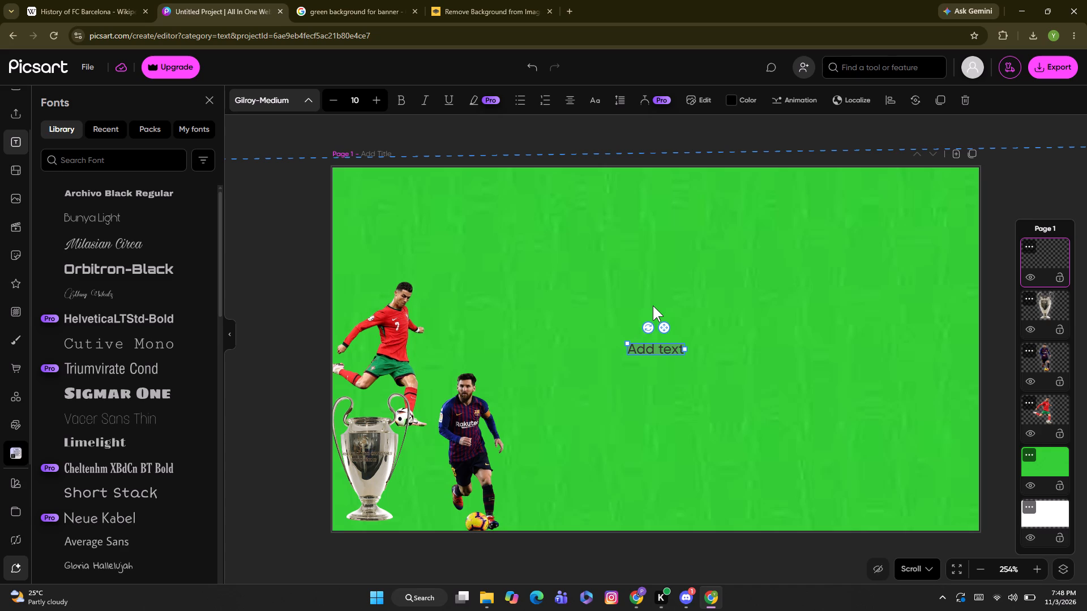
type("TR")
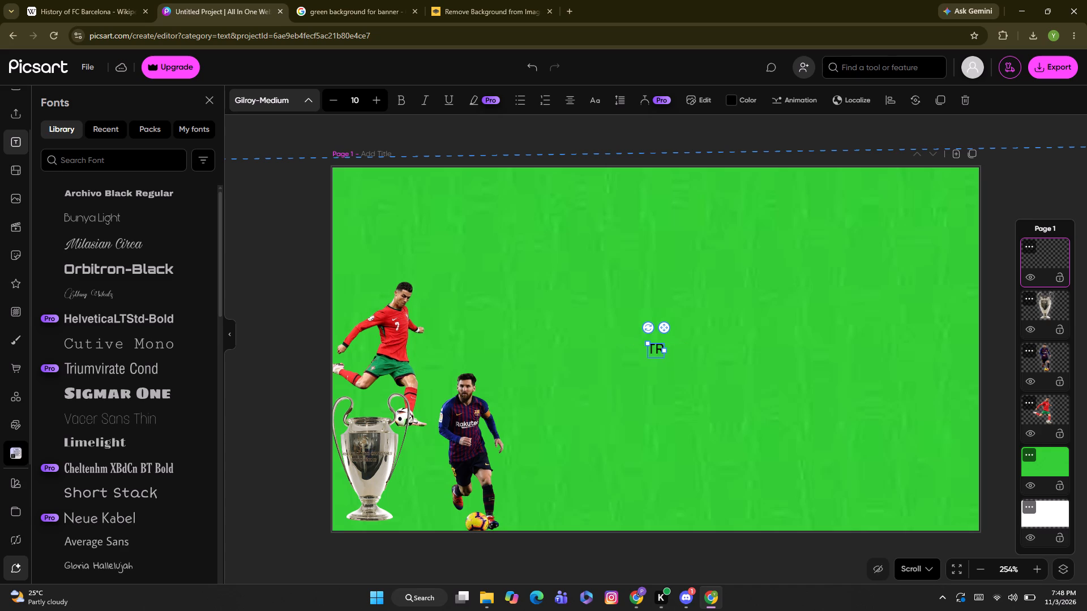
type("ICU")
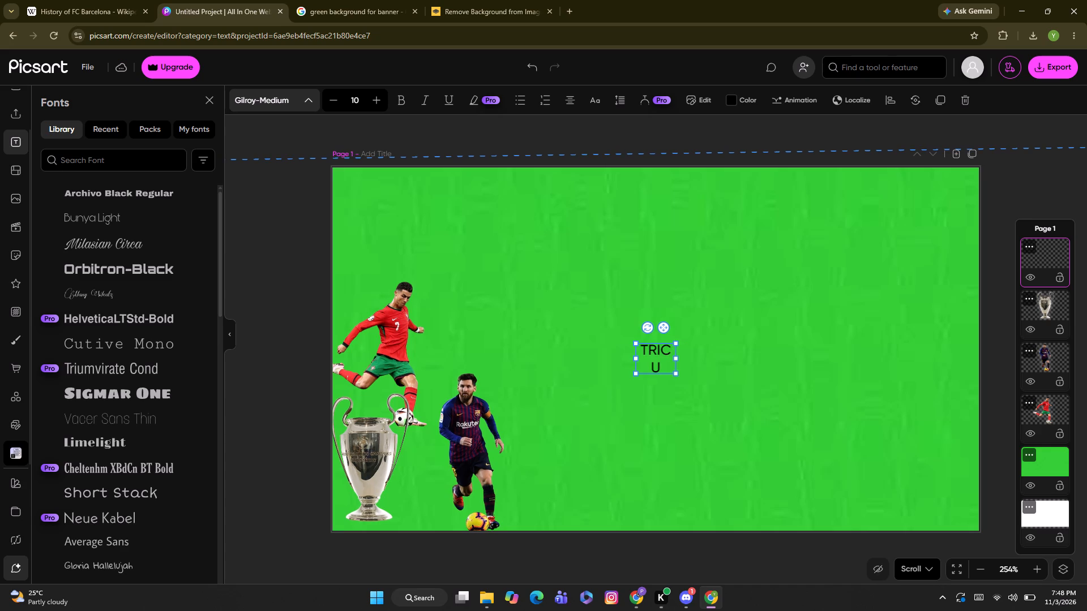
key("BackSpace")
type("ITY")
key("space")
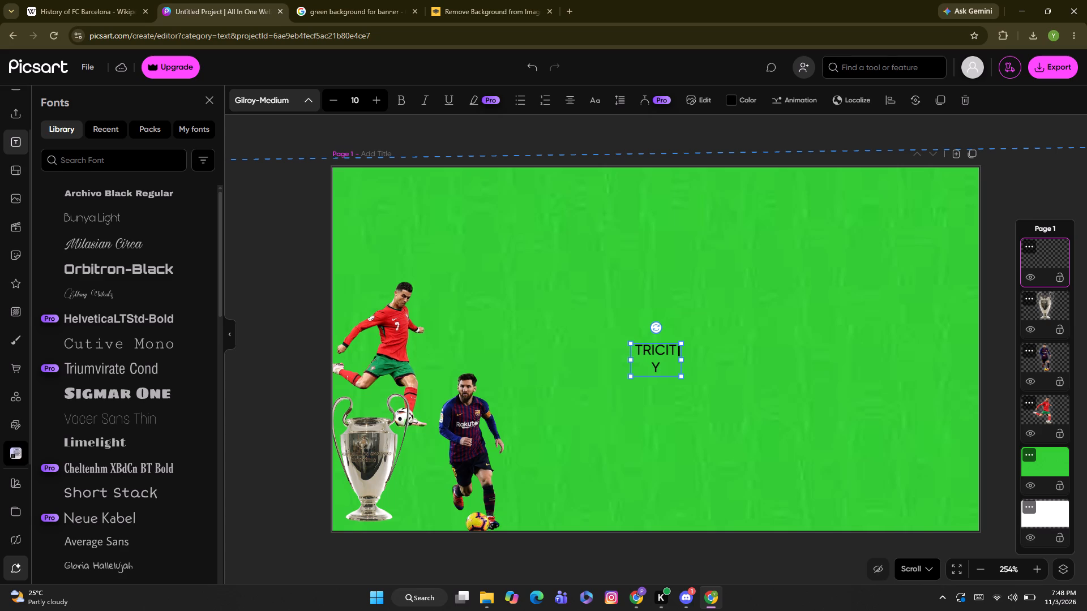
key("Return")
type("BIGGEST")
key("space")
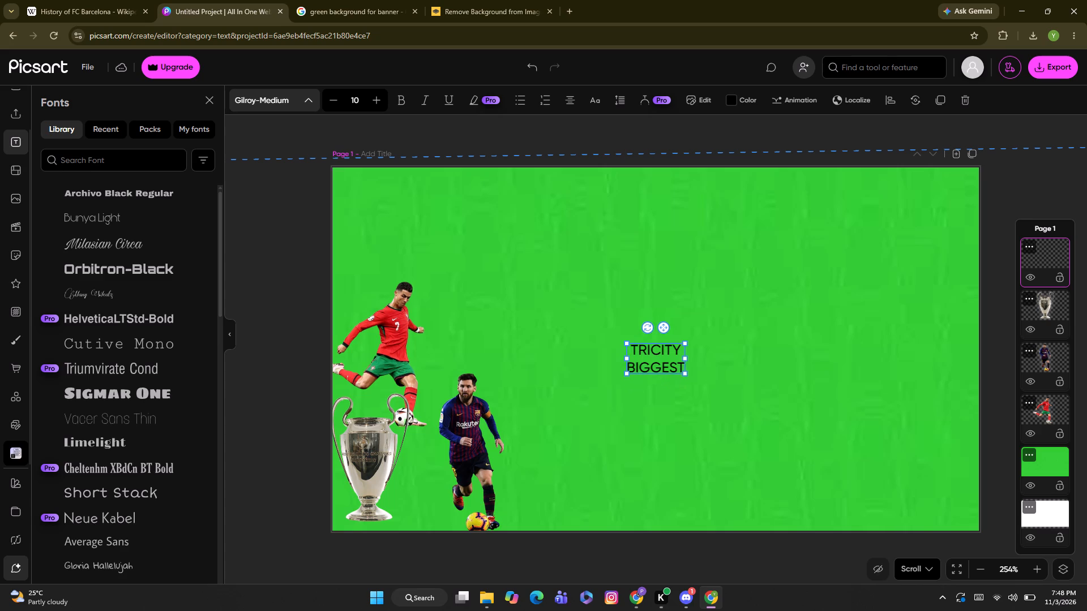
type("TOURNAMENT")
key("space")
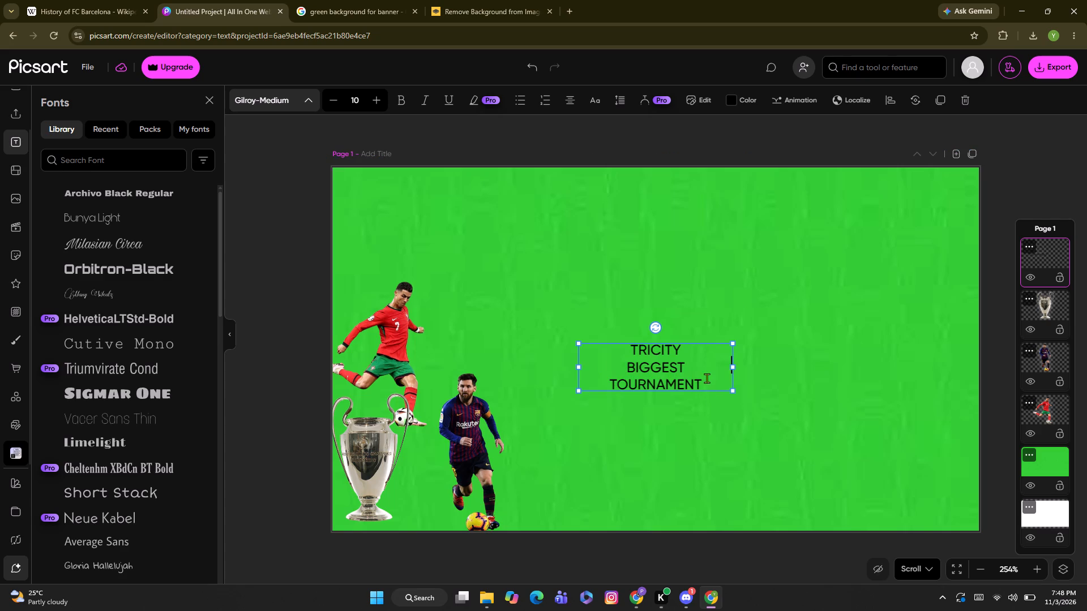
left_click(786, 394)
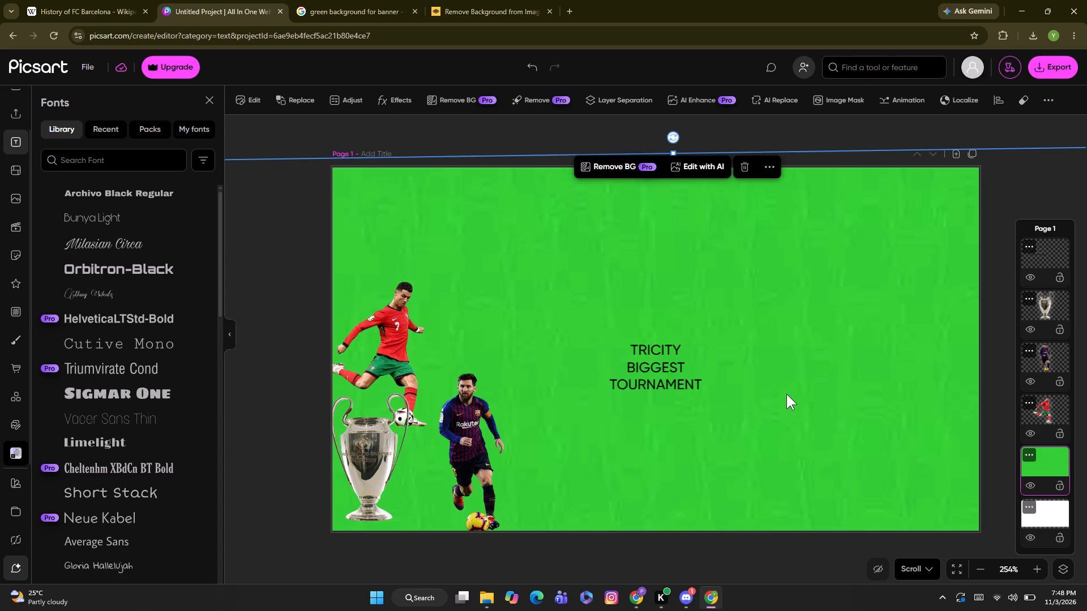
Move the headline text from the middle of the page up to the top, slightly left of centre.
left_click(664, 371)
left_click_drag(664, 371, 662, 355)
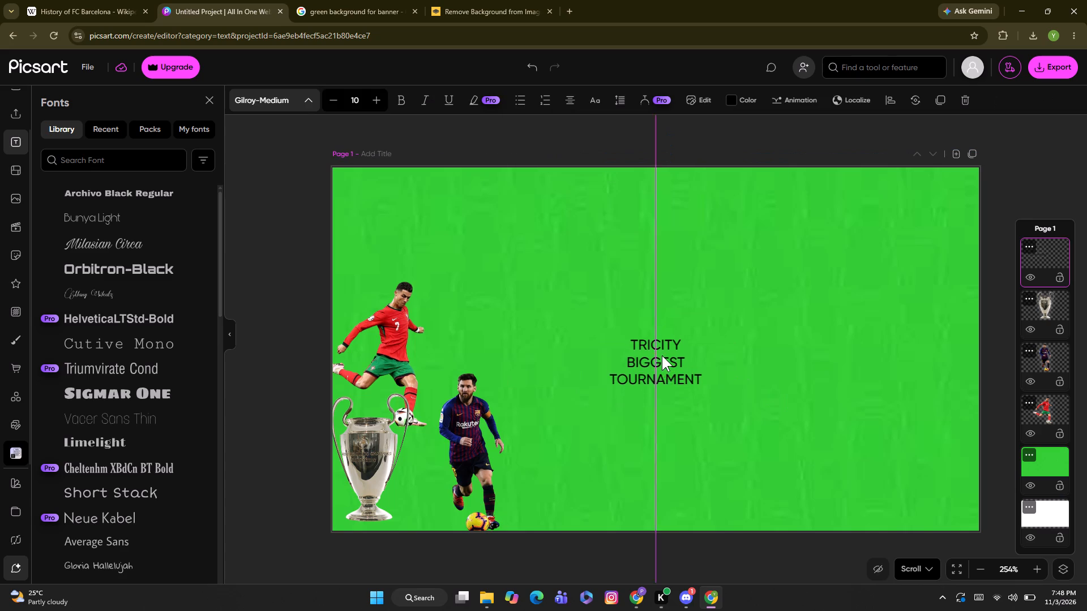
left_click_drag(662, 355, 657, 325)
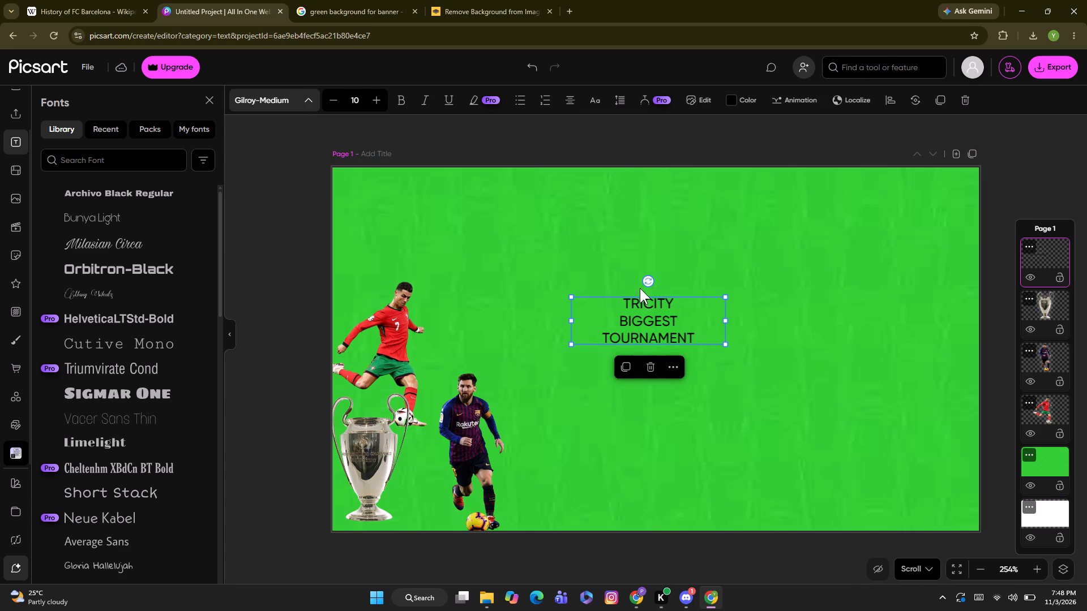
left_click(660, 330)
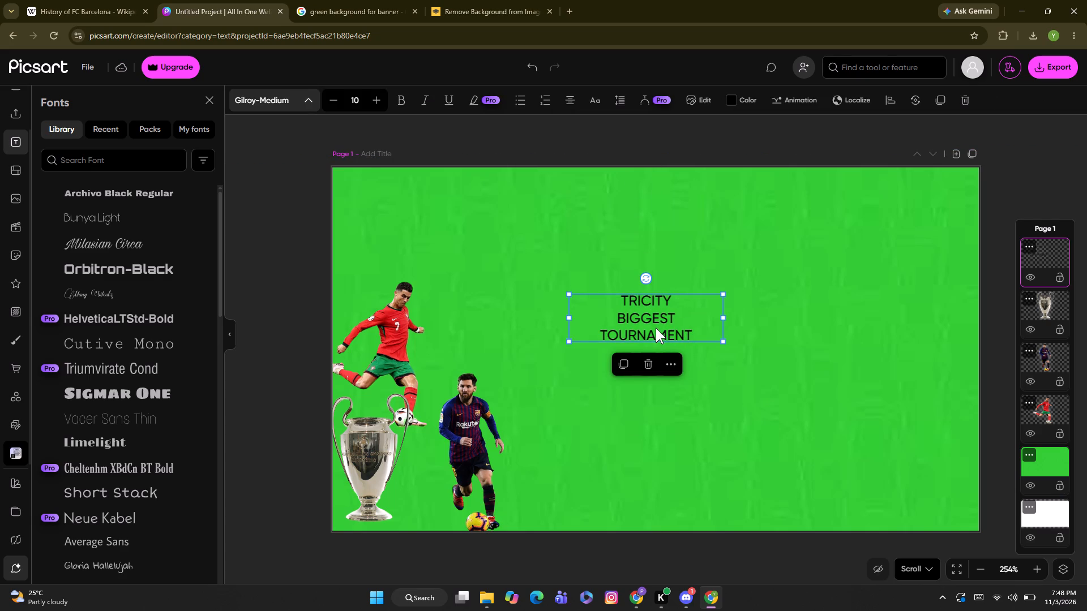
left_click_drag(646, 299, 630, 225)
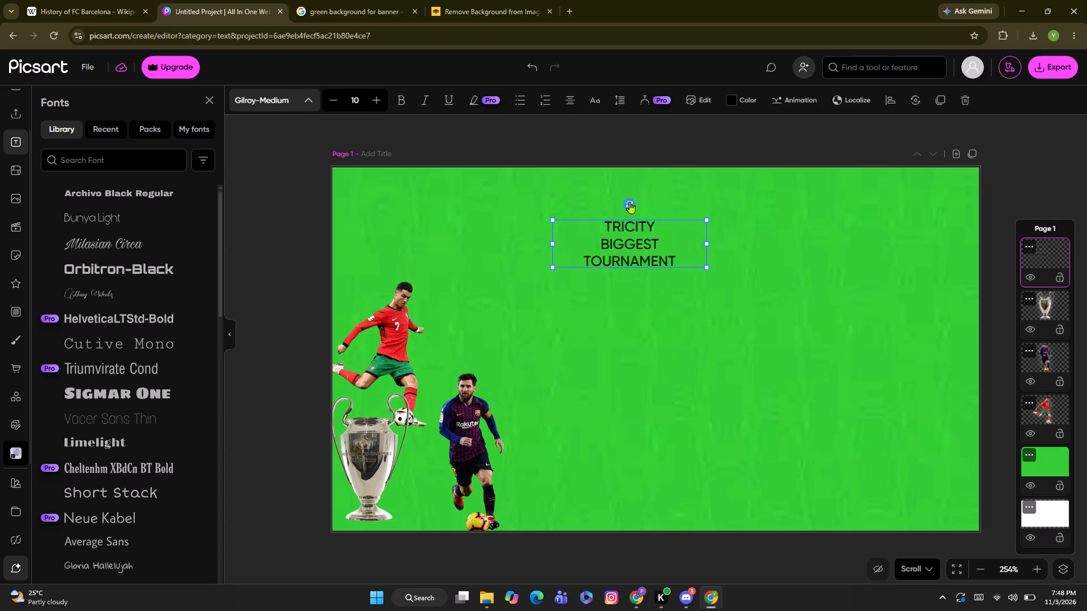
left_click_drag(643, 244, 635, 205)
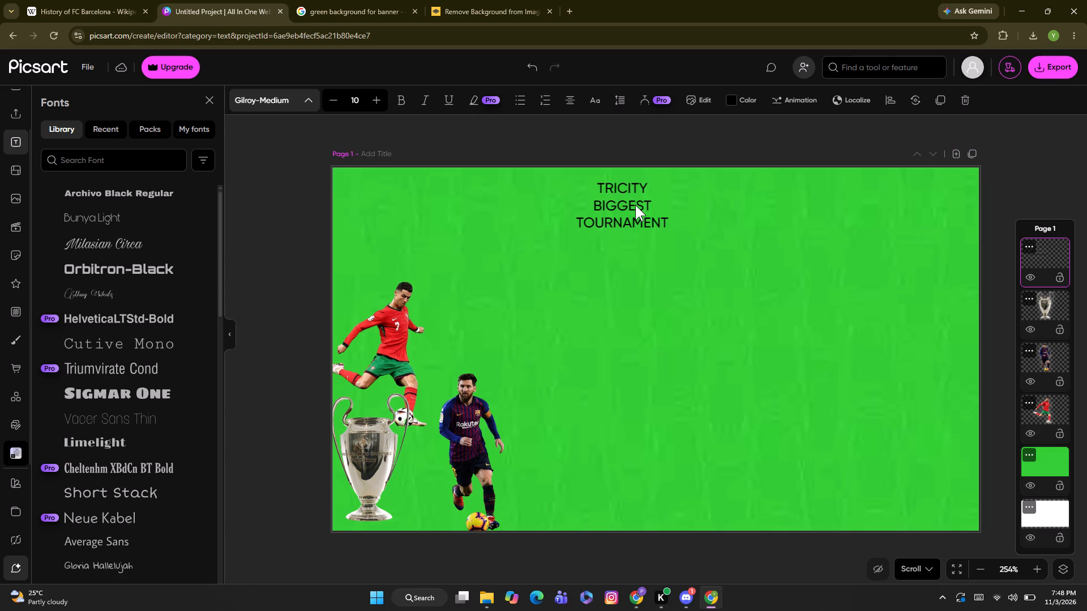
left_click_drag(635, 205, 635, 203)
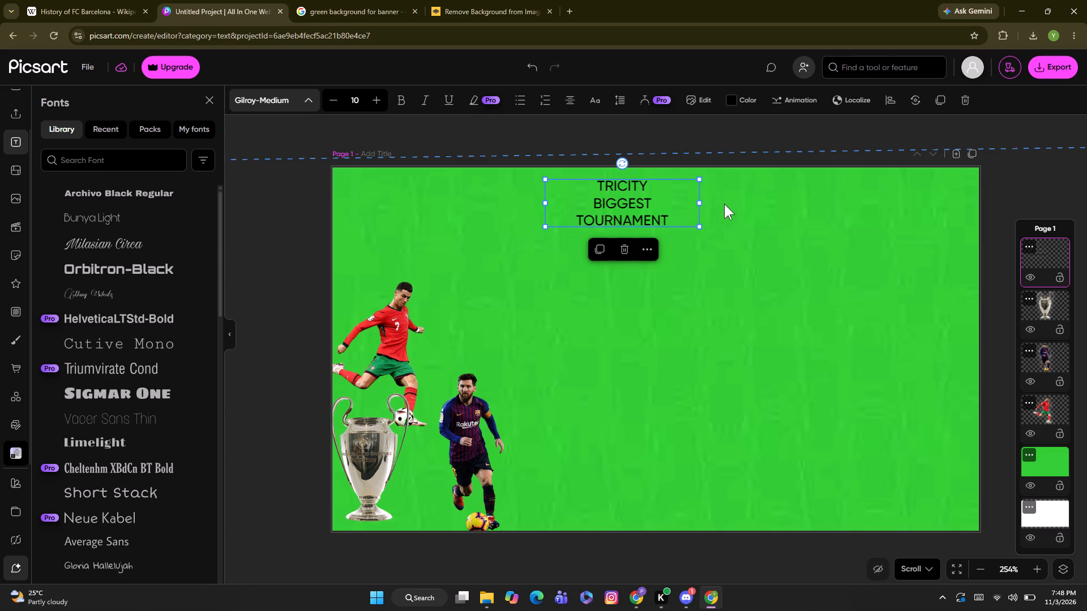
Widen the headline's text box to about 132 px so BIGGEST TOURNAMENT fits on one line, and nudge it upward.
left_click(702, 204)
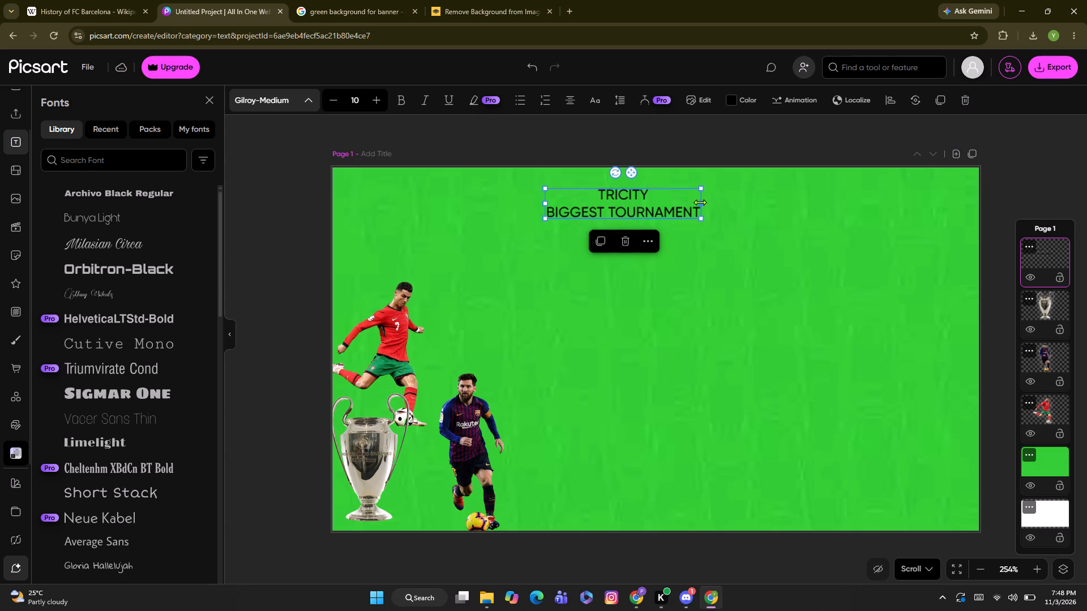
right_click_drag(704, 205, 715, 204)
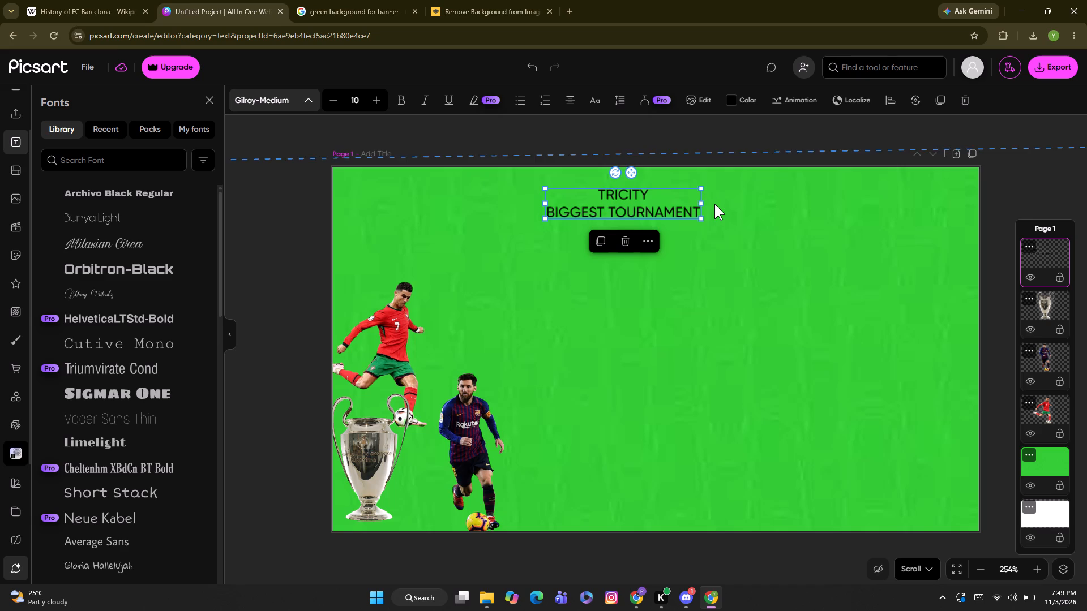
left_click(703, 202)
left_click_drag(705, 203, 711, 203)
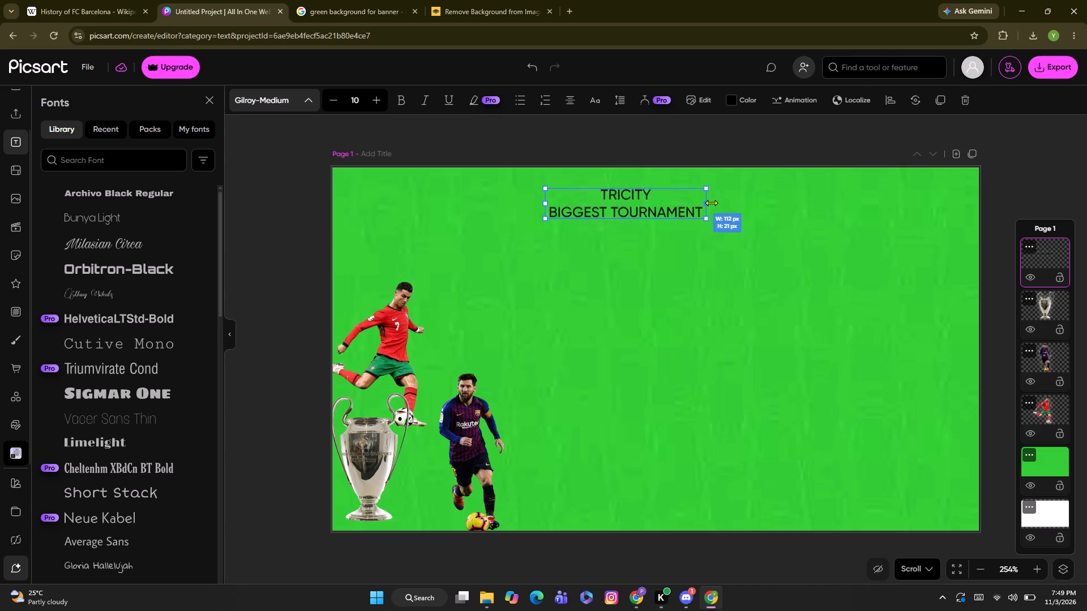
left_click_drag(711, 203, 741, 203)
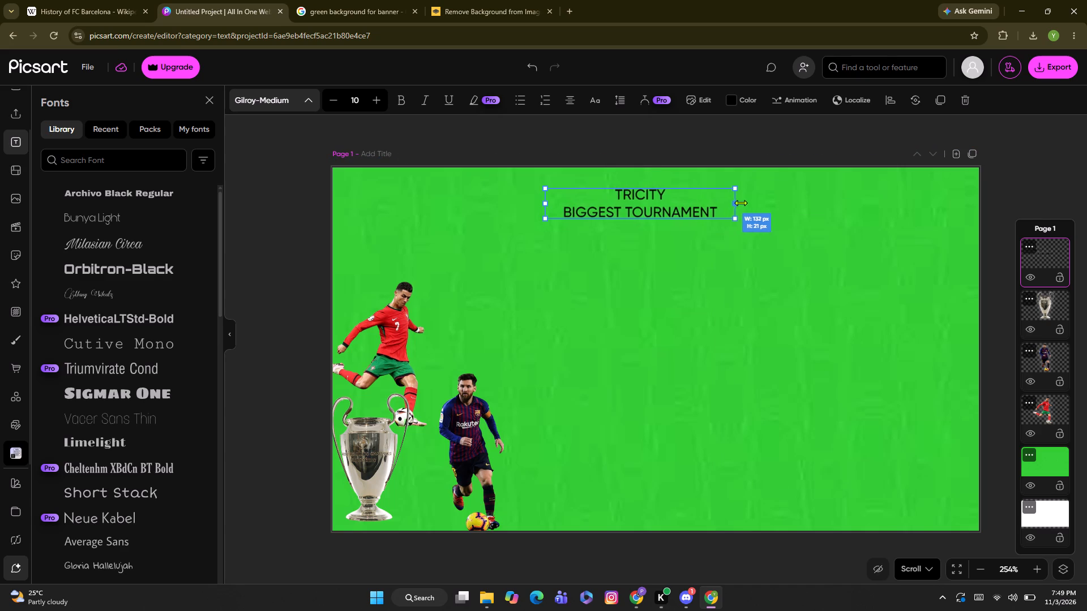
left_click_drag(741, 203, 741, 203)
left_click_drag(697, 203, 697, 195)
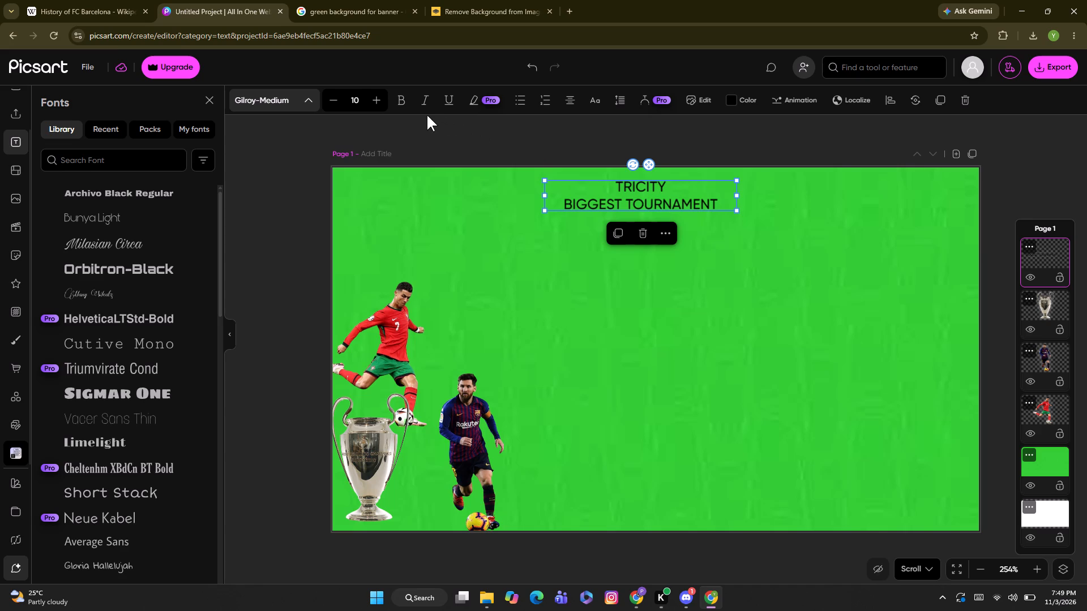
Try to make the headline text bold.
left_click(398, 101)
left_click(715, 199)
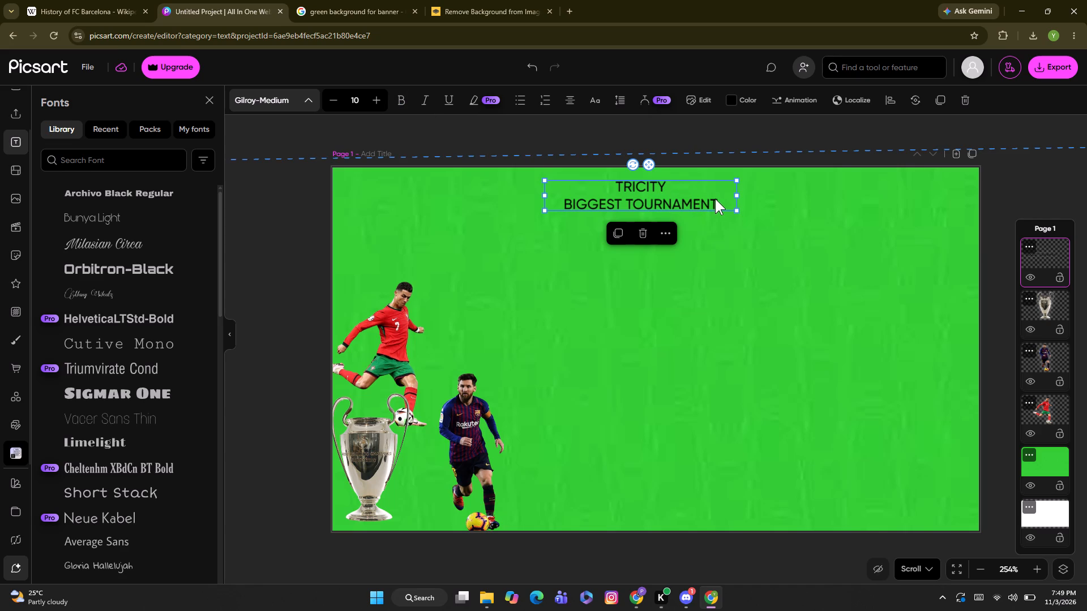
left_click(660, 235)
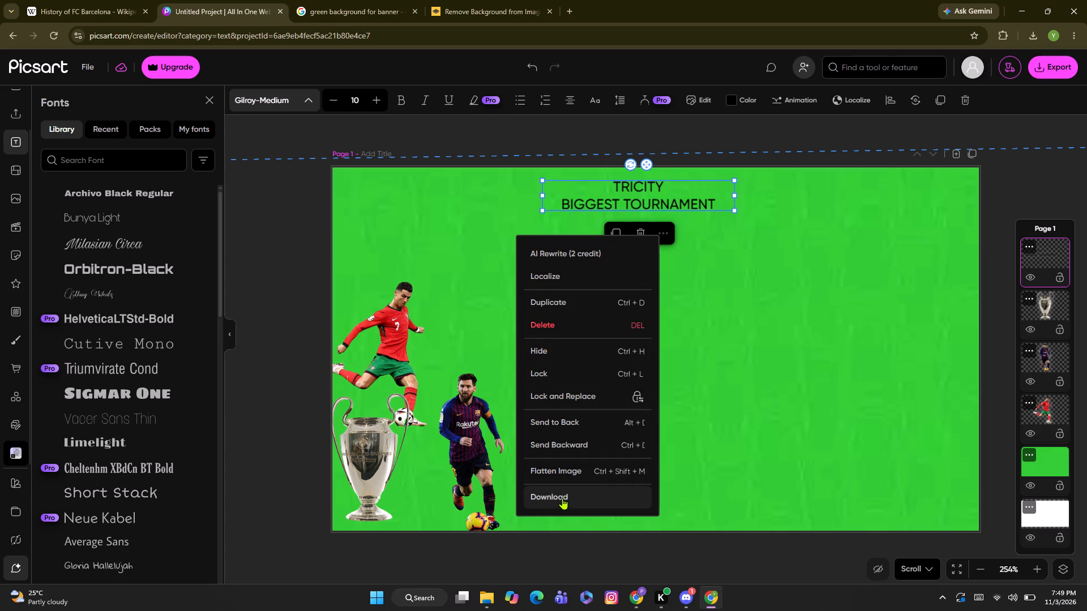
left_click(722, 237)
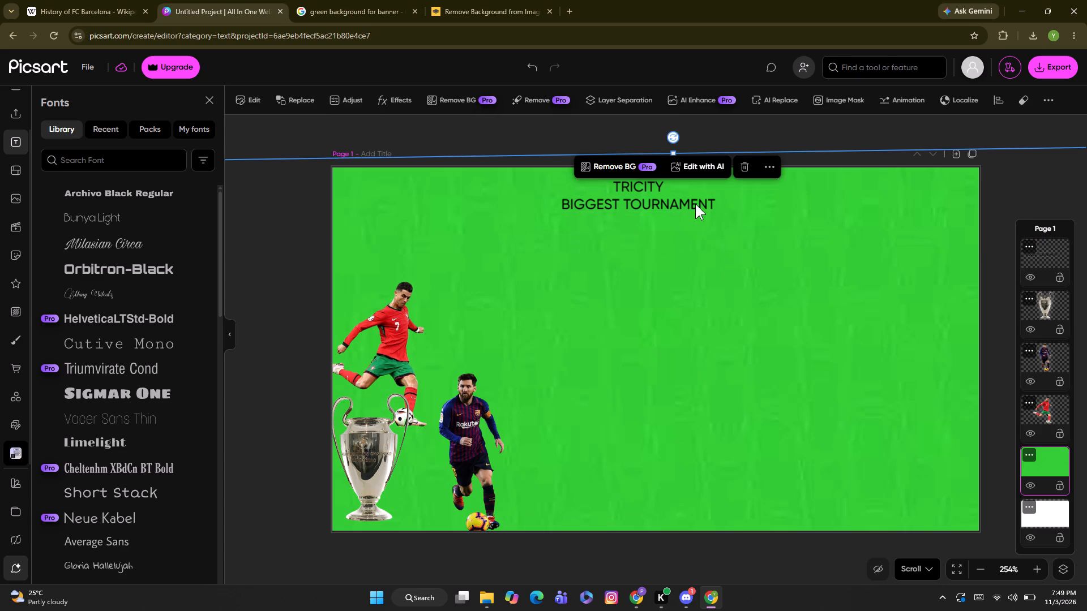
Reposition the headline near the page's top edge, slightly left of centre.
left_click(698, 191)
left_click_drag(698, 191, 662, 203)
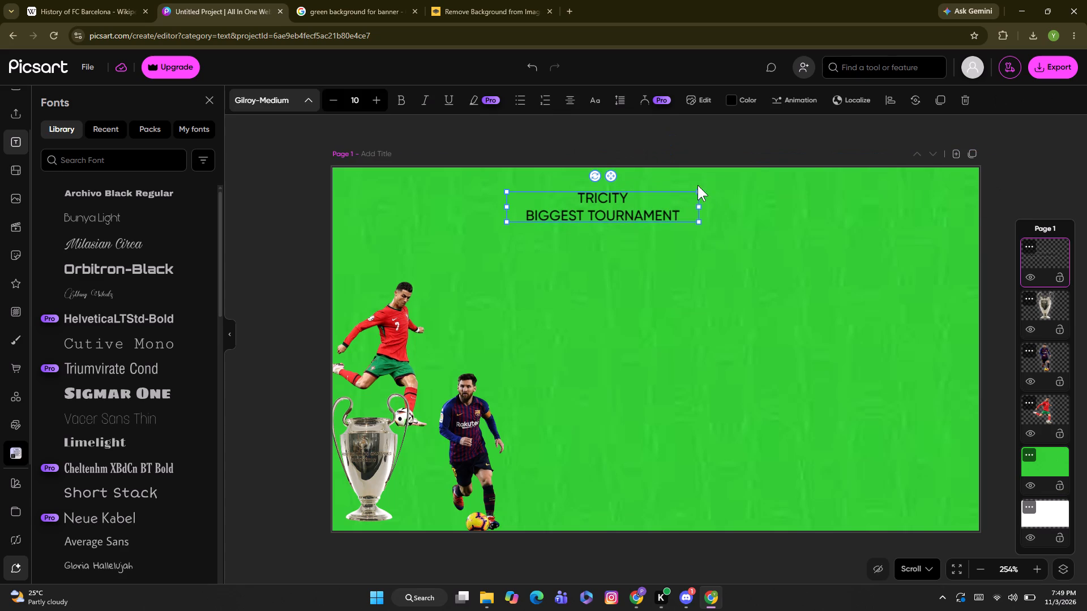
left_click_drag(638, 210, 665, 203)
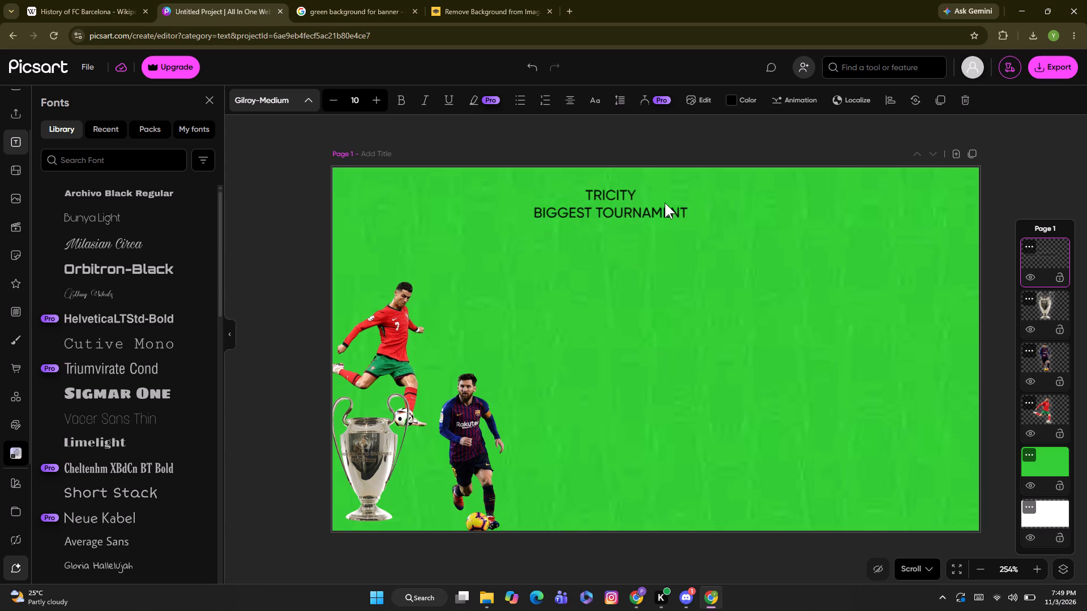
left_click_drag(665, 203, 670, 199)
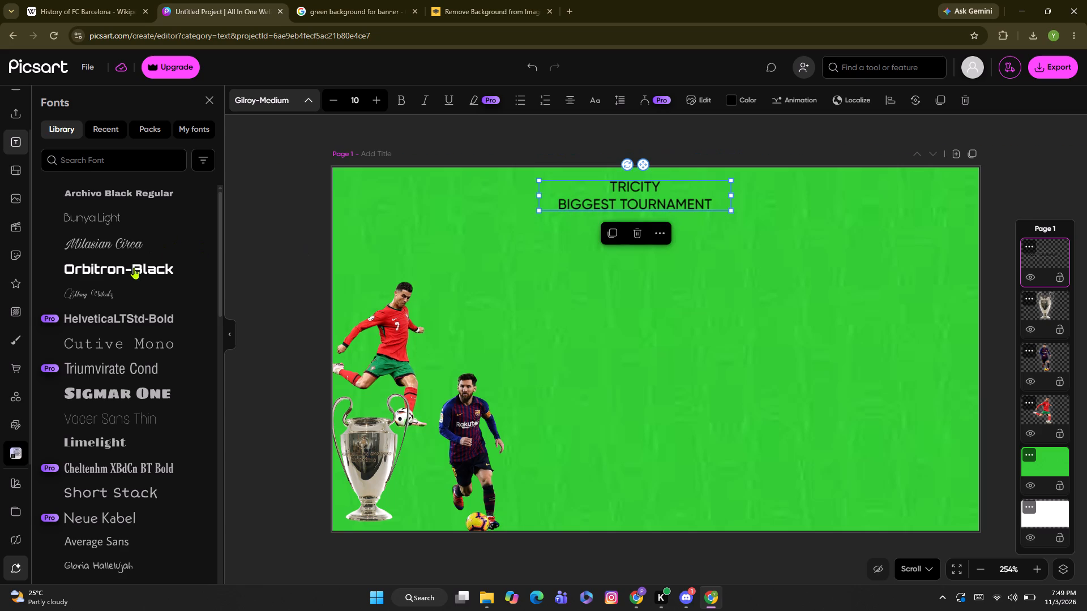
Try the Sigmar One font on the headline and settle on Orbitron-Black.
left_click(134, 268)
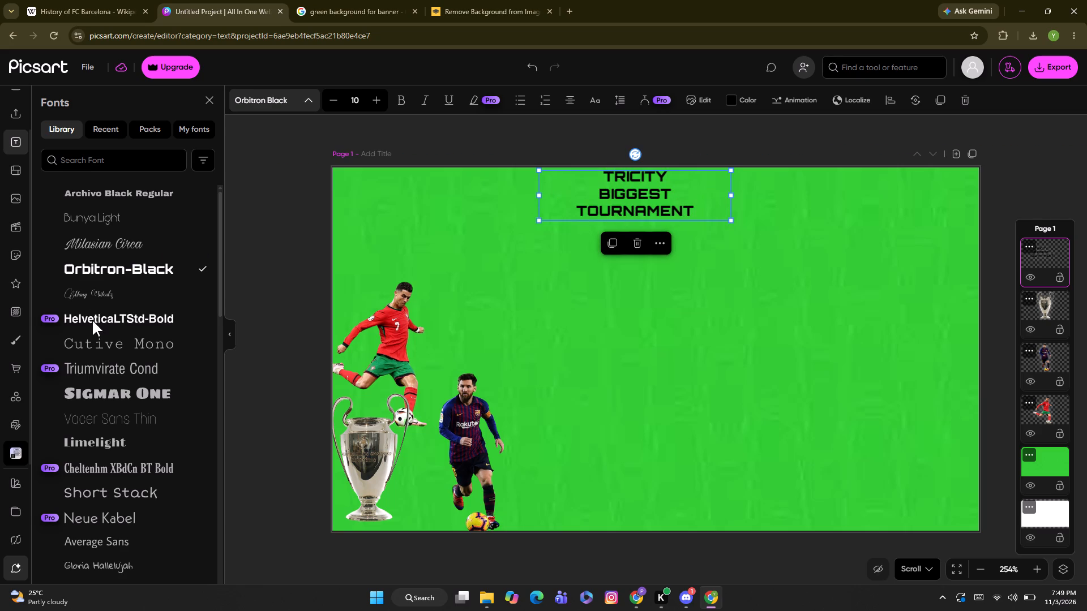
left_click(124, 389)
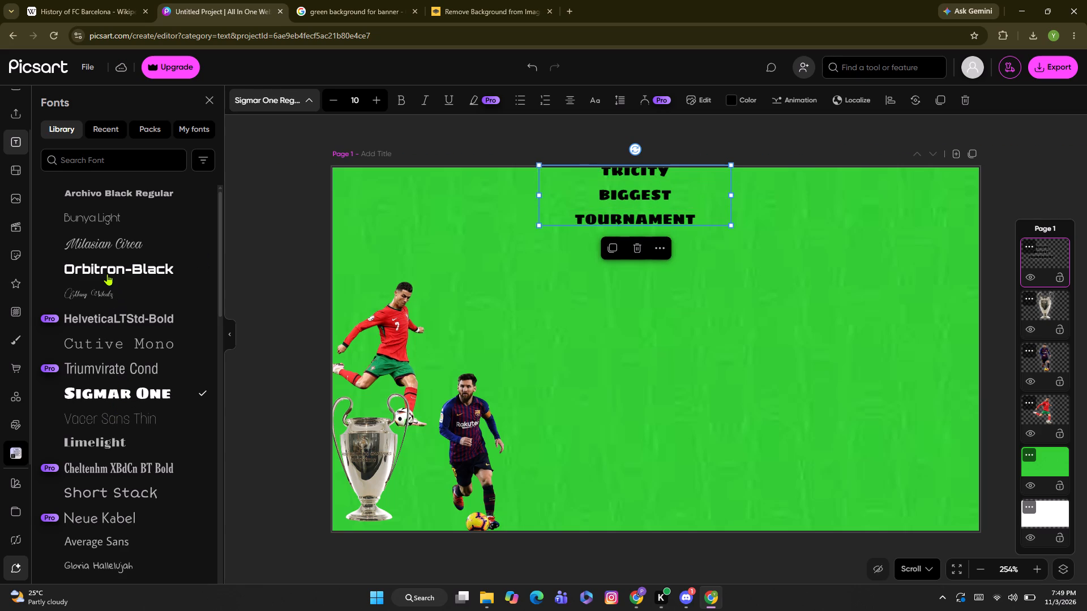
left_click(107, 274)
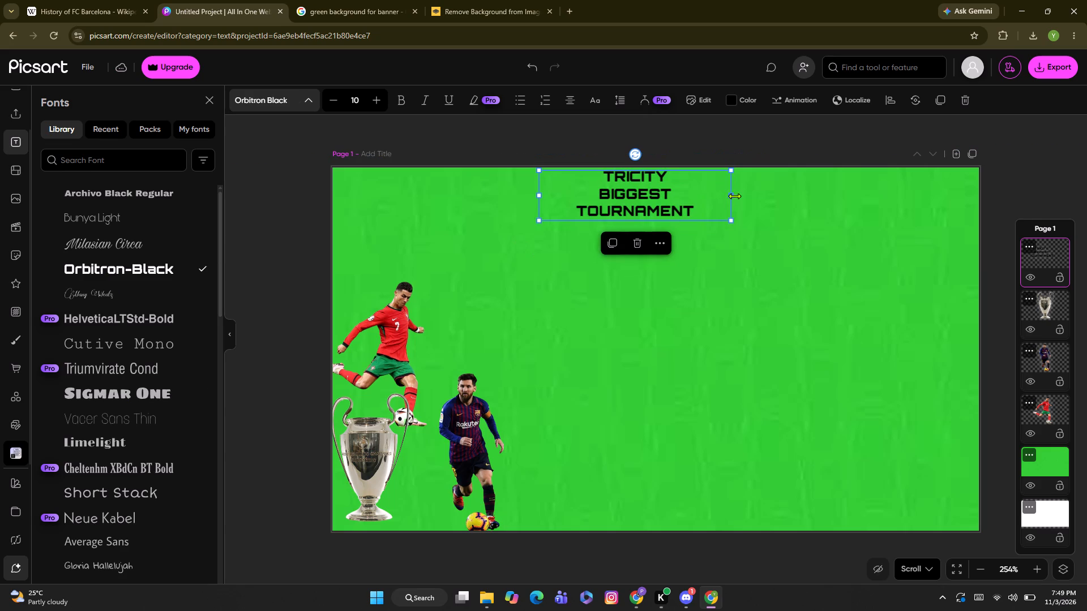
Widen the headline's text box to about 141 px so BIGGEST TOURNAMENT fits on one line in the new font.
right_click_drag(733, 196, 746, 196)
left_click_drag(732, 196, 744, 197)
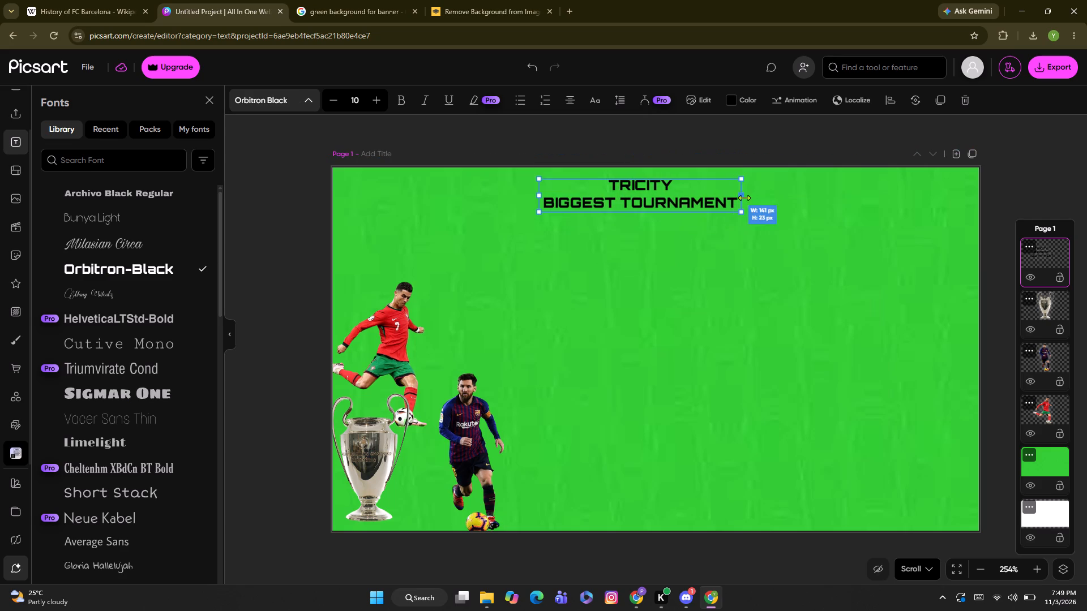
left_click_drag(744, 197, 747, 197)
Move the two-line headline slightly to the left, keeping it just below the page's top edge.
left_click_drag(659, 202, 636, 194)
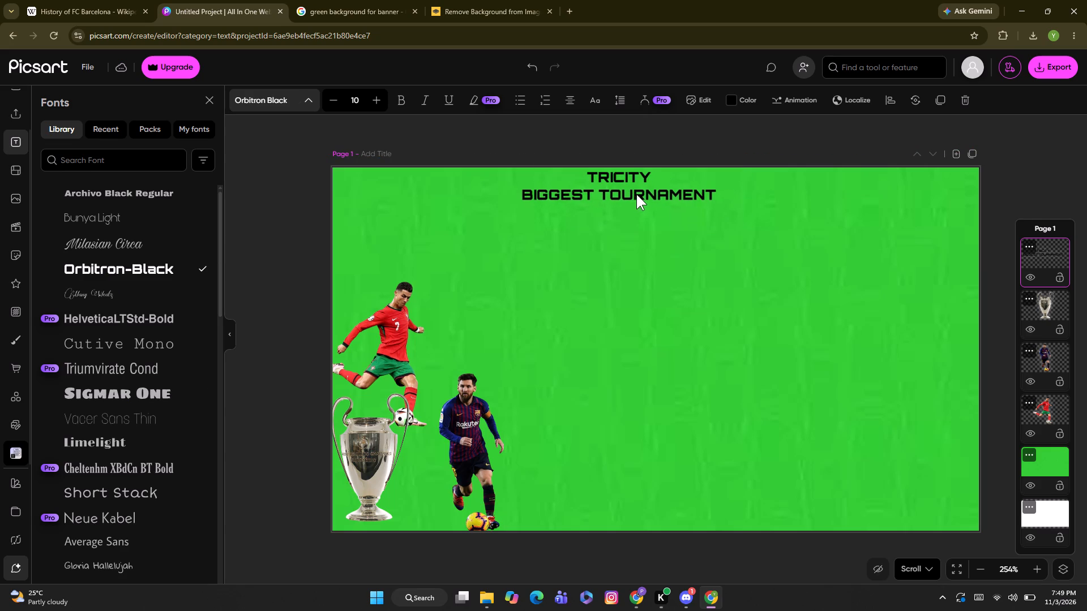
left_click_drag(636, 194, 643, 201)
left_click(643, 201)
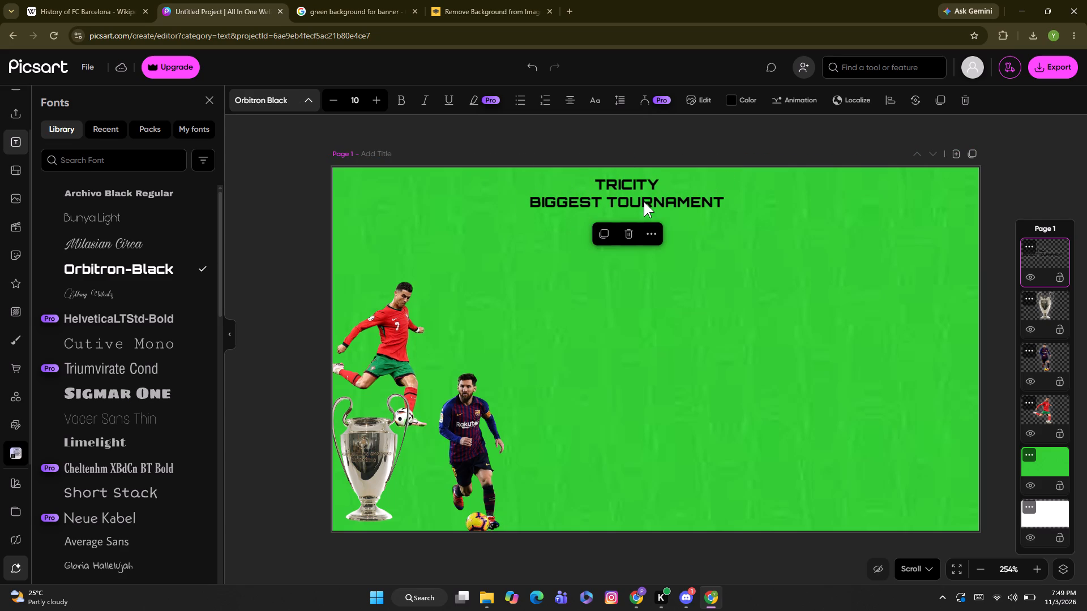
double_click(648, 201)
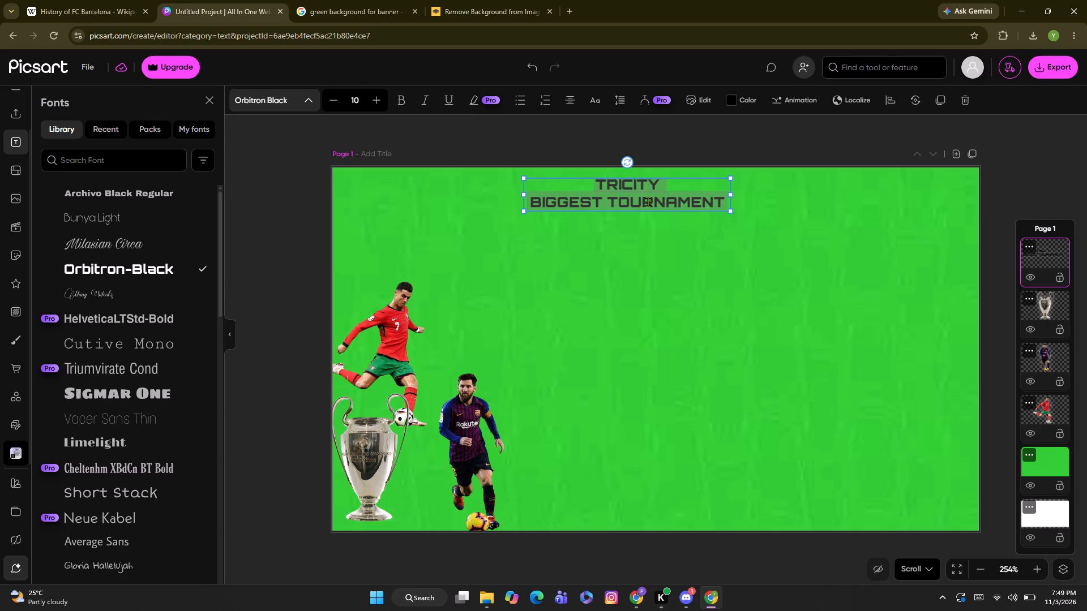
left_click(741, 295)
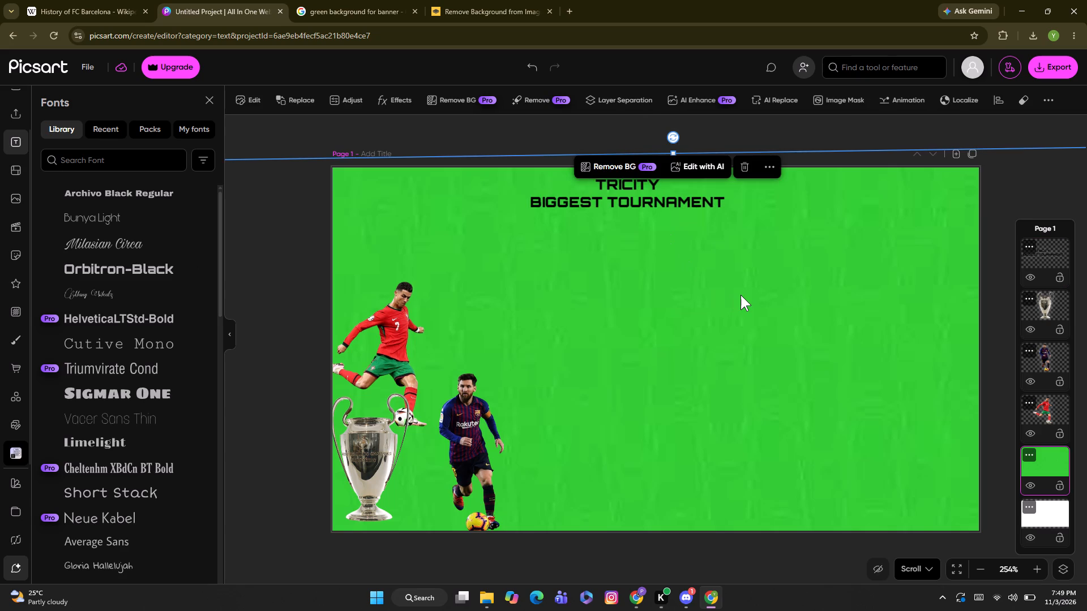
Move the Ronaldo cutout up to the page's top edge, just left of the headline.
left_click_drag(388, 338, 412, 320)
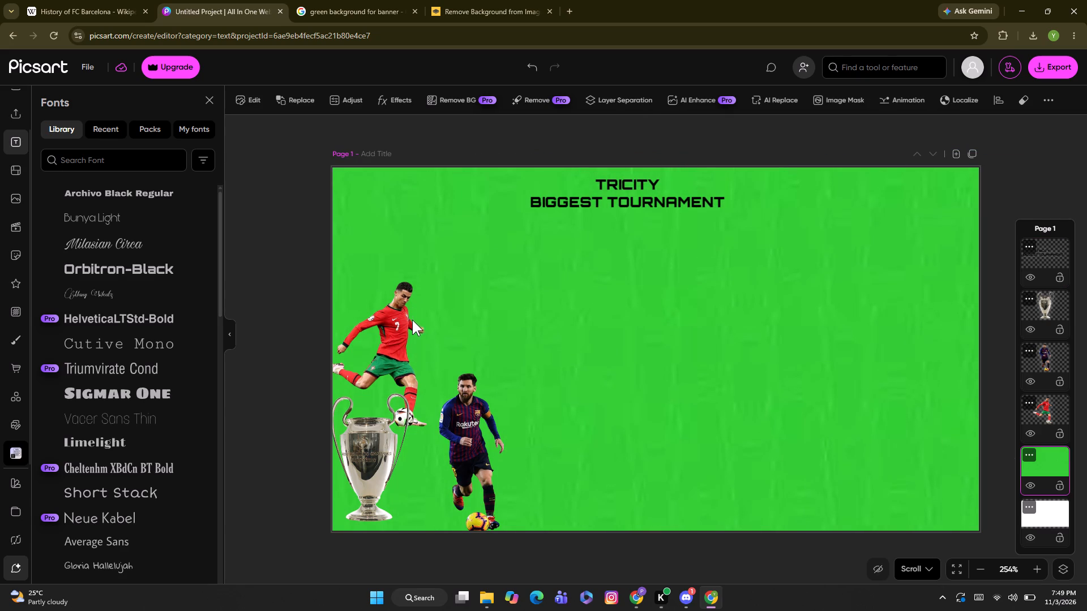
left_click_drag(412, 320, 412, 320)
left_click(373, 319)
left_click_drag(395, 316, 417, 274)
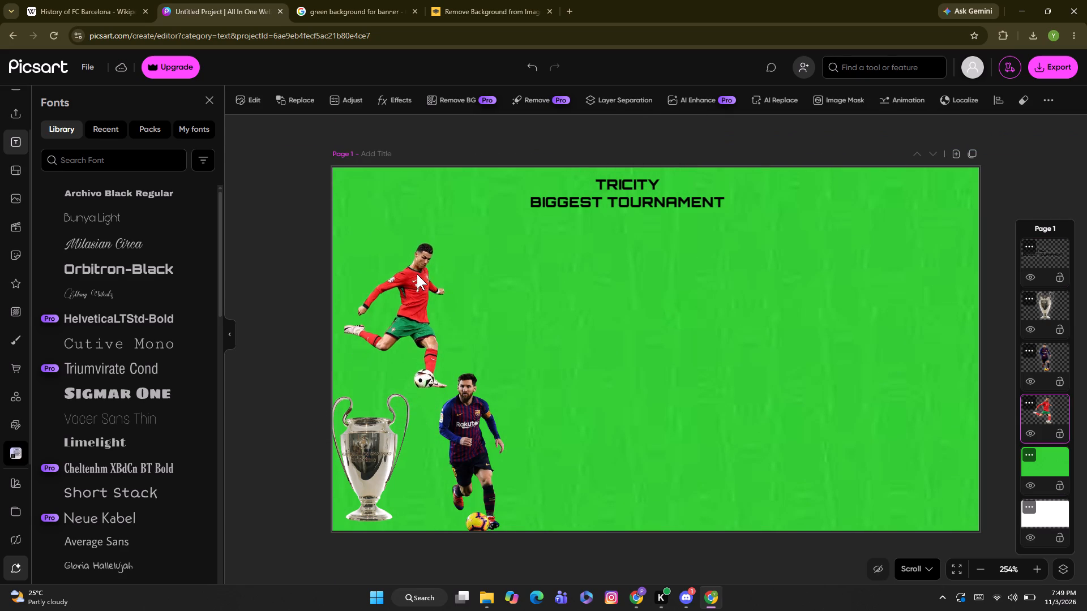
left_click_drag(417, 274, 465, 209)
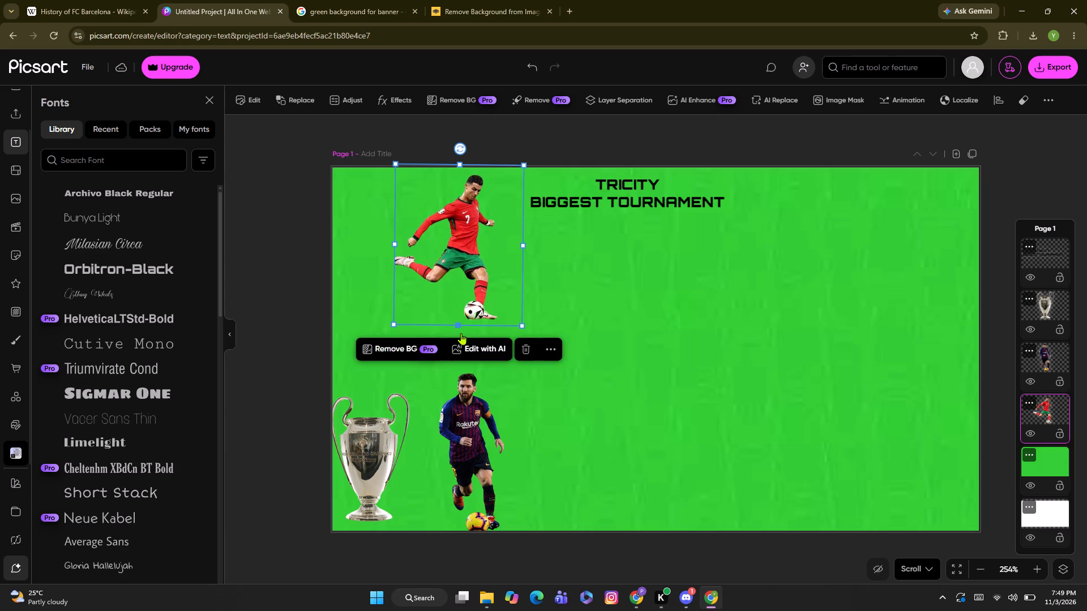
Move the Messi cutout to the page's upper right, about level with the Ronaldo cutout.
left_click(478, 412)
left_click_drag(478, 412, 888, 234)
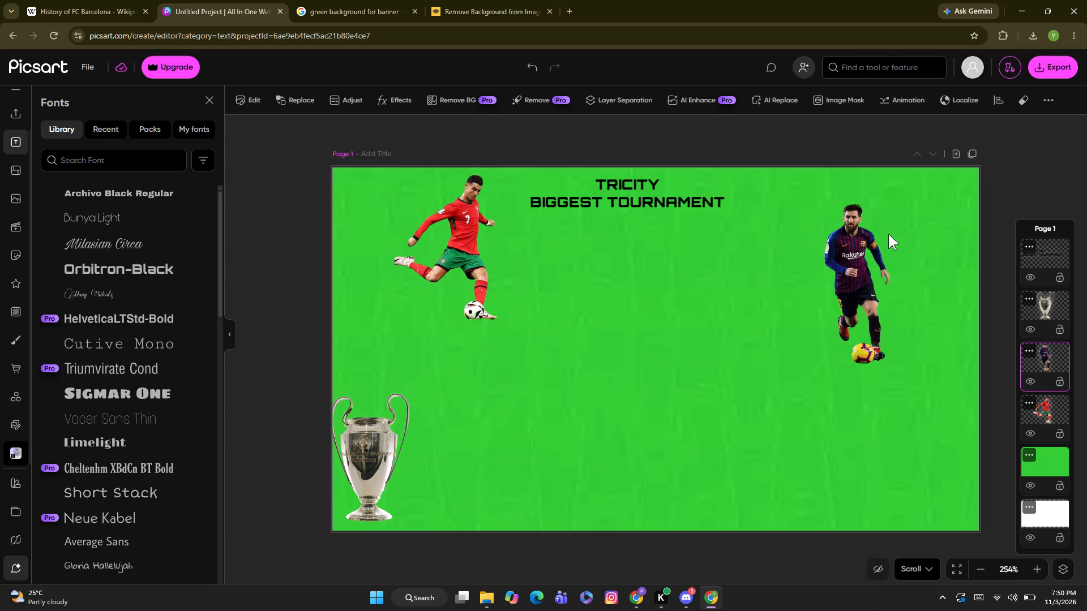
left_click_drag(888, 234, 886, 215)
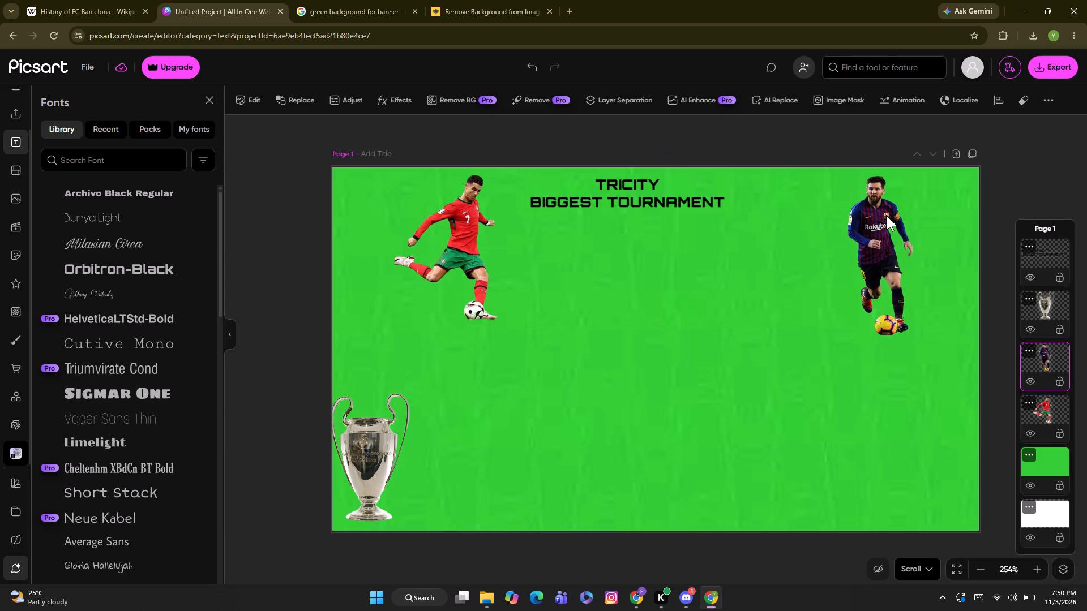
left_click_drag(886, 215, 888, 212)
left_click(688, 201)
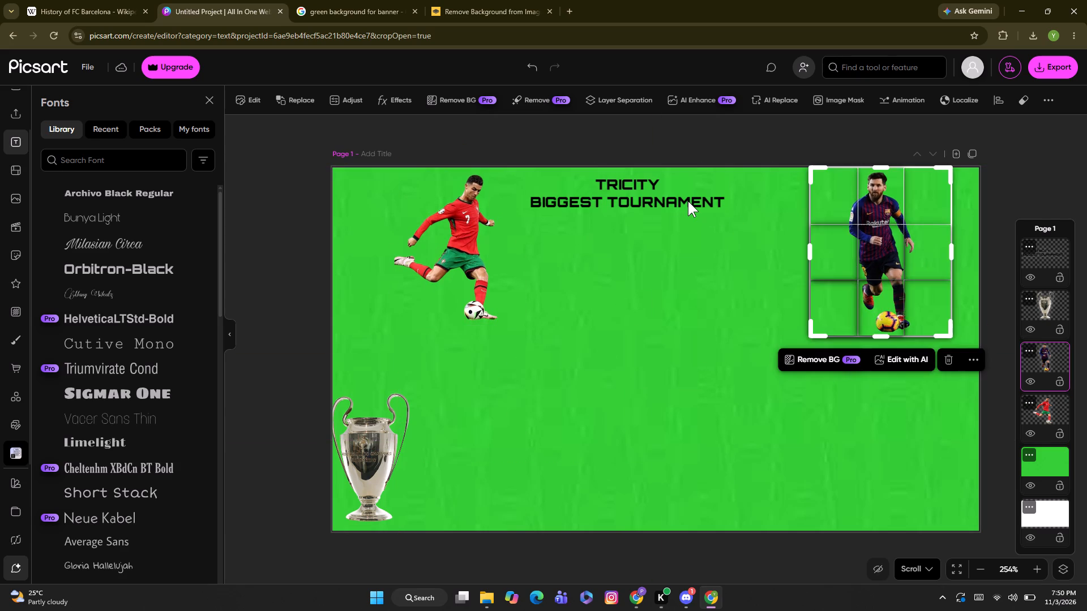
Enlarge the headline to font size 15 and fit it between the Ronaldo and Messi cutouts at the page's top.
left_click(688, 201)
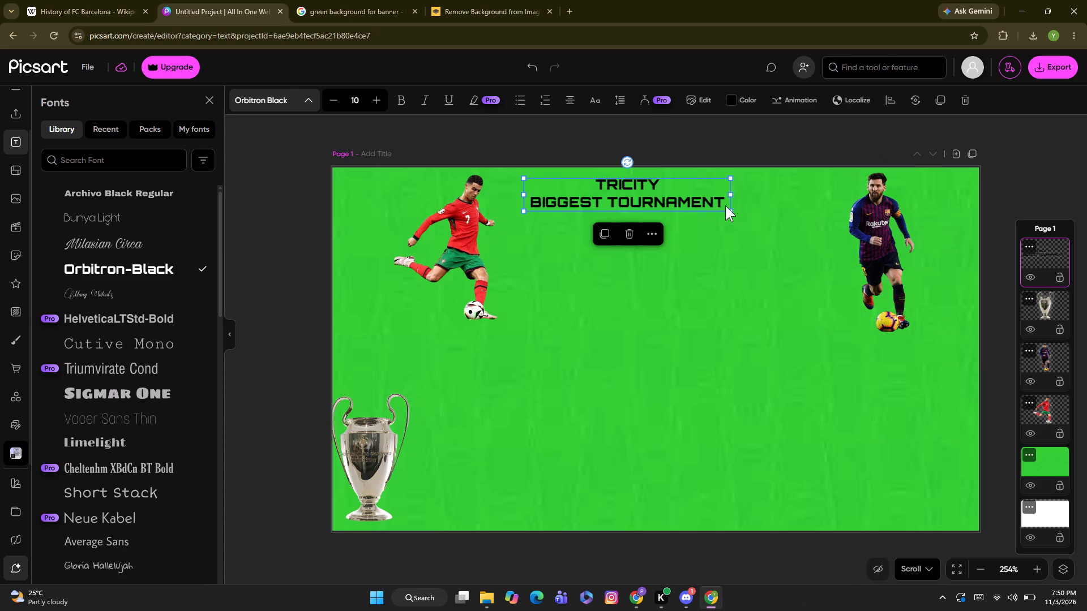
left_click_drag(731, 210, 815, 235)
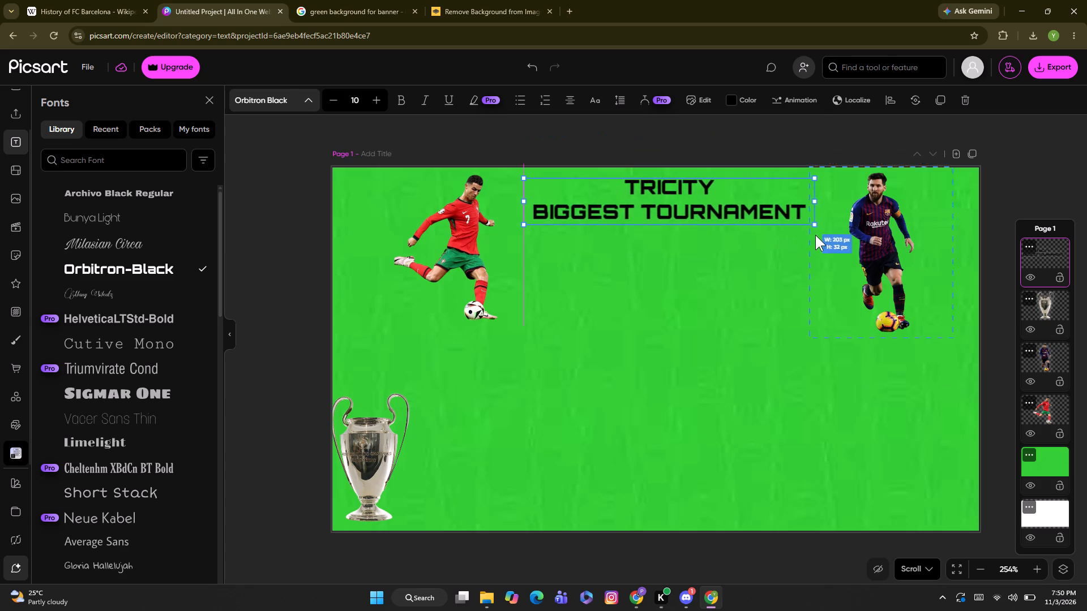
left_click_drag(815, 235, 815, 234)
left_click(719, 198)
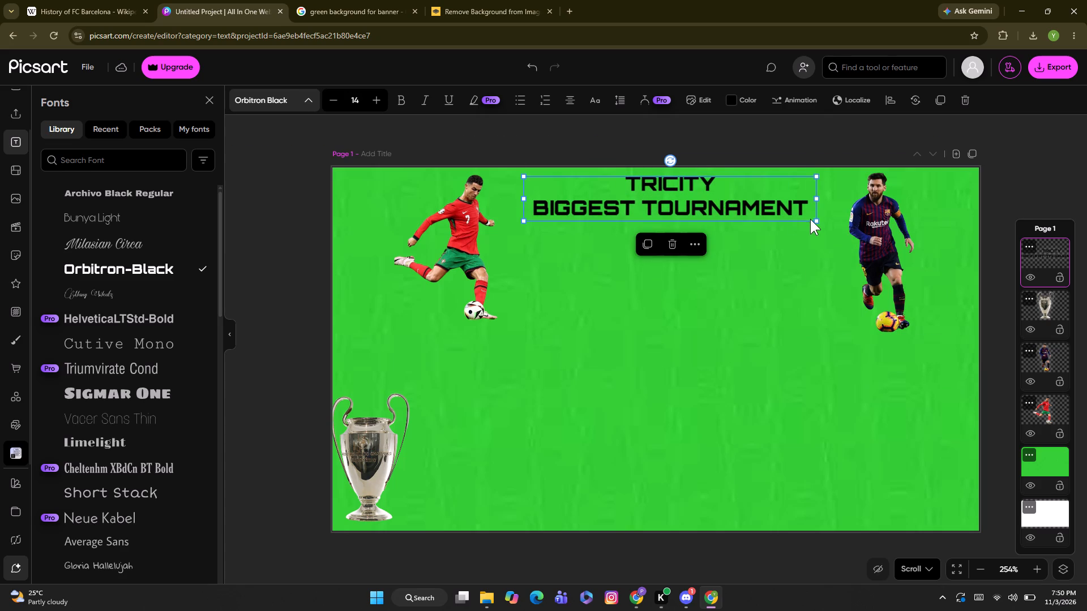
left_click_drag(815, 221, 833, 228)
left_click_drag(743, 202, 716, 196)
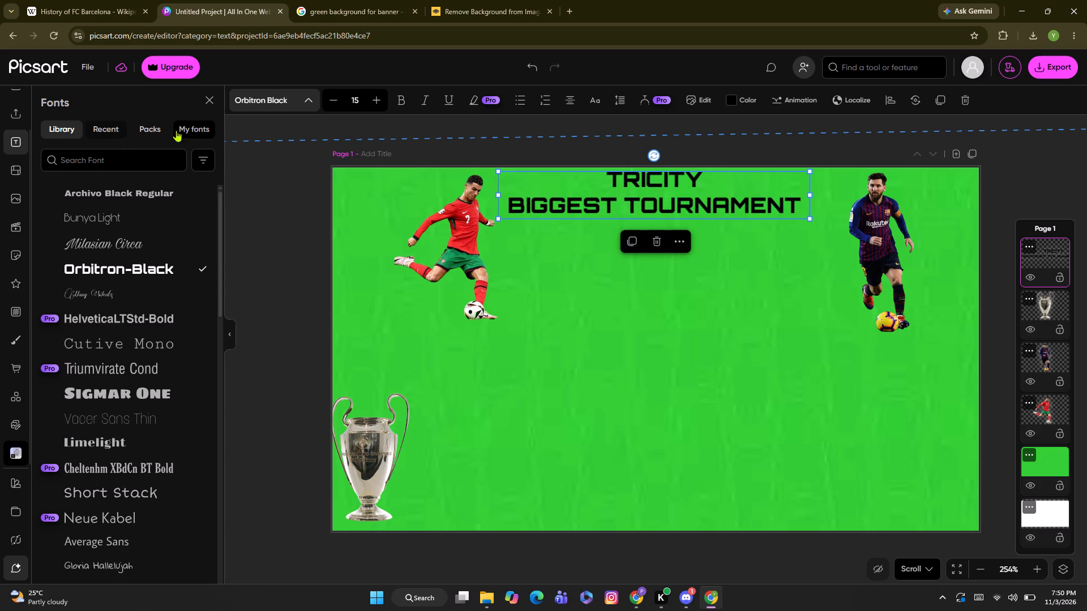
Try bold on the headline and set both of its lines in italics.
left_click(404, 105)
left_click(434, 103)
double_click(662, 186)
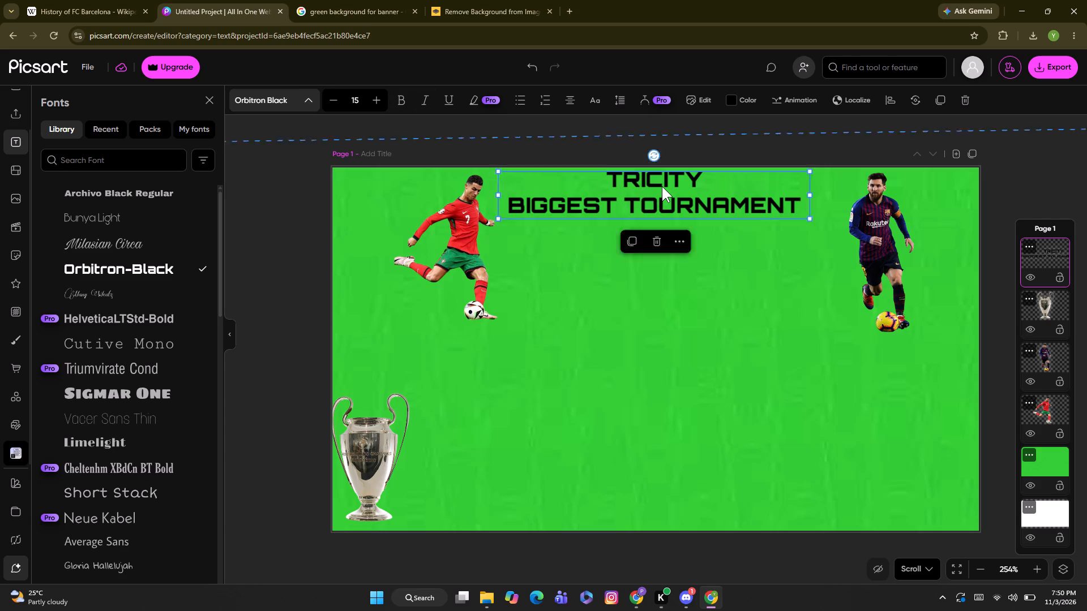
left_click(425, 102)
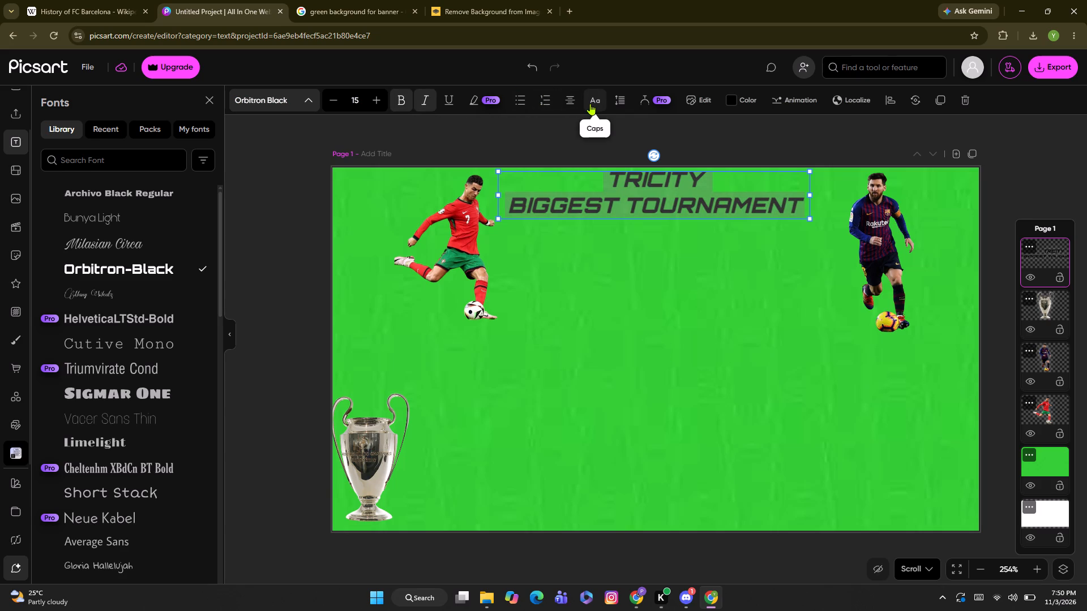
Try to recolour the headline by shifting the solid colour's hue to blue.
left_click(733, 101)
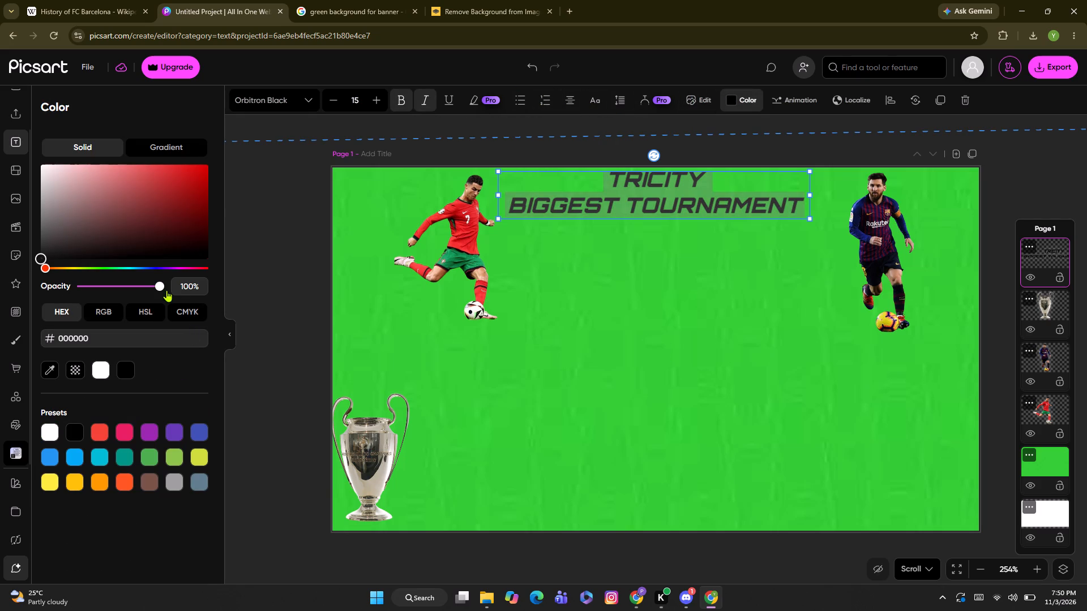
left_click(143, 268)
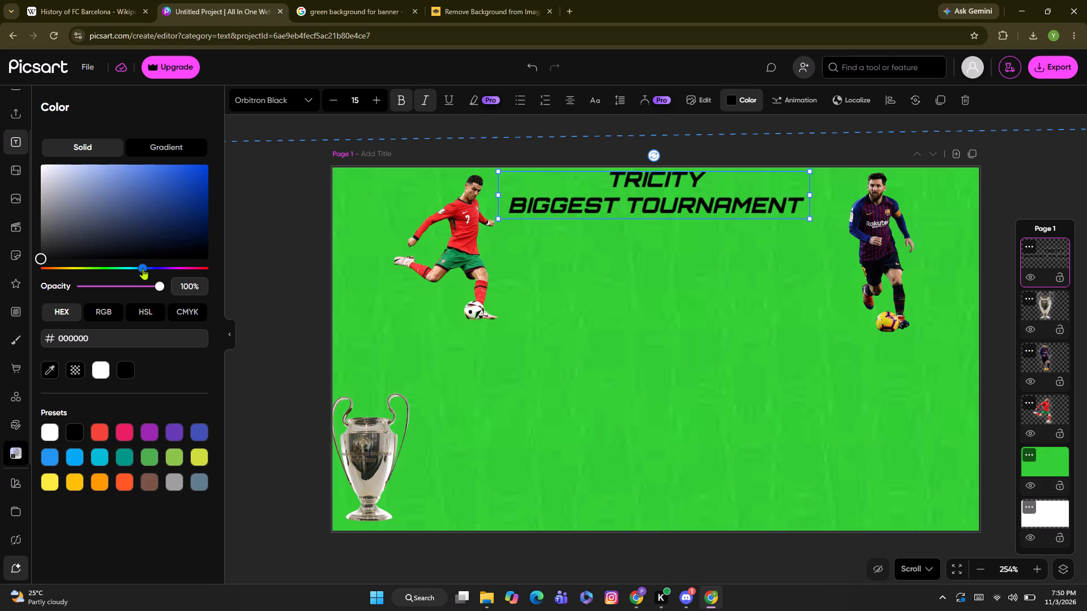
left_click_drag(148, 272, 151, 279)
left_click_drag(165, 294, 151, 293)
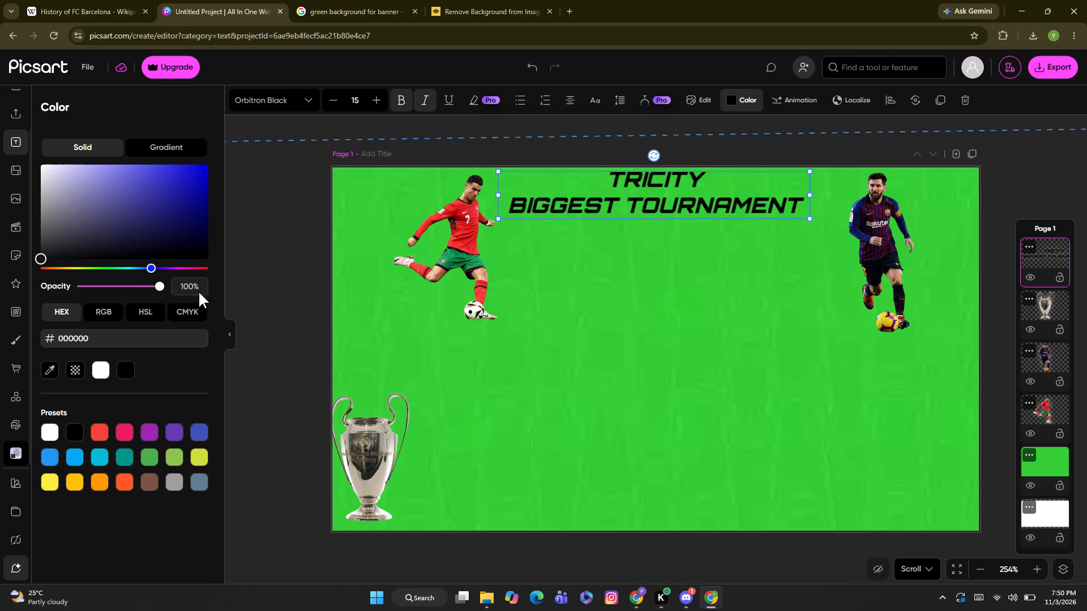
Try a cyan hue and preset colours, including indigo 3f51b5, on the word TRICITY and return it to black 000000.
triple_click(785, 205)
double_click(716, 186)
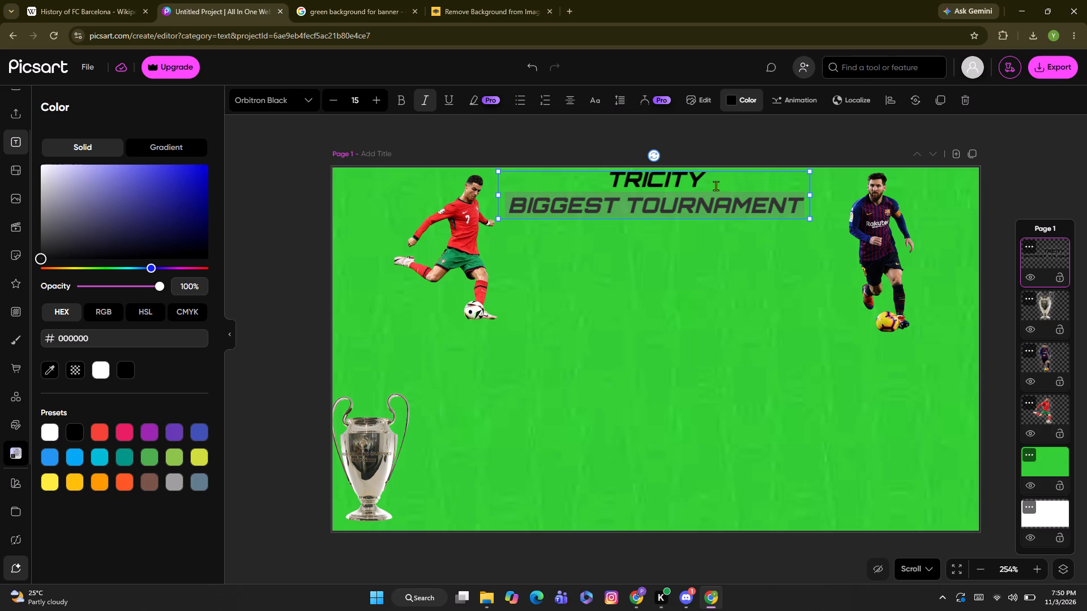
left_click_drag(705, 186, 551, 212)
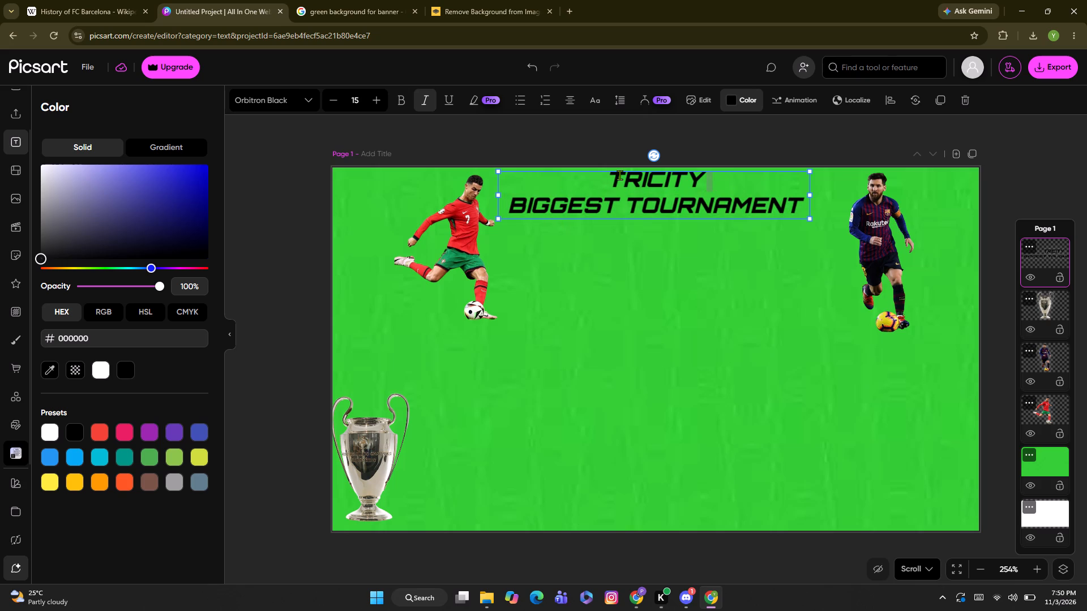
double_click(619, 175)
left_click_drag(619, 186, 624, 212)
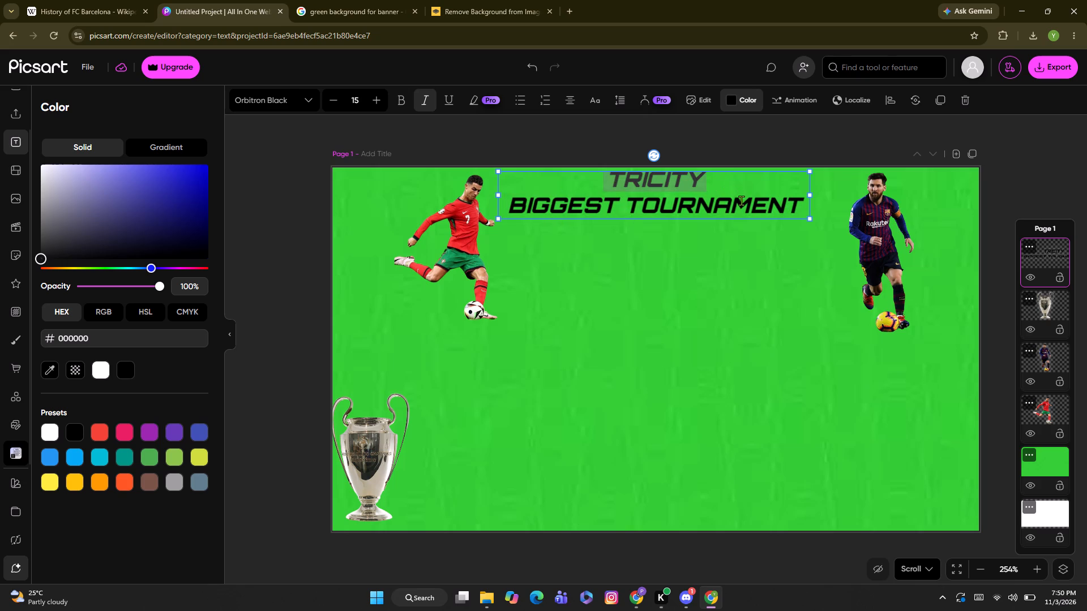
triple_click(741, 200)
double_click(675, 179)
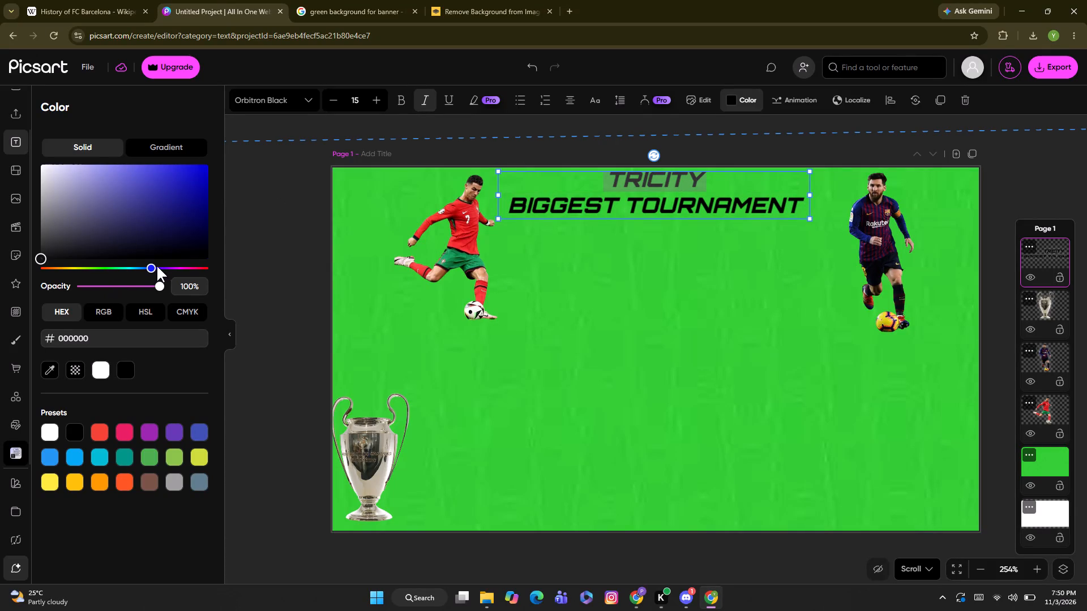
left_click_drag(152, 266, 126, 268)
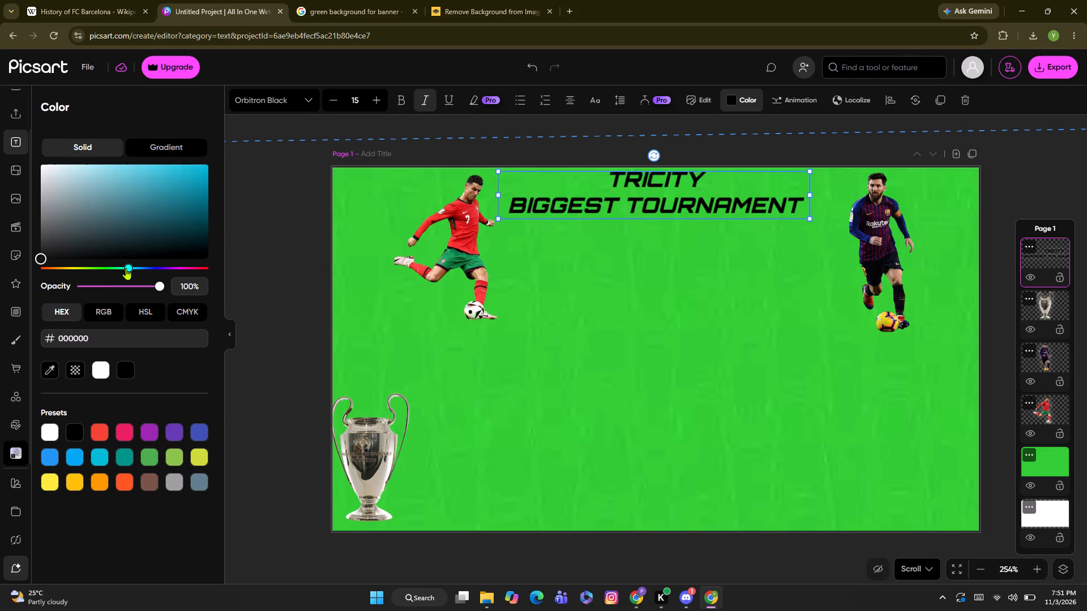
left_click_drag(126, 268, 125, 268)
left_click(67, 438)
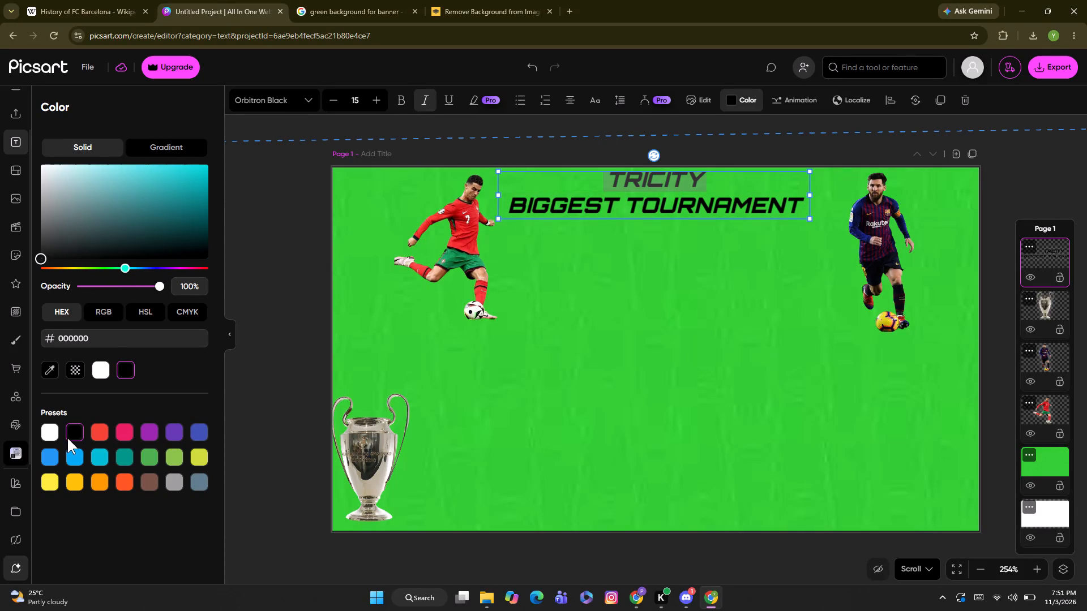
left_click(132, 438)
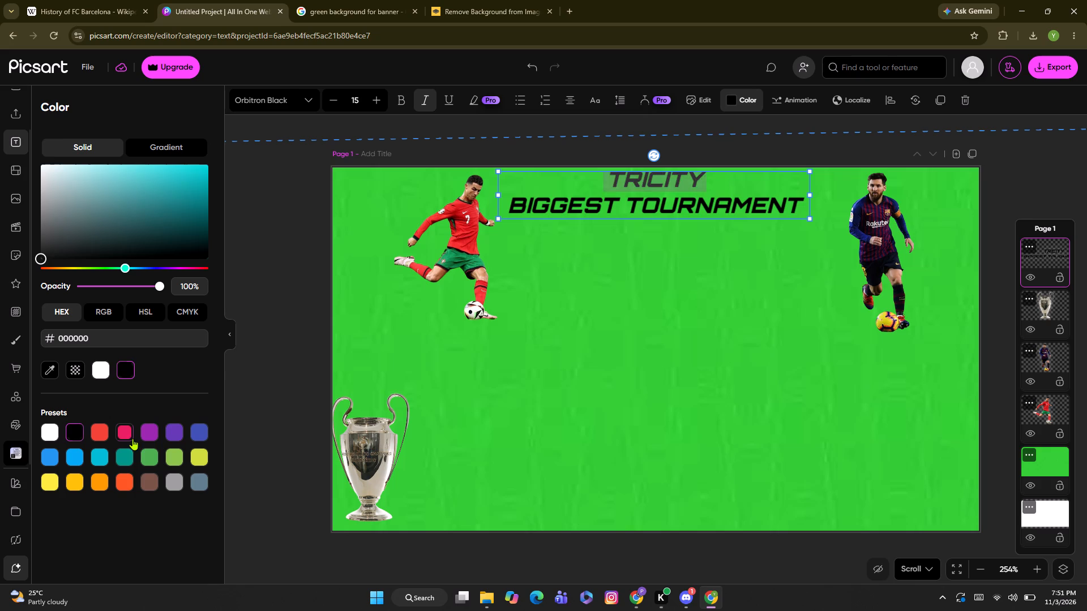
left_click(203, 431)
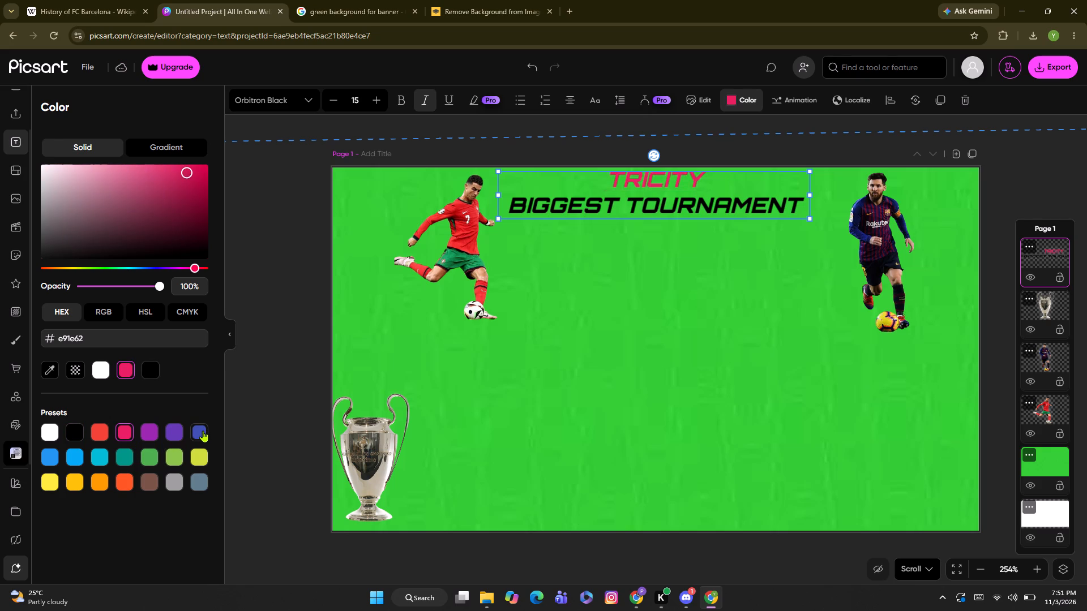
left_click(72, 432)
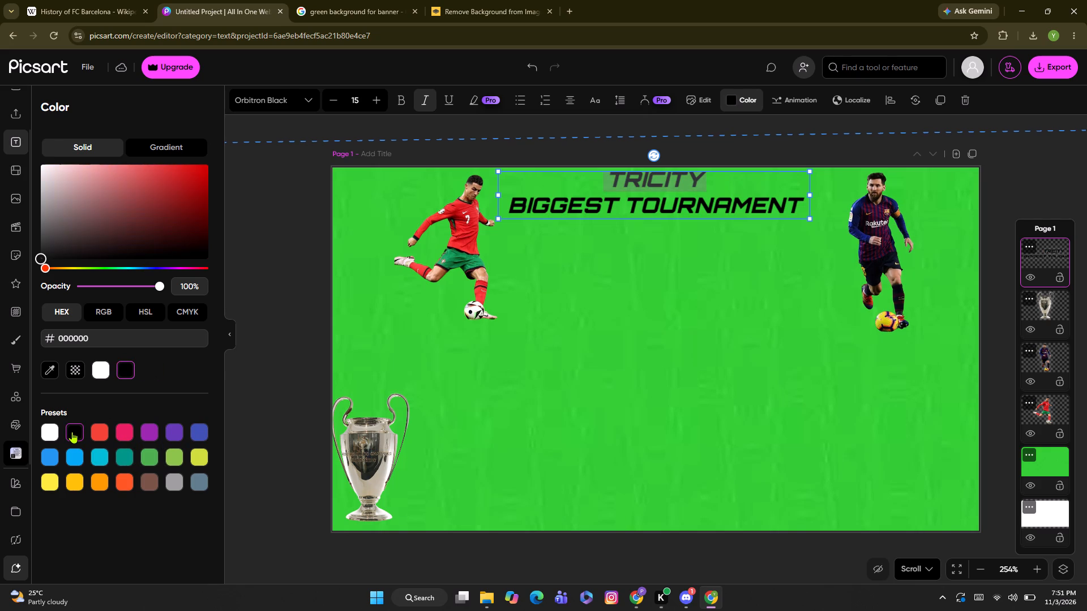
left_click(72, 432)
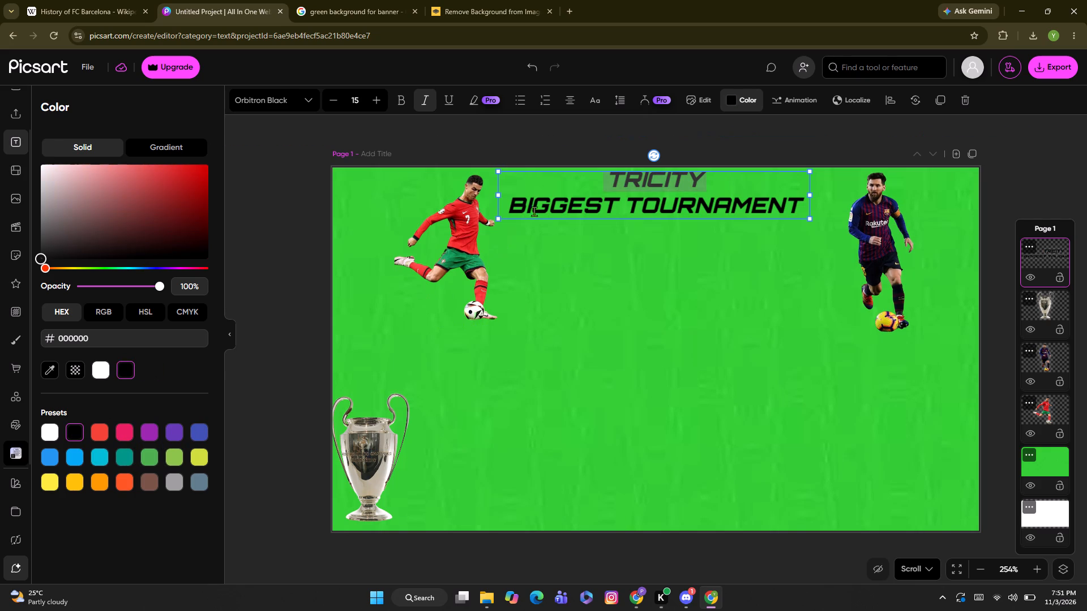
Colour the word BIGGEST in the headline white (ffffff).
double_click(540, 202)
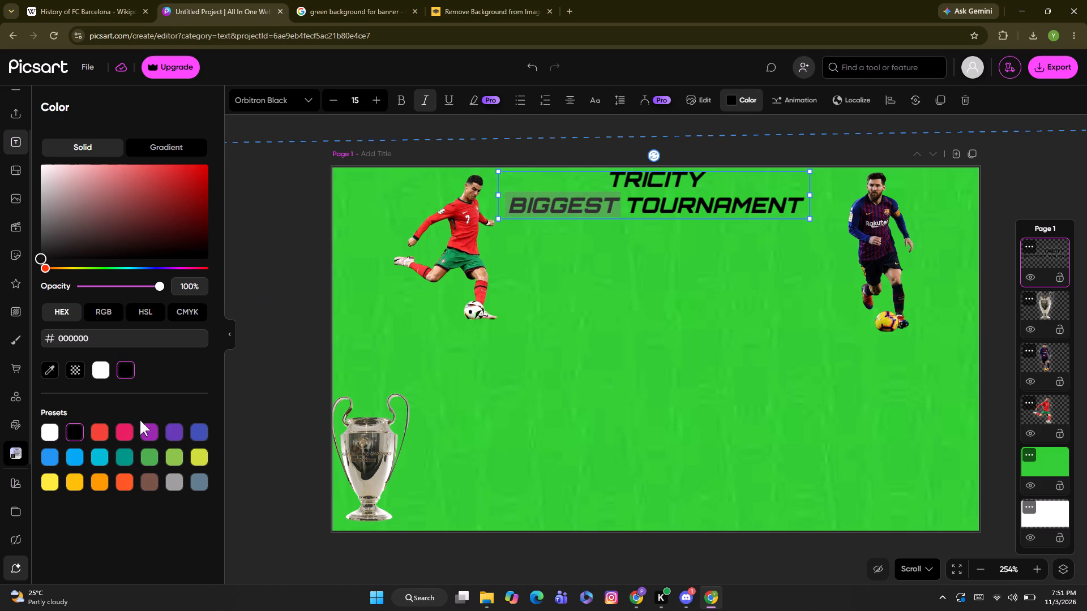
left_click(54, 435)
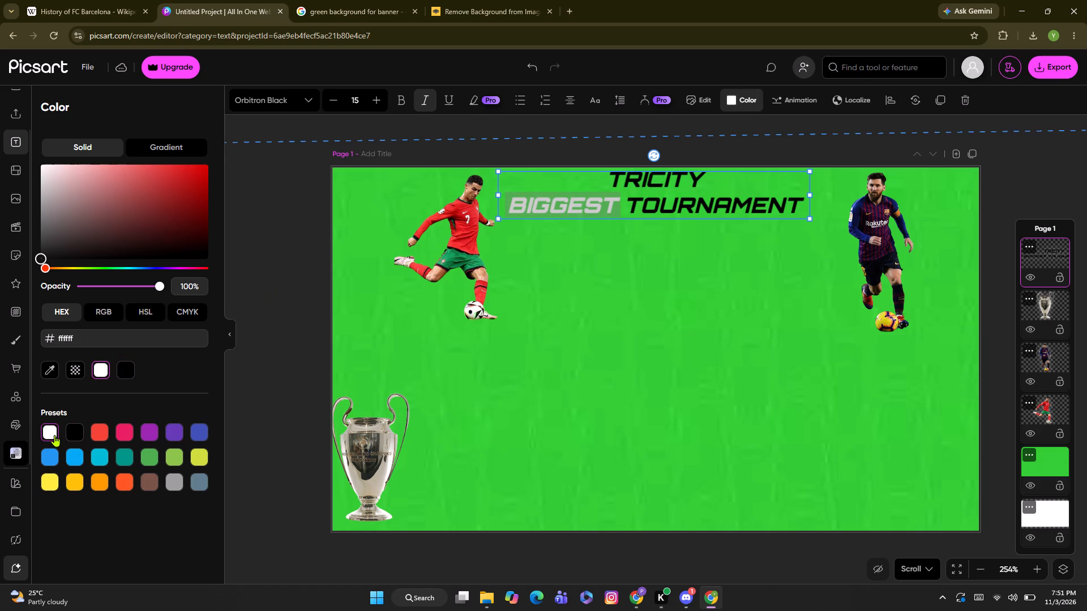
Colour the word TOURNAMENT in the headline white (ffffff).
double_click(727, 205)
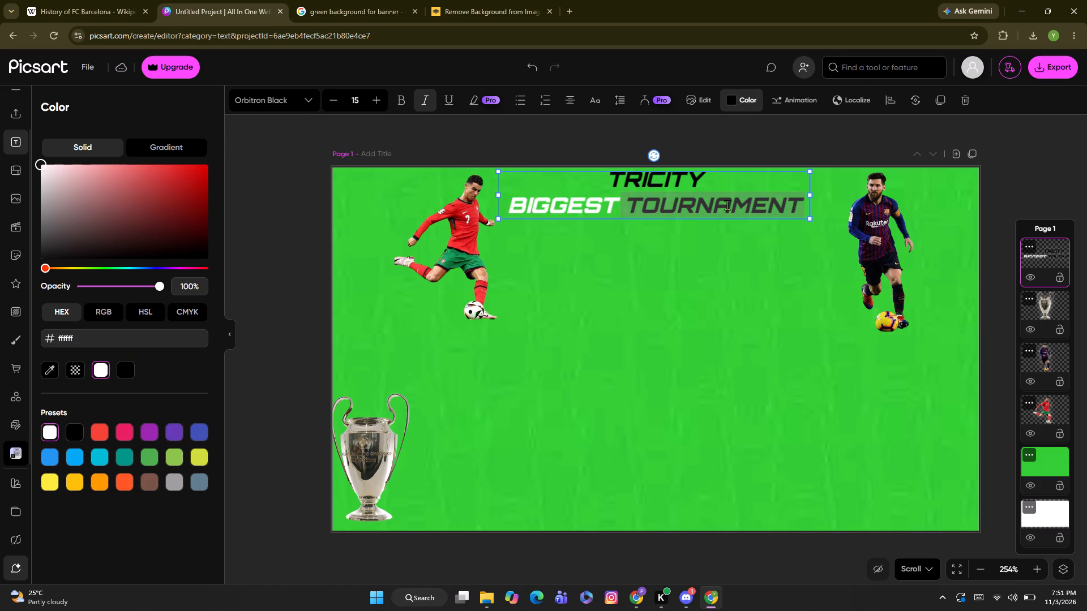
left_click(50, 431)
left_click(50, 431)
double_click(692, 204)
left_click(55, 430)
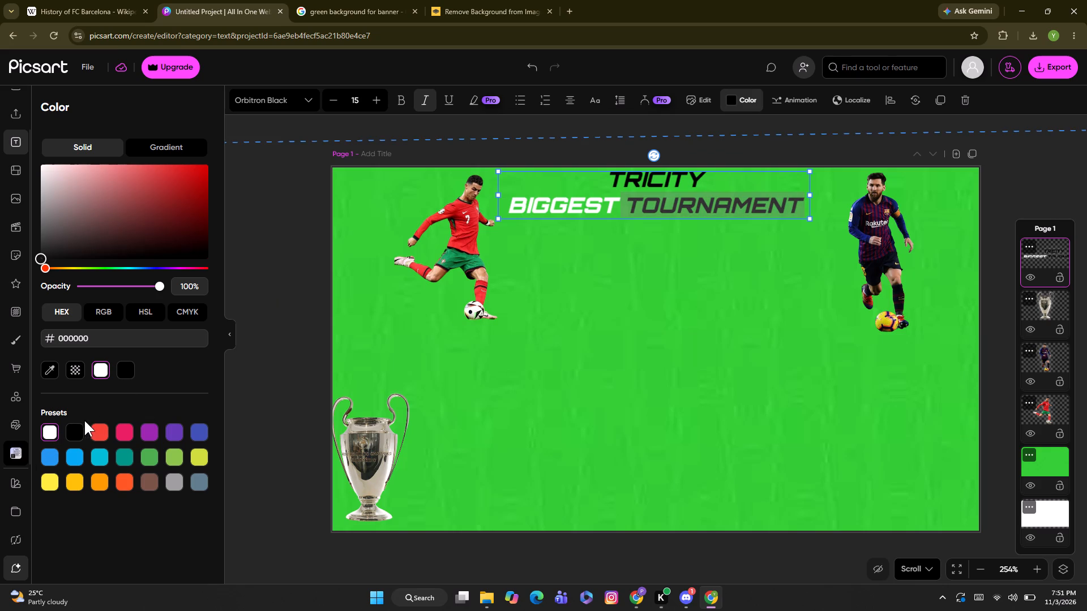
left_click(109, 435)
left_click(46, 438)
left_click(96, 377)
left_click_drag(38, 257, 25, 221)
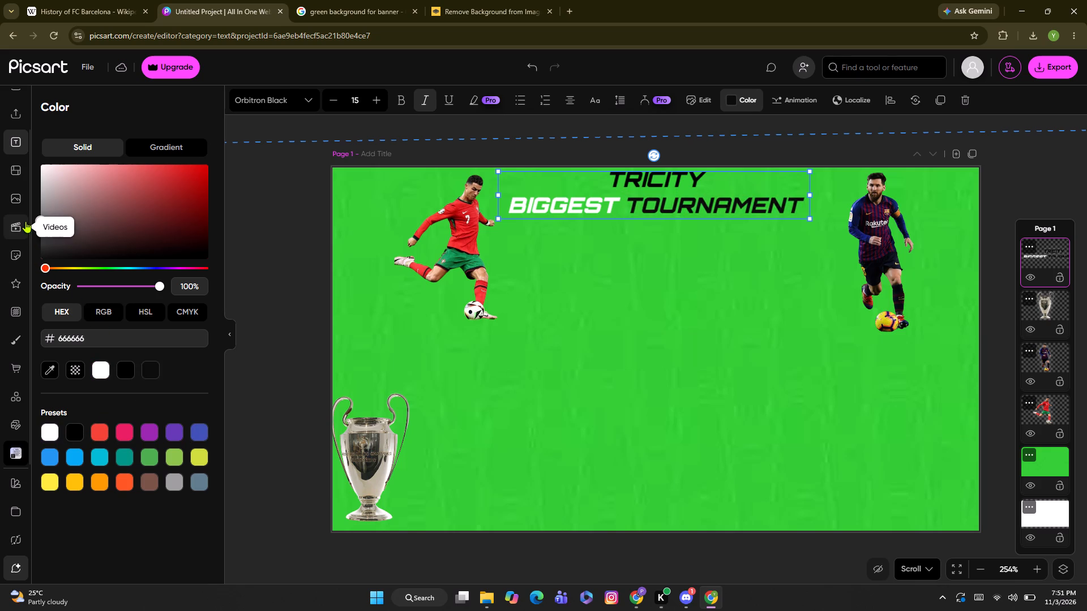
left_click_drag(25, 221, 29, 224)
left_click_drag(43, 222, 38, 205)
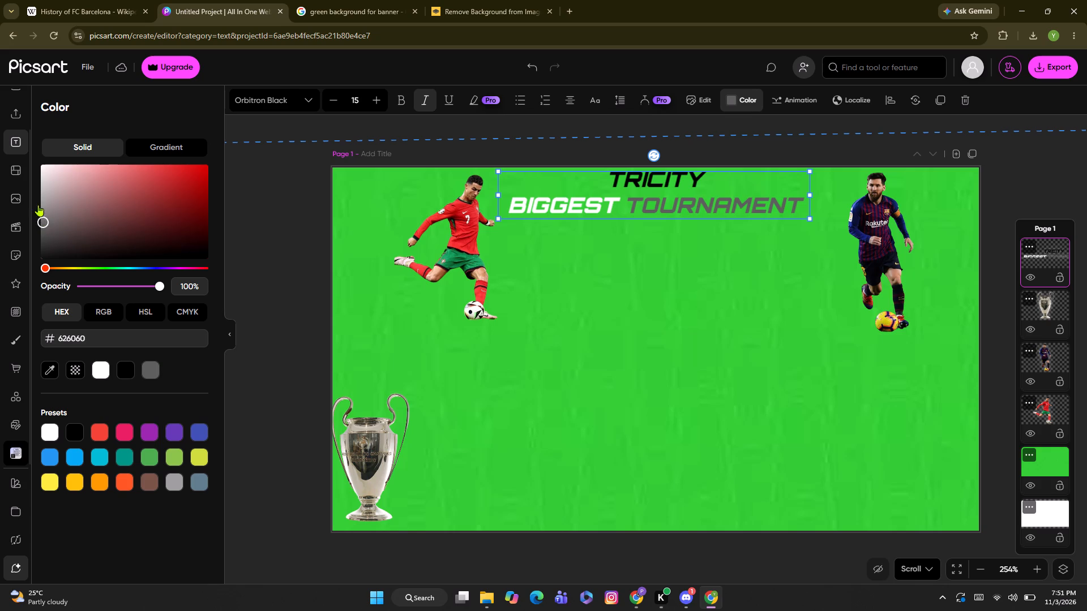
left_click_drag(38, 205, 29, 158)
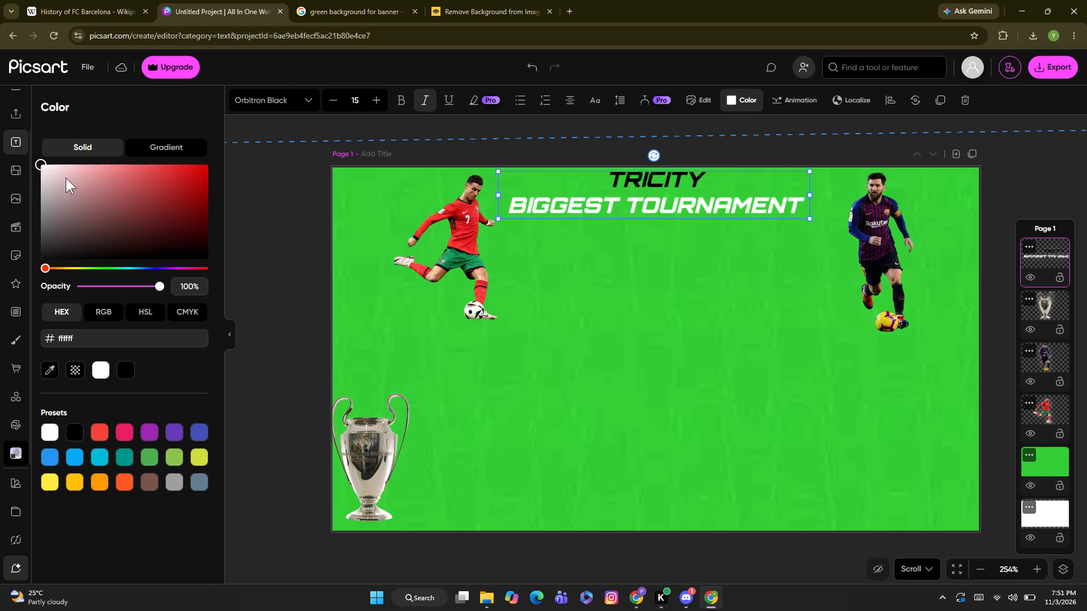
left_click(434, 405)
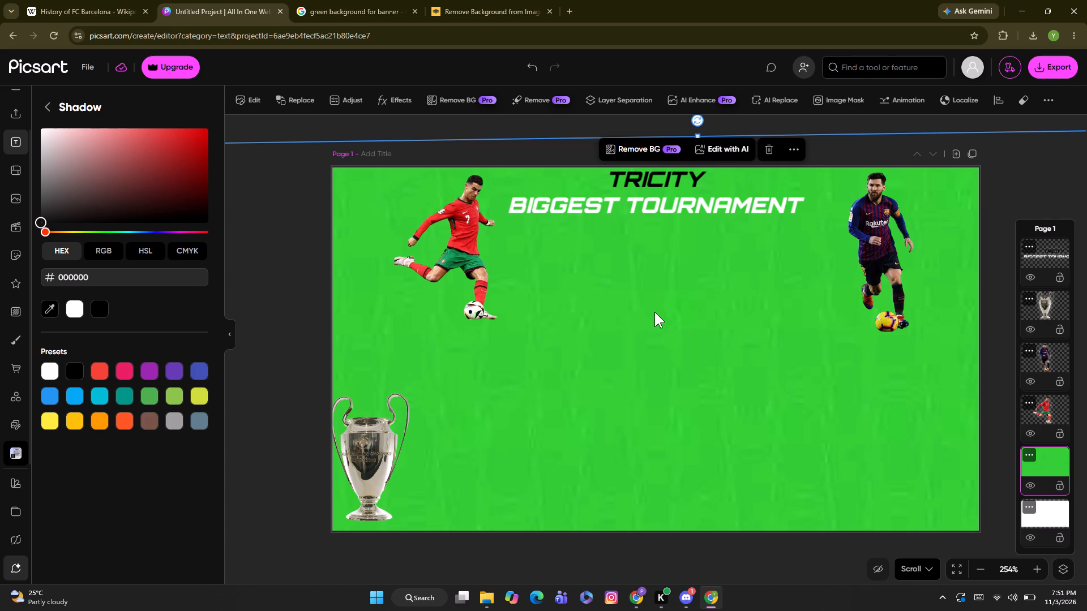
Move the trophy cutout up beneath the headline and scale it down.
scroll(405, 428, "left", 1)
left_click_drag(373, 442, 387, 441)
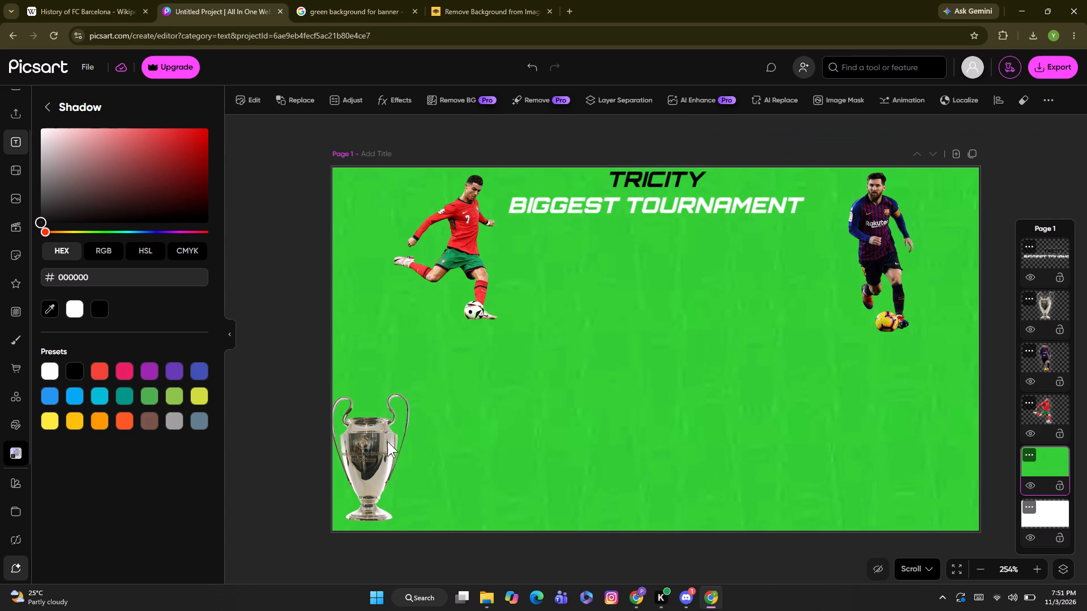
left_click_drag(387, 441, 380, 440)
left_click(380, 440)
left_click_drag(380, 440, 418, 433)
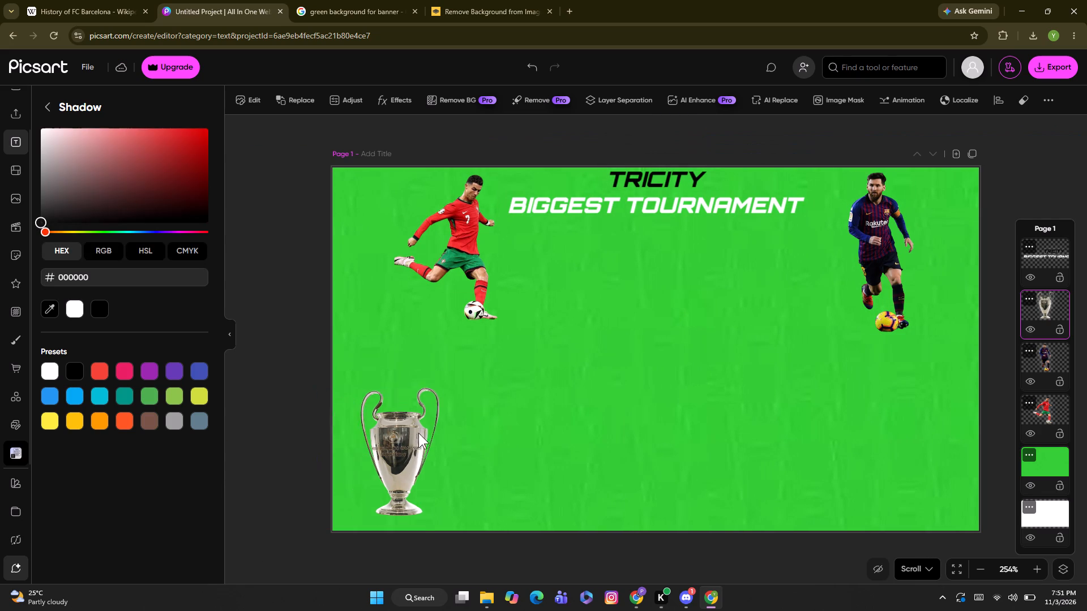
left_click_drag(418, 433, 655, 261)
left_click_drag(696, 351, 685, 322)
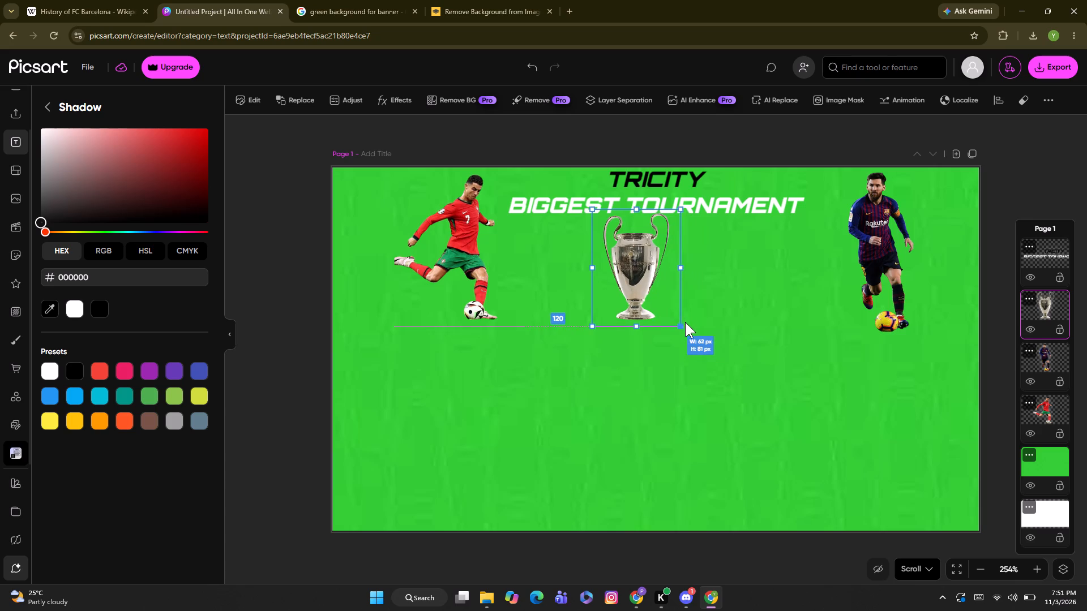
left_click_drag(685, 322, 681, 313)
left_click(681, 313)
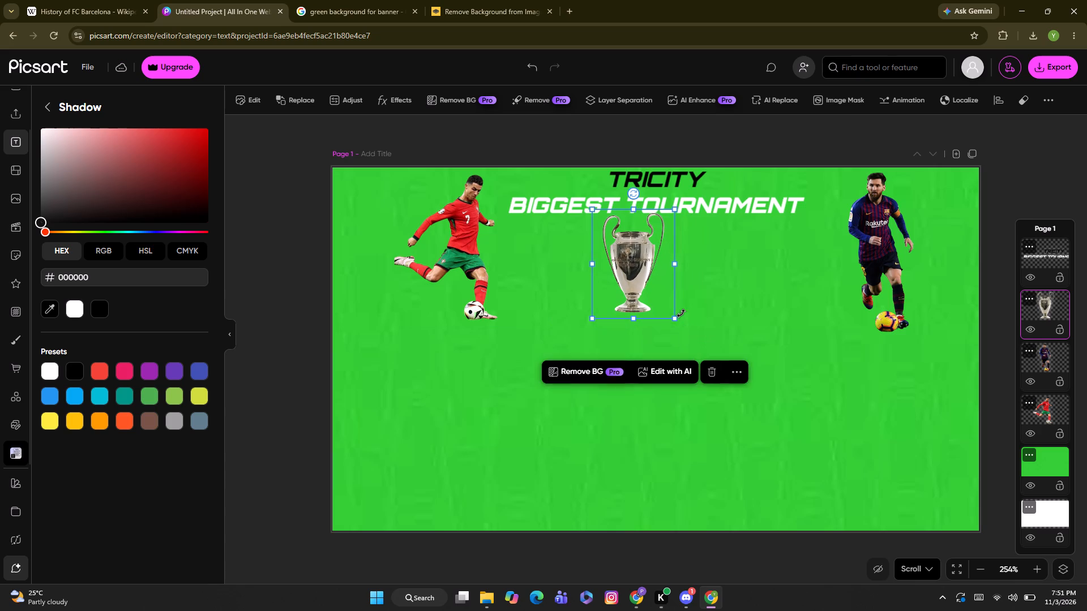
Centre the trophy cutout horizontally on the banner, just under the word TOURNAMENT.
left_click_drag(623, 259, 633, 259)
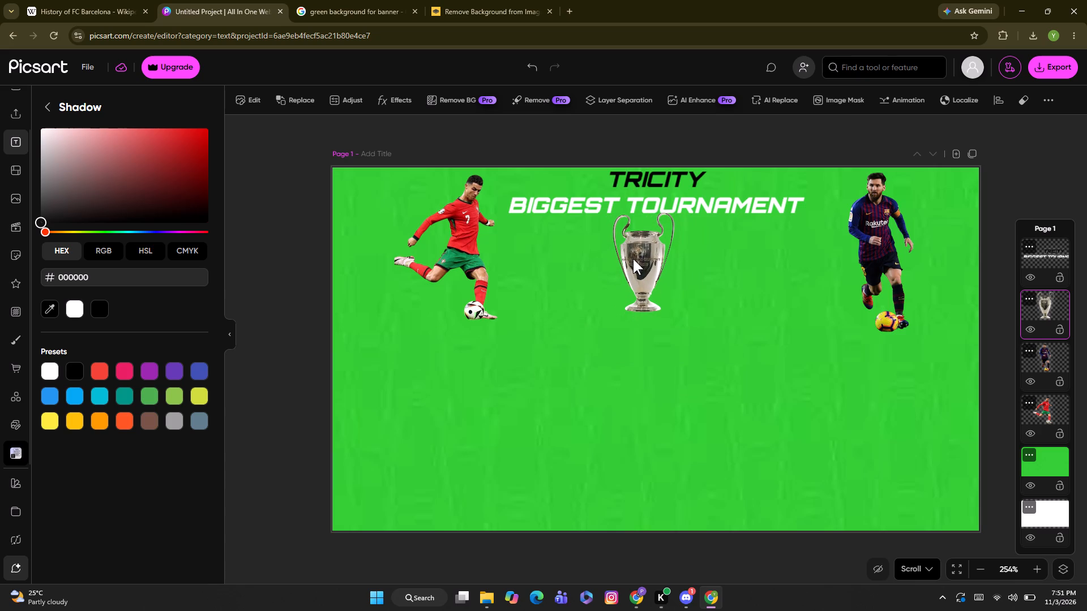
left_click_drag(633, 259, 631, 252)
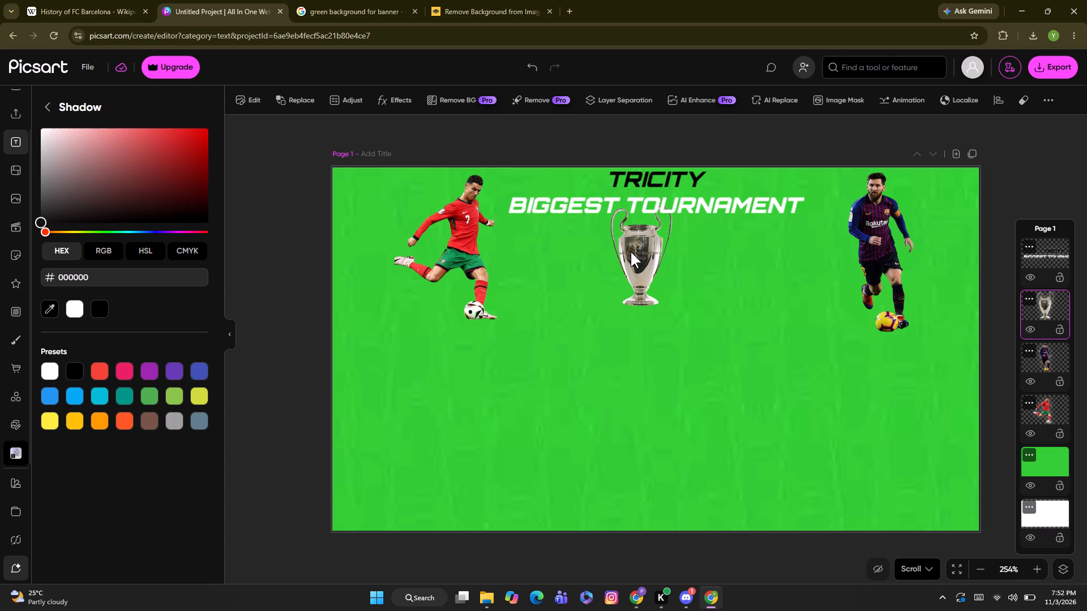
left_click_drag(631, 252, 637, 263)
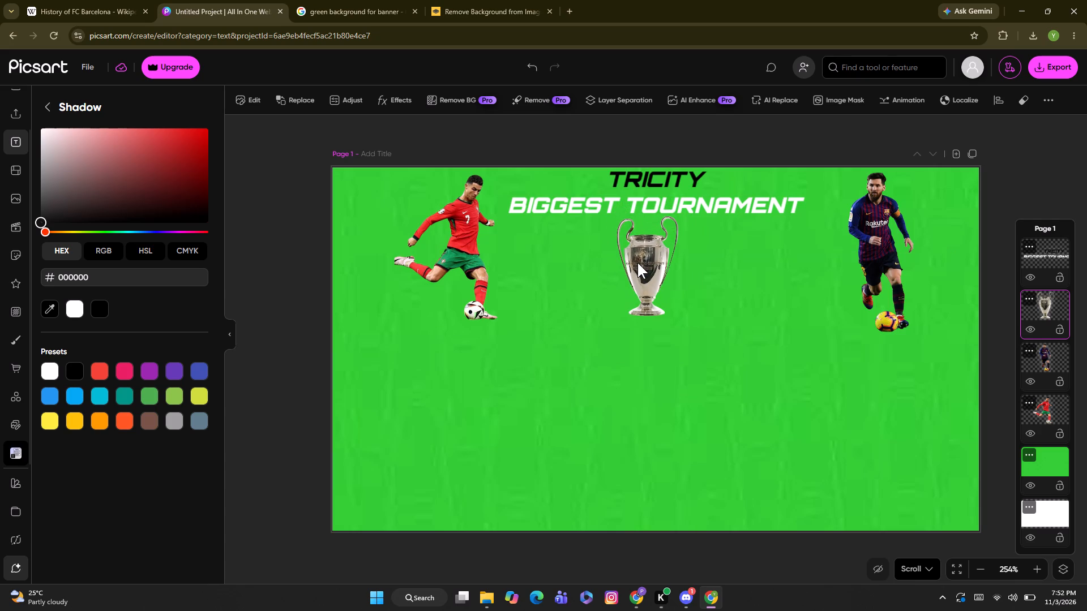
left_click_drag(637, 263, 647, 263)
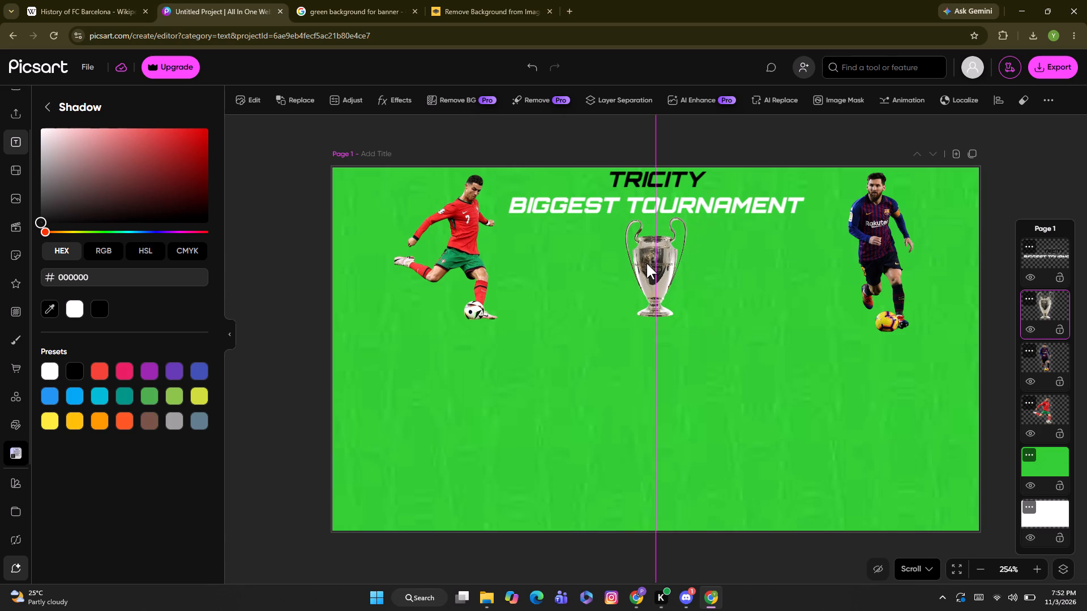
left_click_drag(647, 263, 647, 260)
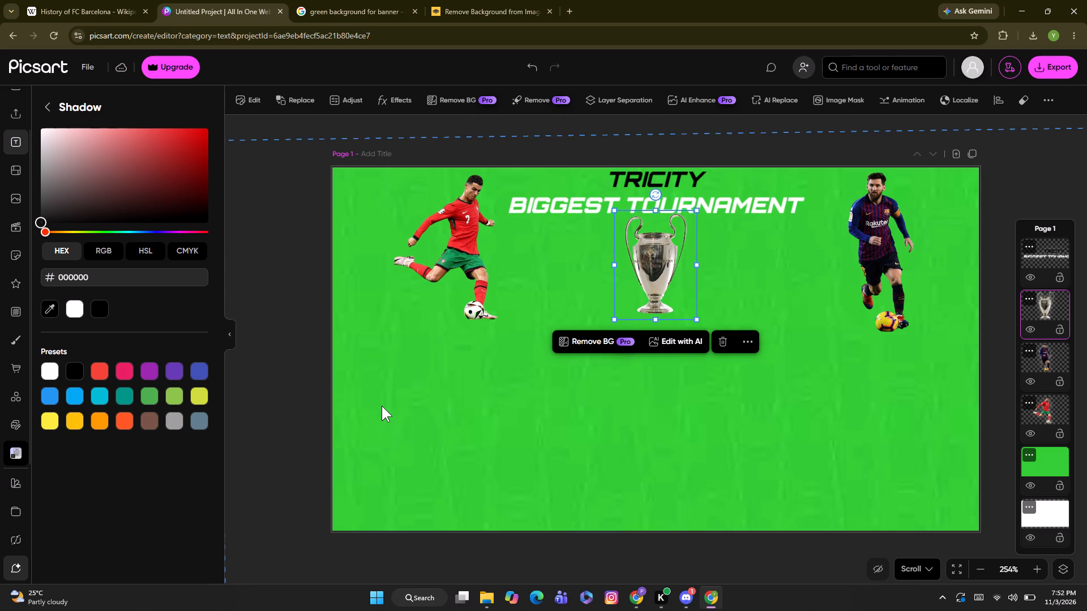
Delete the trophy cutout from the banner.
left_click(382, 405)
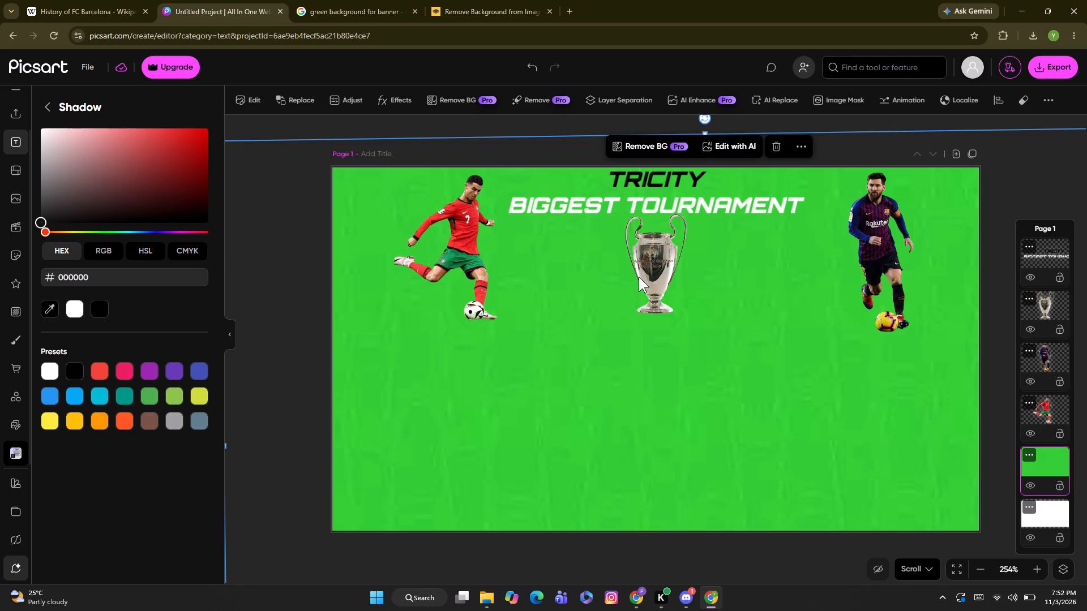
left_click(639, 277)
left_click(730, 342)
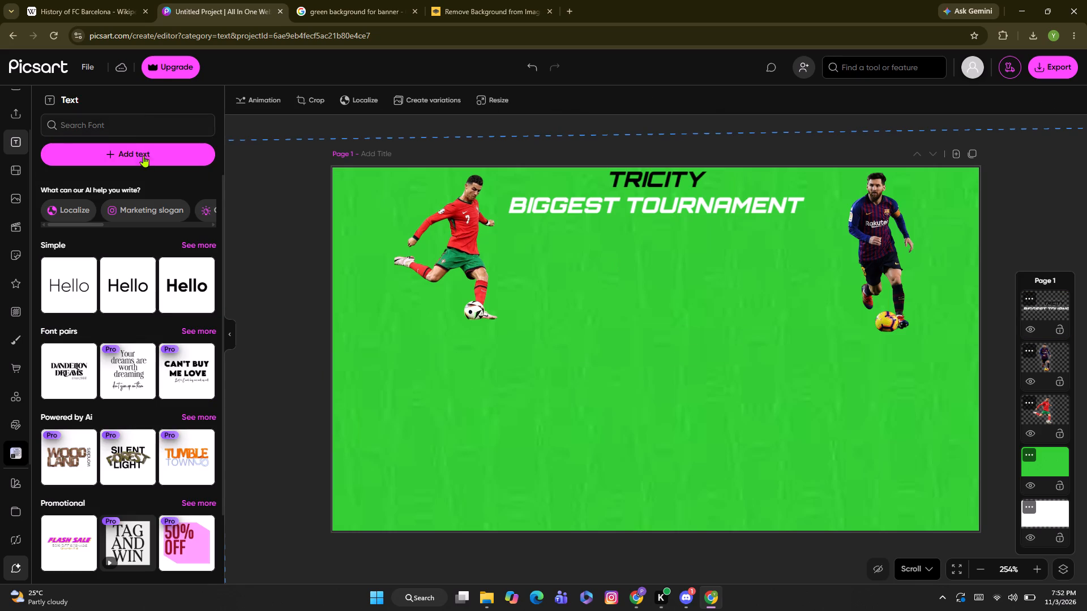
Add a new text element to the banner.
left_click(144, 157)
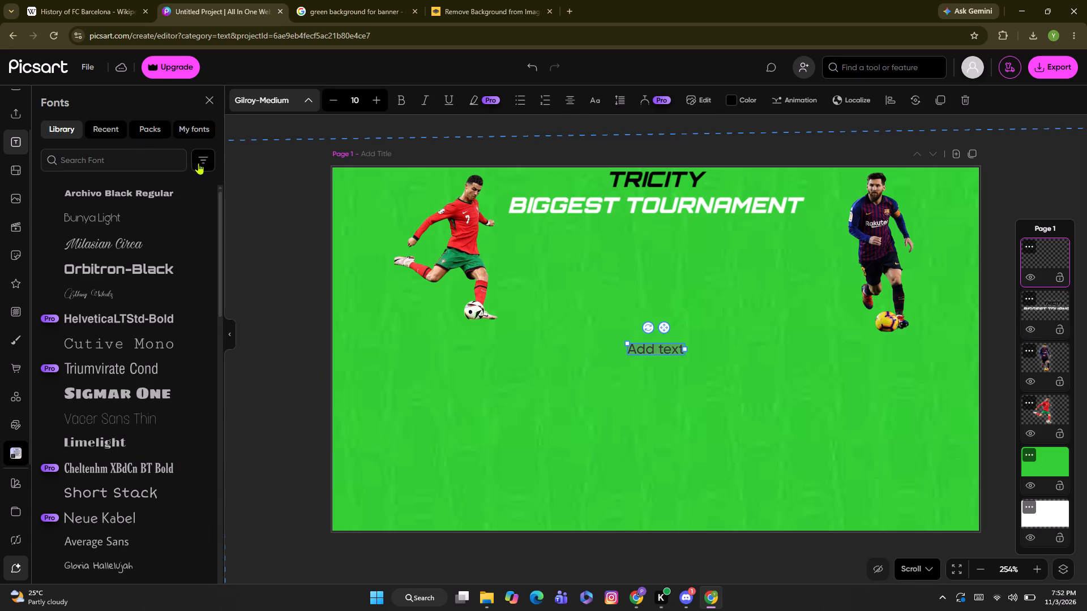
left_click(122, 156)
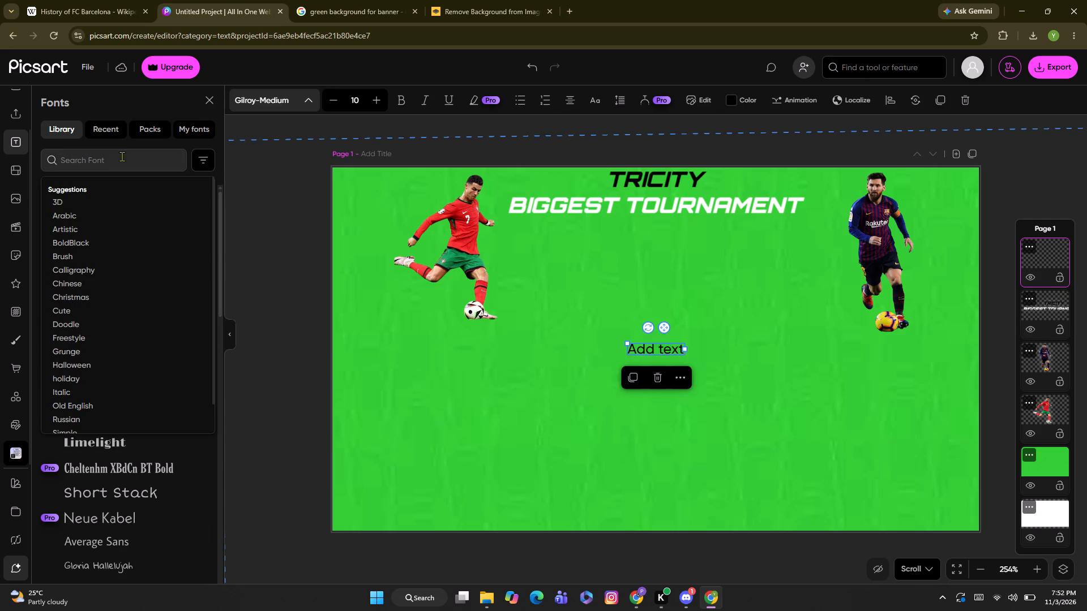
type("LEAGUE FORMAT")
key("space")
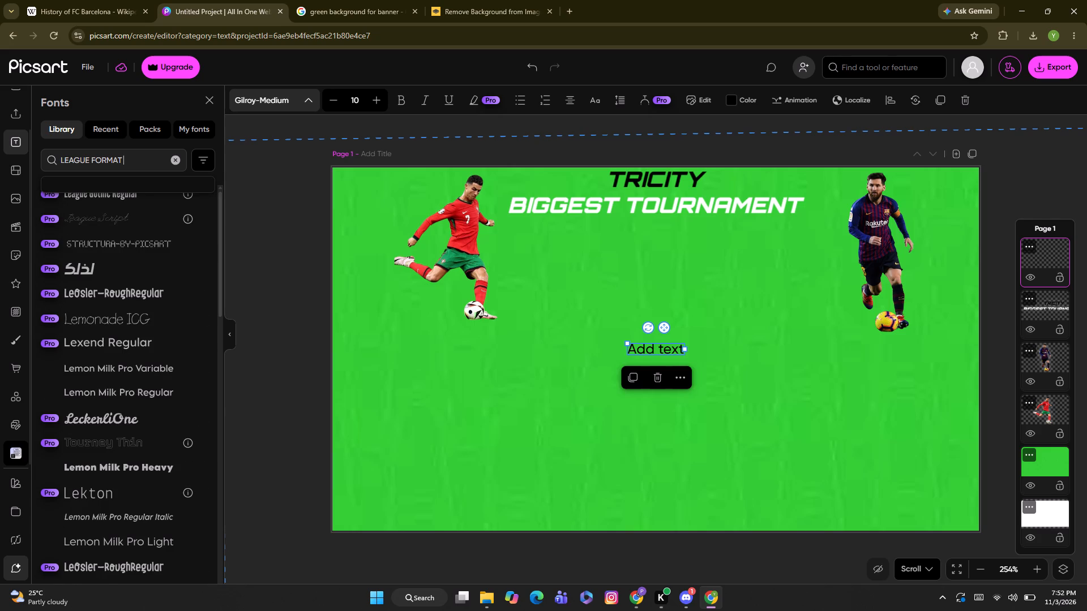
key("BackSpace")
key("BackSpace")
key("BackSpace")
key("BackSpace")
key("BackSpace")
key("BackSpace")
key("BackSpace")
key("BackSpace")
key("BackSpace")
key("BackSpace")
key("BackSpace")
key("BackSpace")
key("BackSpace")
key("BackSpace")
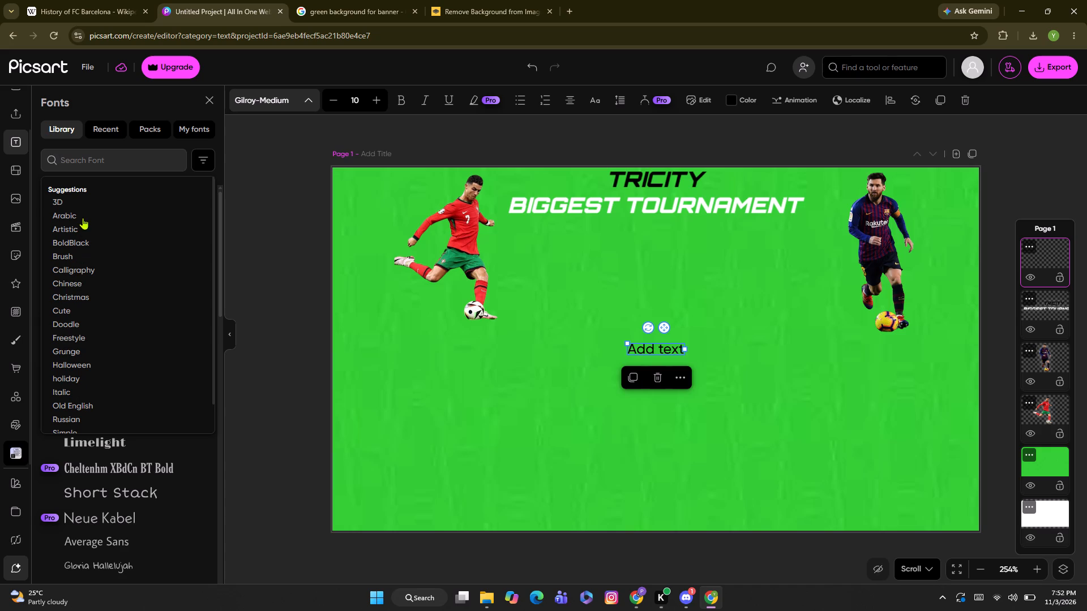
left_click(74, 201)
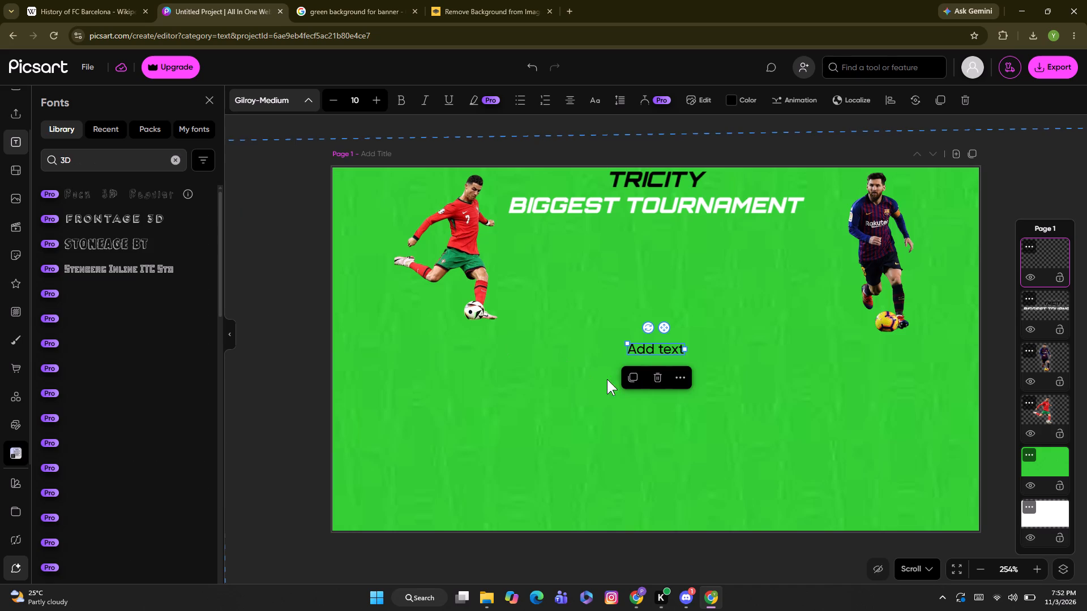
Replace the placeholder text with "LEAGUE CUM KNOCKOUT" and widen its box so it fits on one line.
double_click(663, 348)
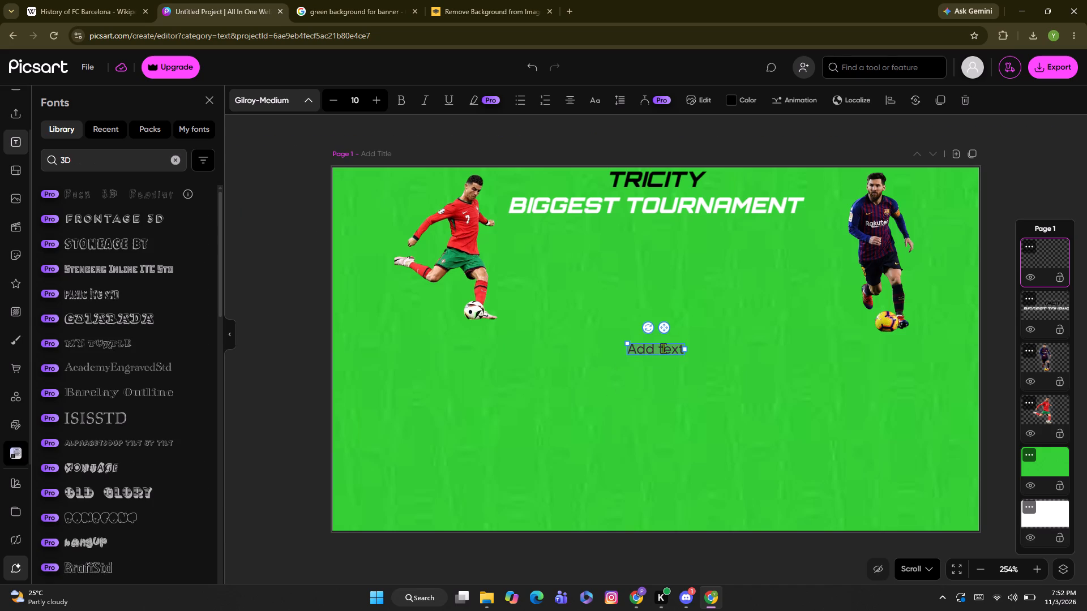
key("BackSpace")
type("LEAGUE")
key("space")
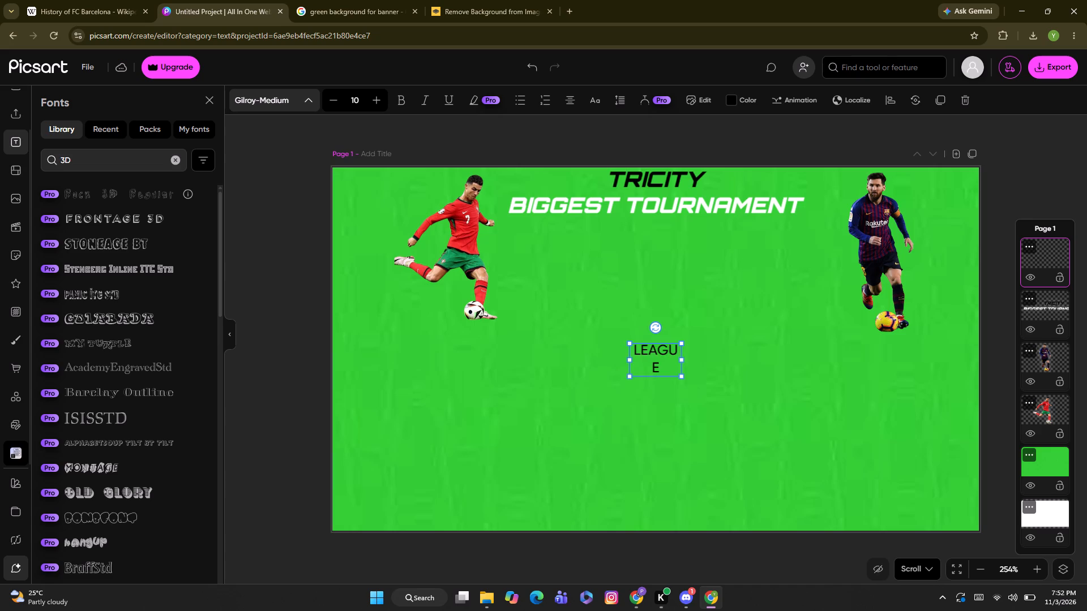
key("Down")
key("BackSpace")
key("BackSpace")
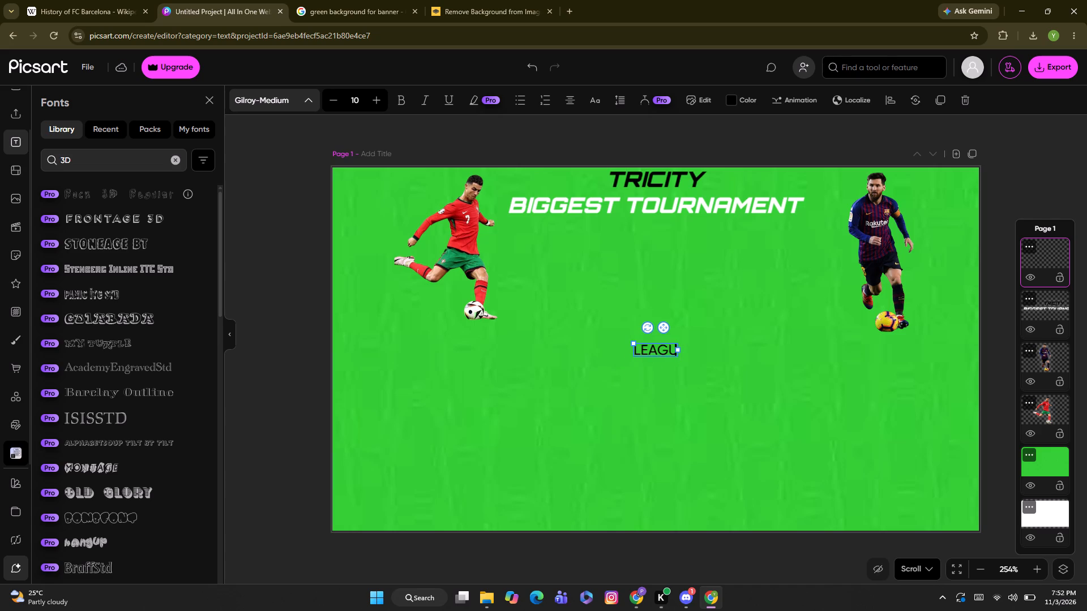
key("e")
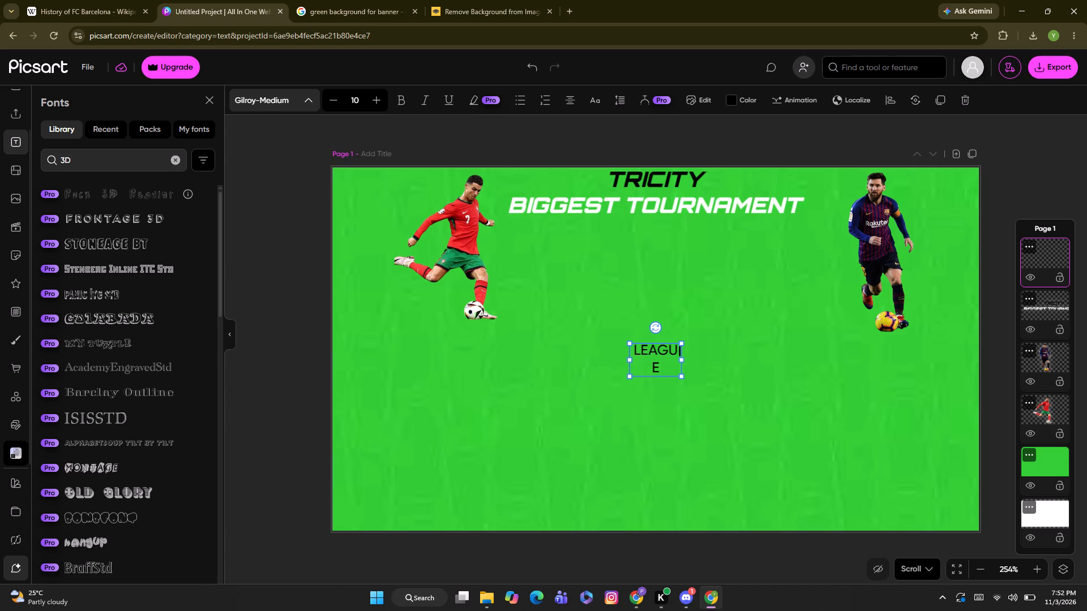
key("space")
type("CU")
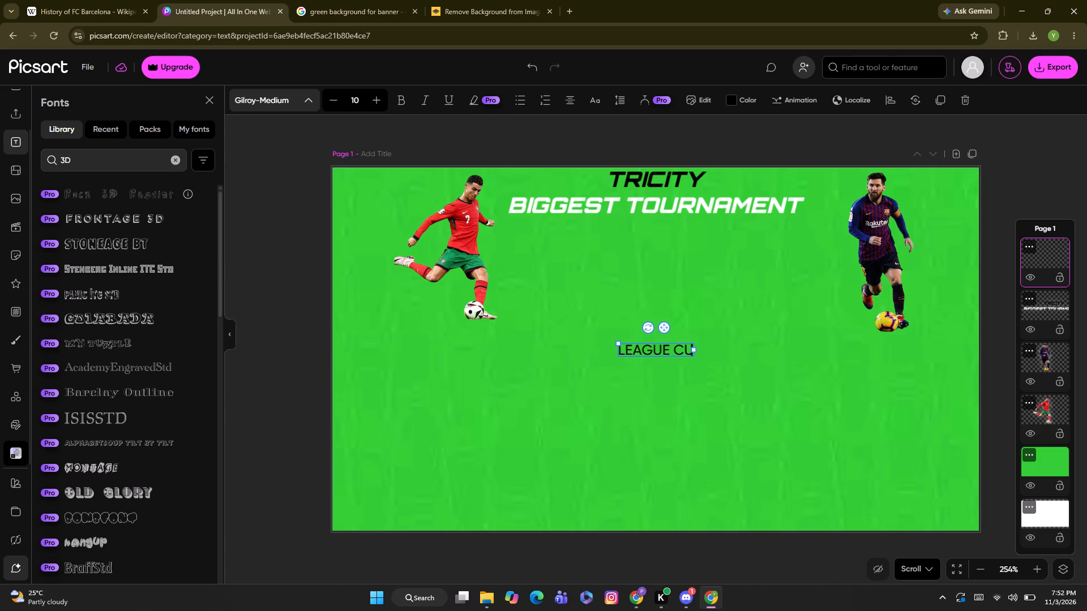
type("M")
key("space")
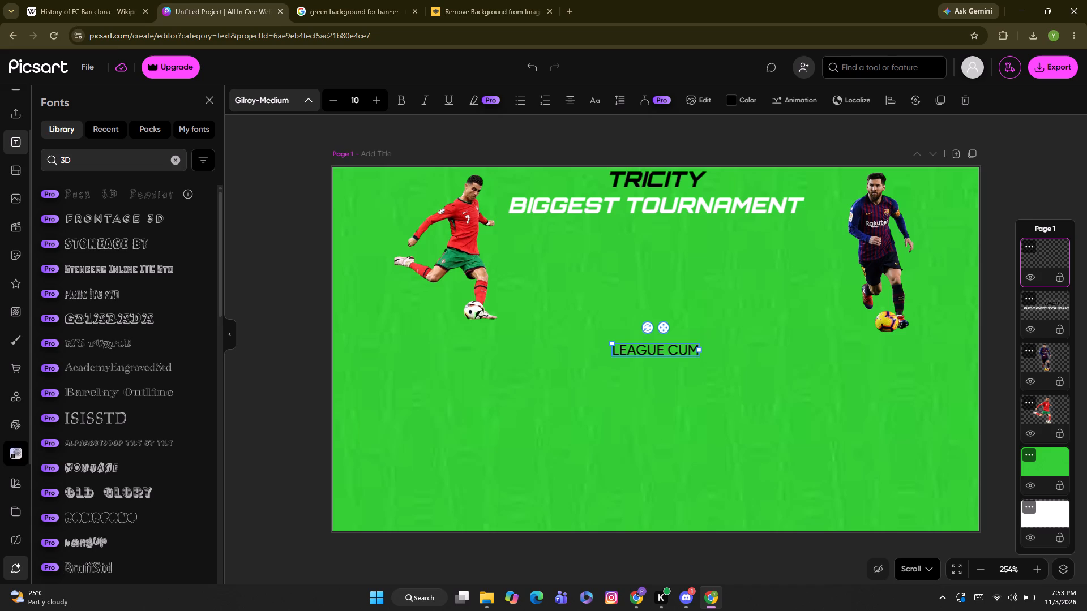
type("KNOCKOUT")
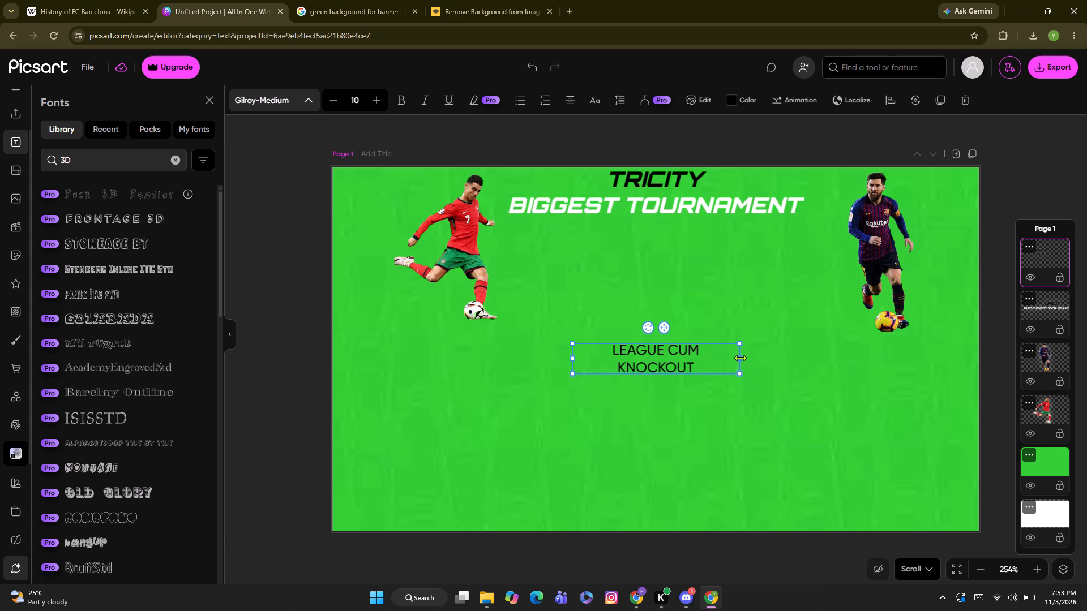
left_click_drag(740, 358, 759, 359)
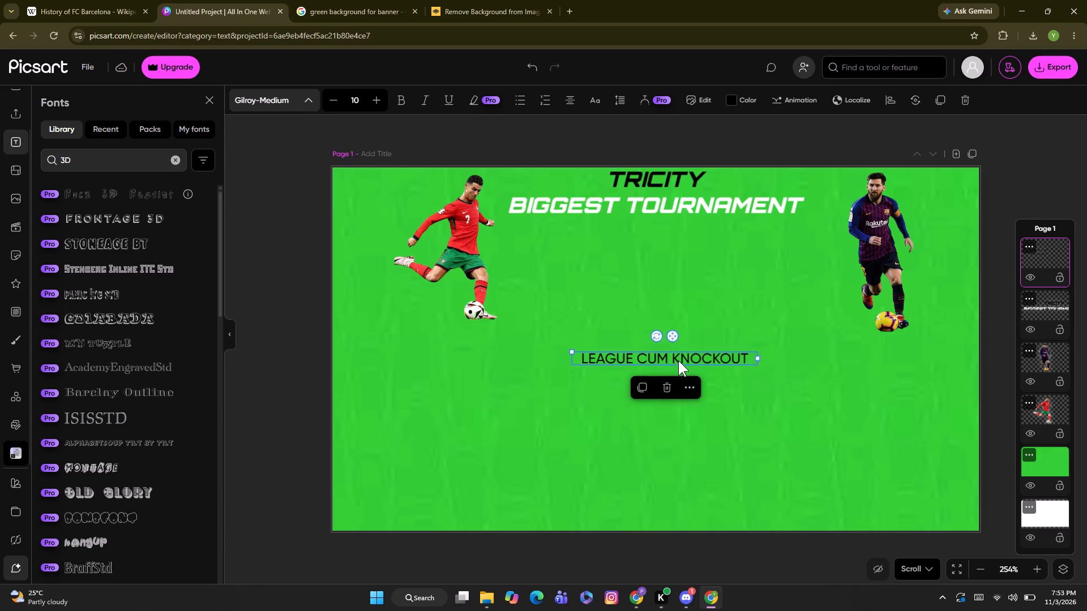
Move the LEAGUE CUM KNOCKOUT line up to sit just beneath the BIGGEST TOURNAMENT headline.
left_click_drag(680, 356, 658, 242)
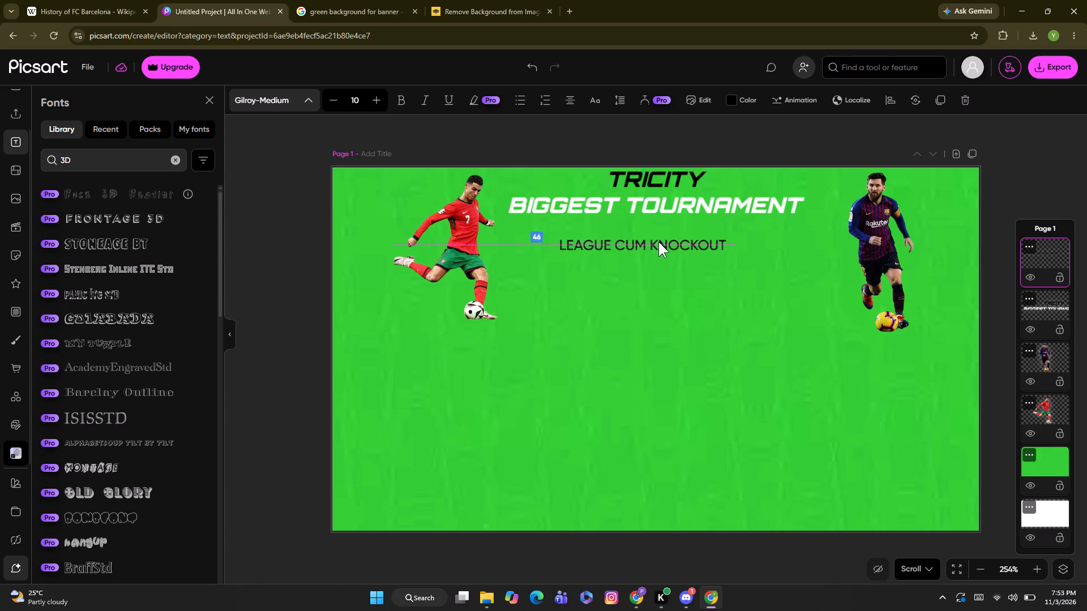
left_click_drag(658, 242, 662, 238)
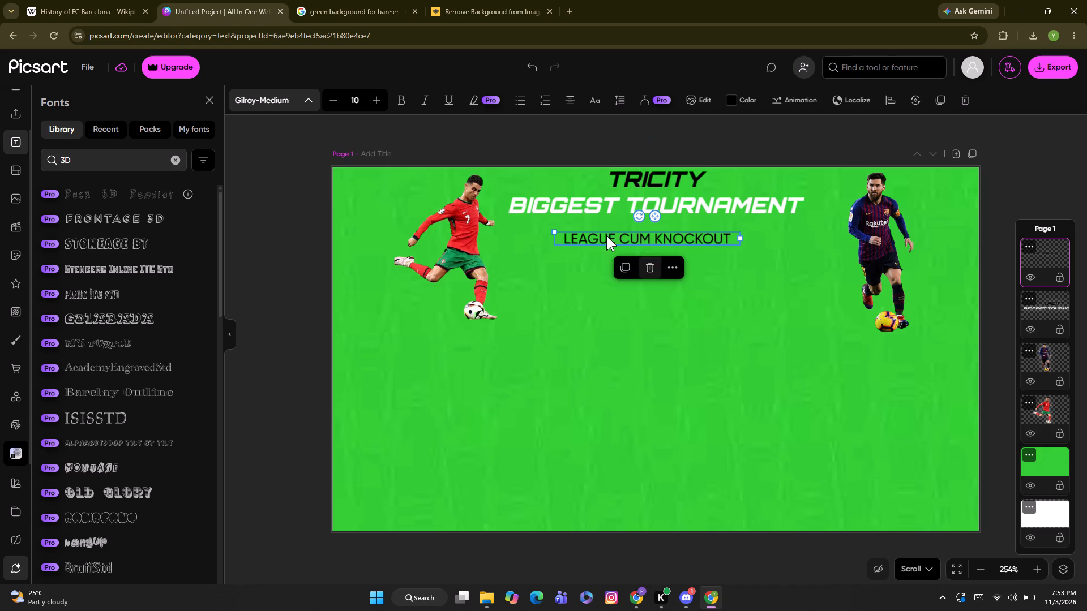
Set the LEAGUE CUM KNOCKOUT text to size 14 and widen its box to keep it on one line.
double_click(387, 99)
left_click(387, 99)
left_click(387, 99)
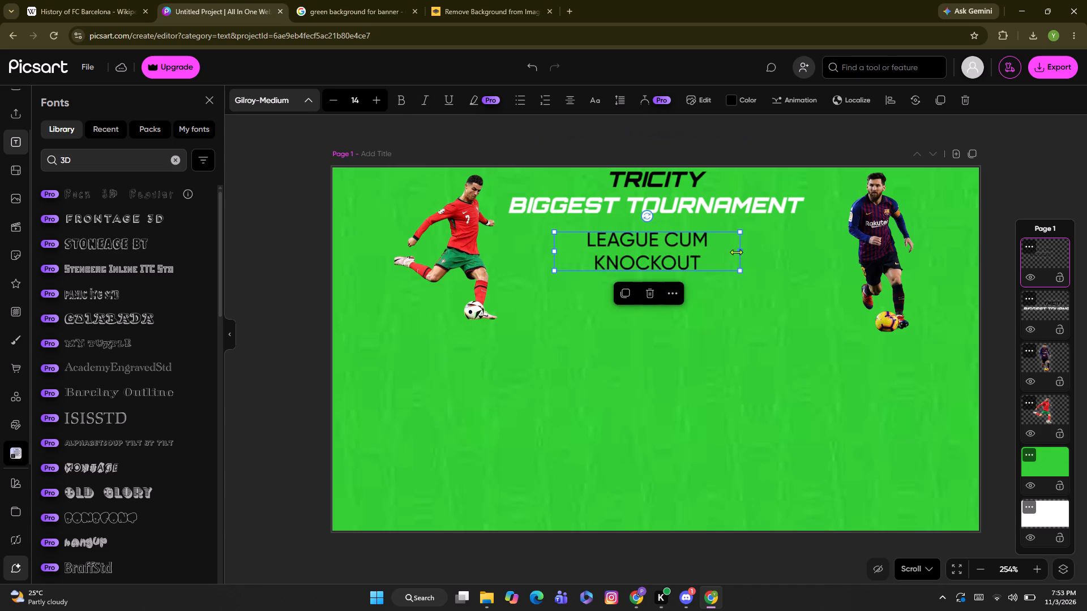
right_click_drag(736, 252, 752, 248)
left_click_drag(741, 252, 772, 240)
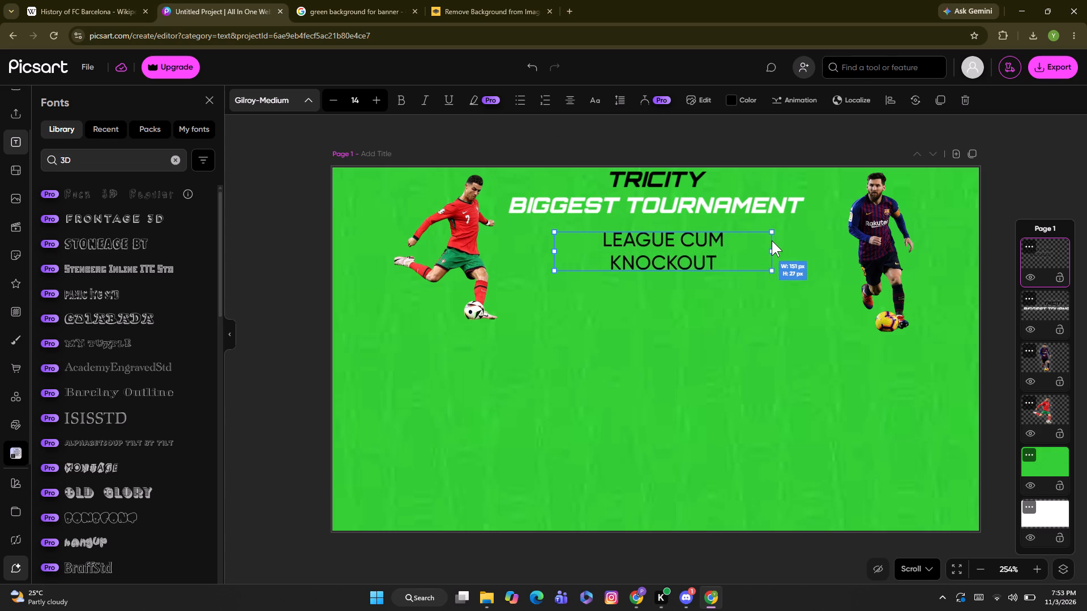
left_click_drag(772, 240, 824, 239)
Recentre the enlarged LEAGUE CUM KNOCKOUT line beneath the headline.
left_click_drag(729, 249, 700, 244)
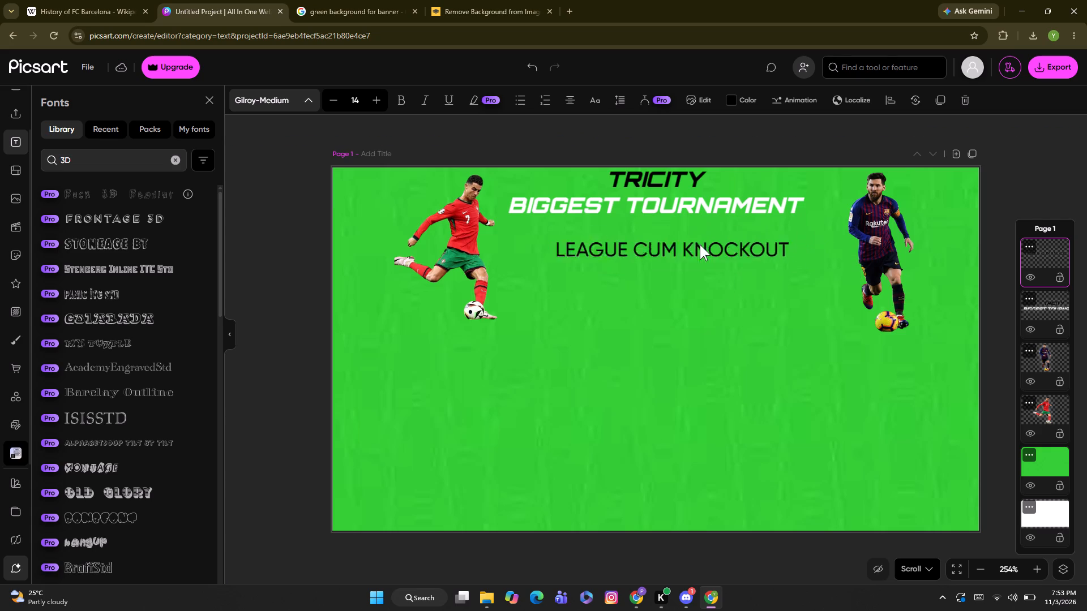
left_click_drag(700, 244, 692, 242)
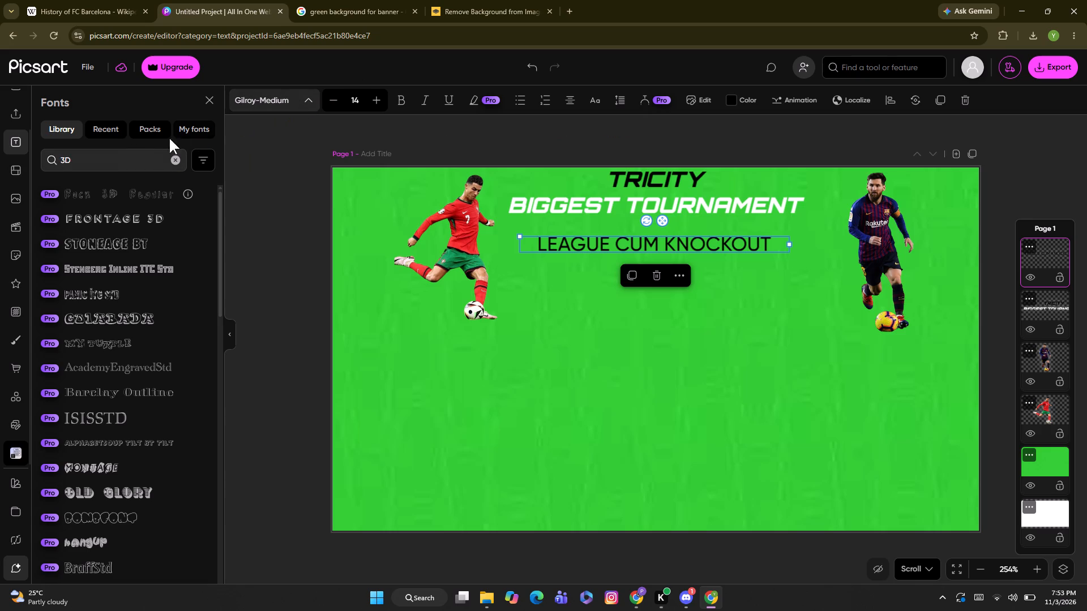
Apply the Orbitron-Black font to LEAGUE CUM KNOCKOUT and widen its box so the text fits on one line.
left_click(172, 161)
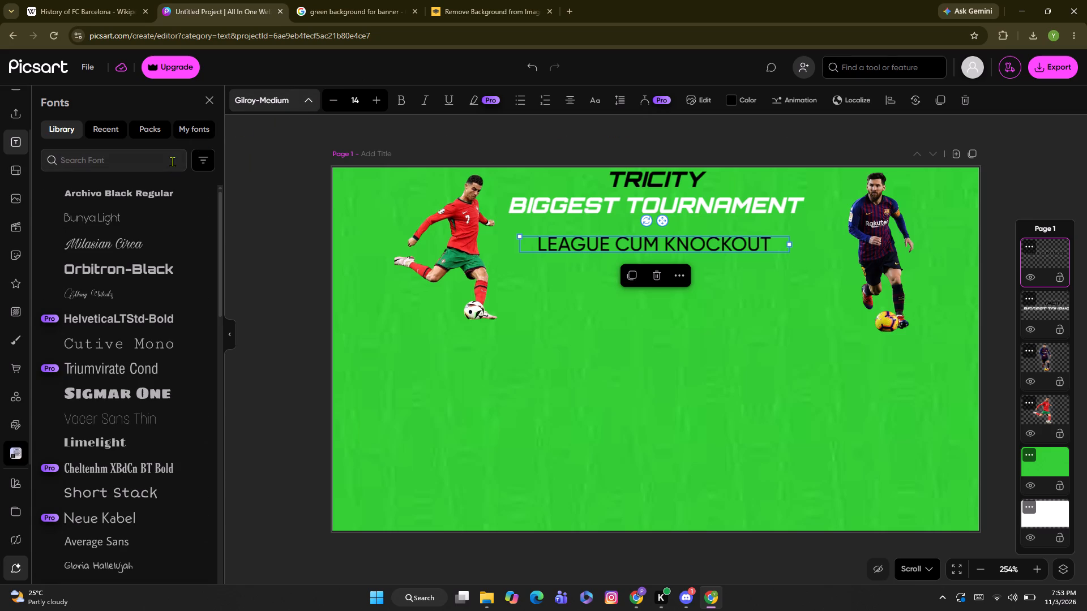
left_click(126, 263)
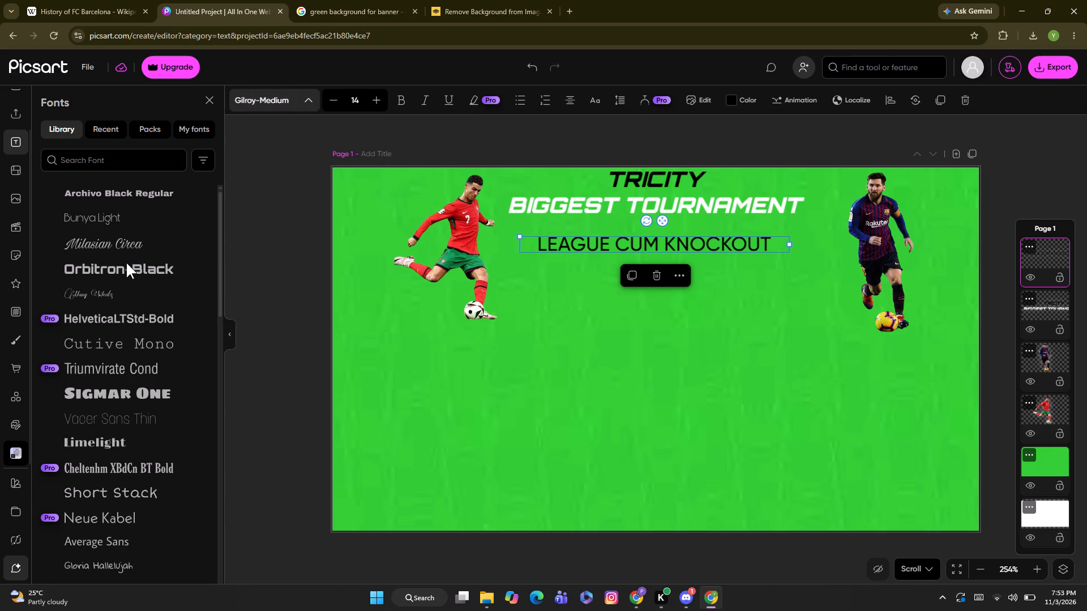
left_click(128, 266)
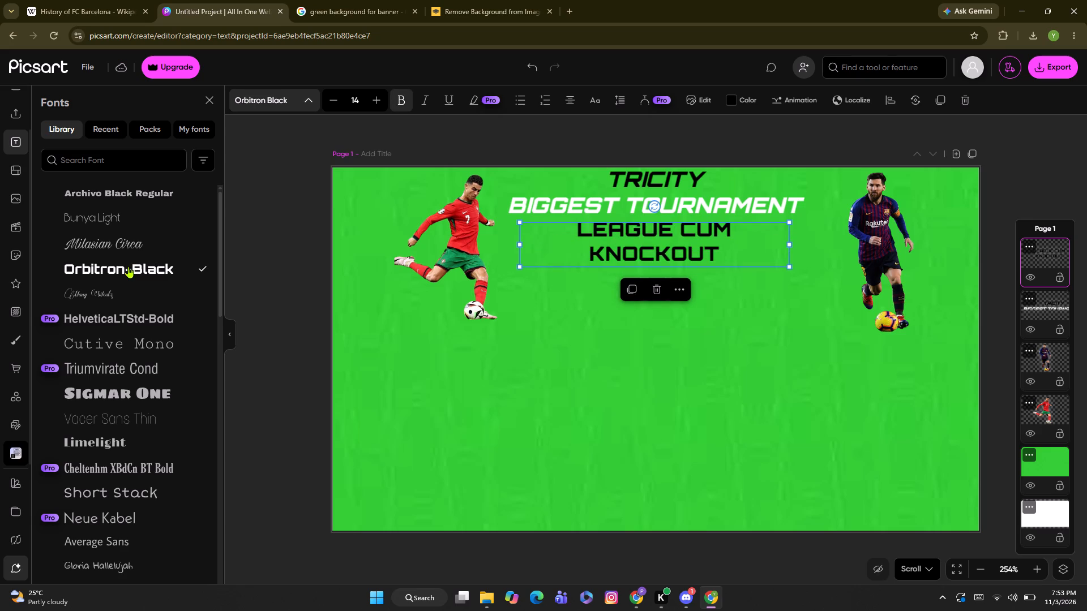
left_click_drag(786, 242, 827, 242)
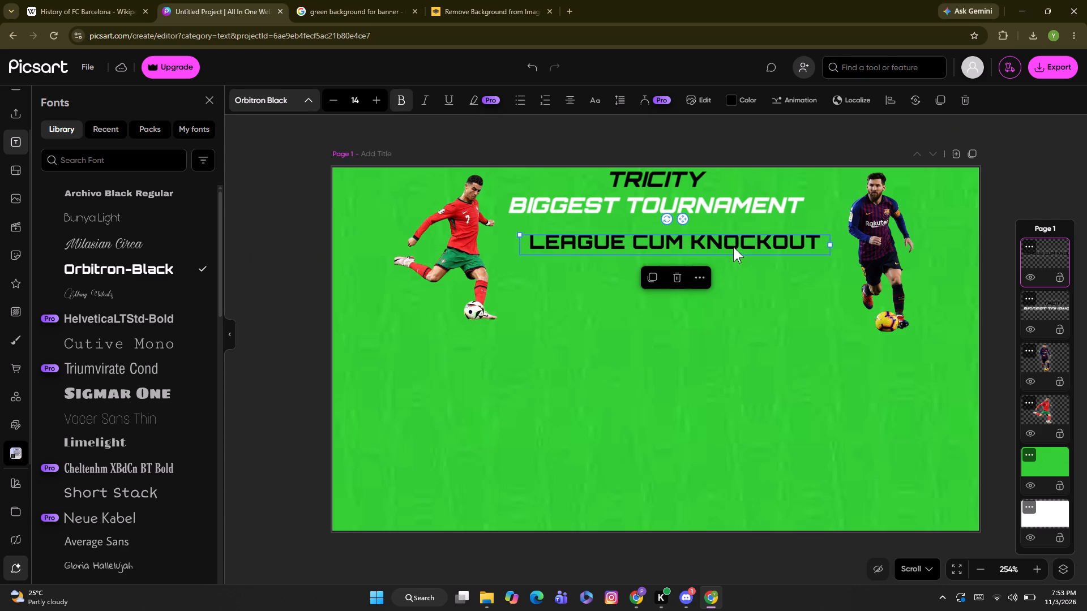
Centre the restyled LEAGUE CUM KNOCKOUT line directly under BIGGEST TOURNAMENT.
left_click_drag(731, 243, 717, 247)
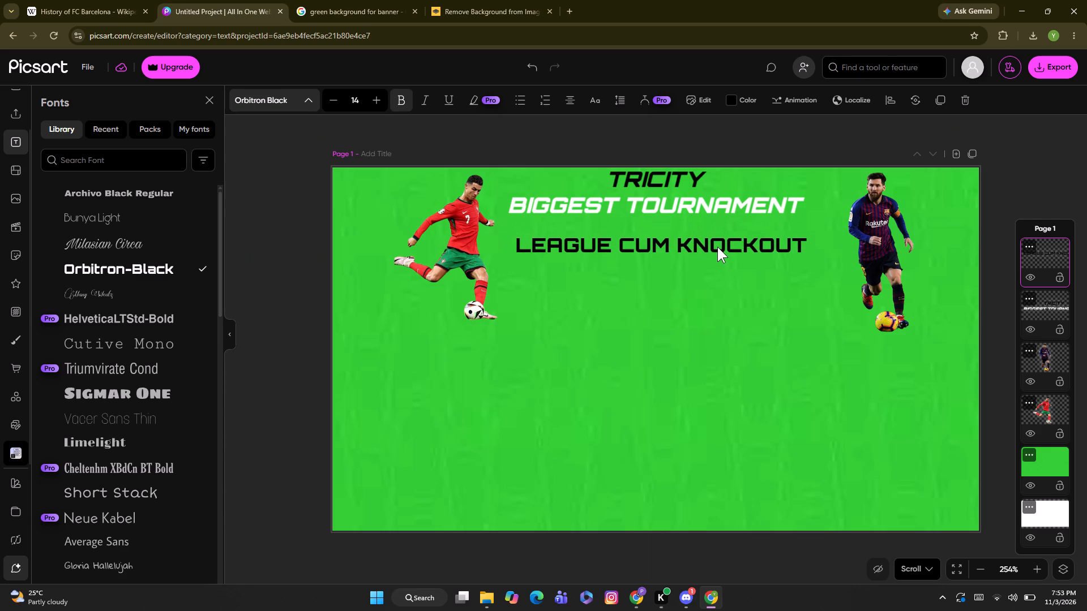
left_click_drag(717, 247, 714, 242)
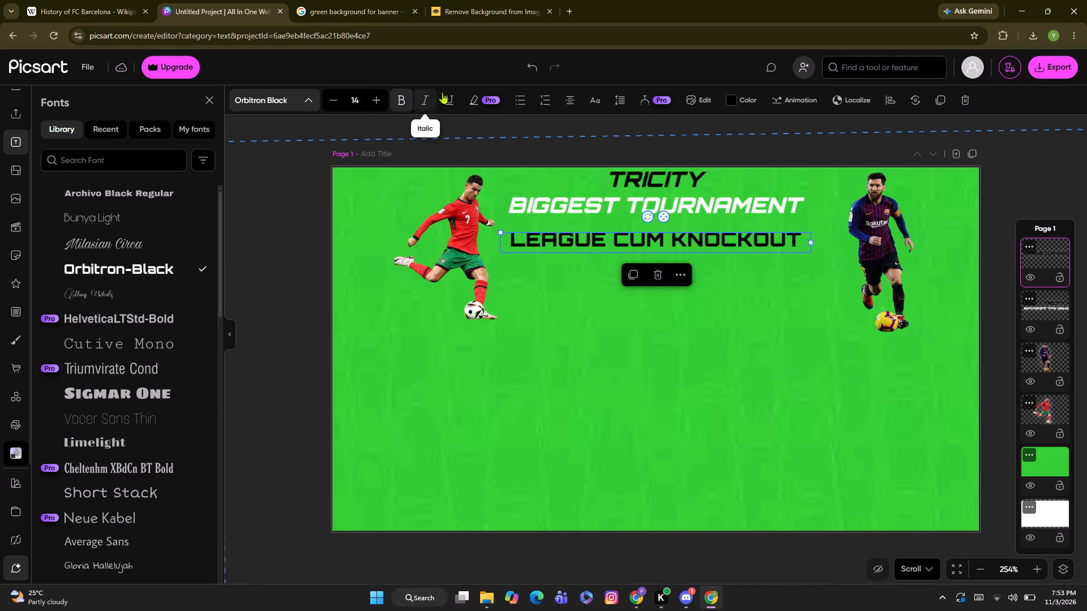
Change the LEAGUE CUM KNOCKOUT text colour to white.
left_click(731, 95)
left_click(106, 368)
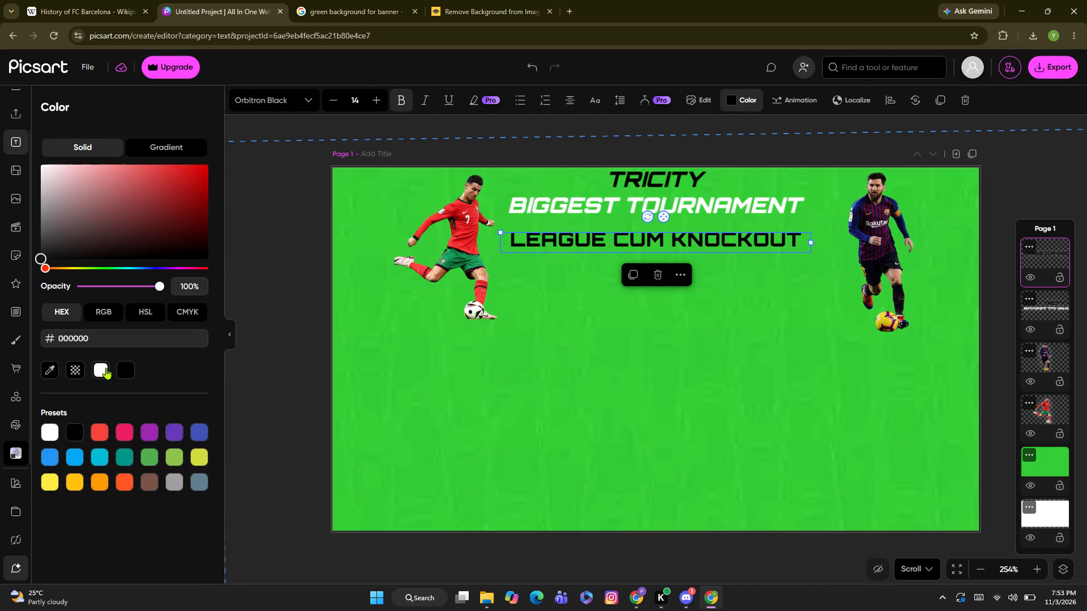
left_click(465, 389)
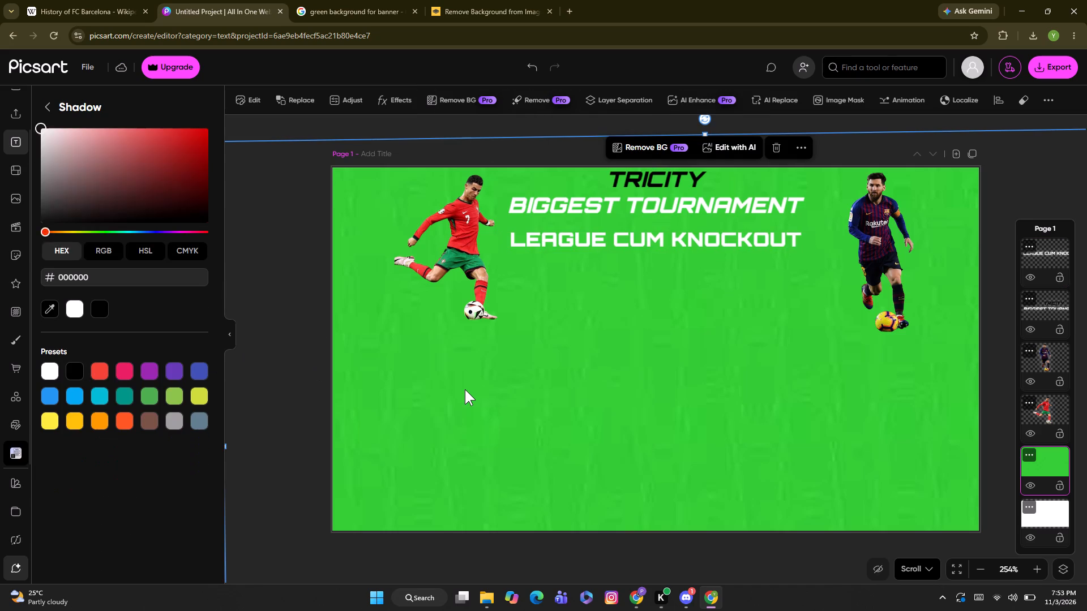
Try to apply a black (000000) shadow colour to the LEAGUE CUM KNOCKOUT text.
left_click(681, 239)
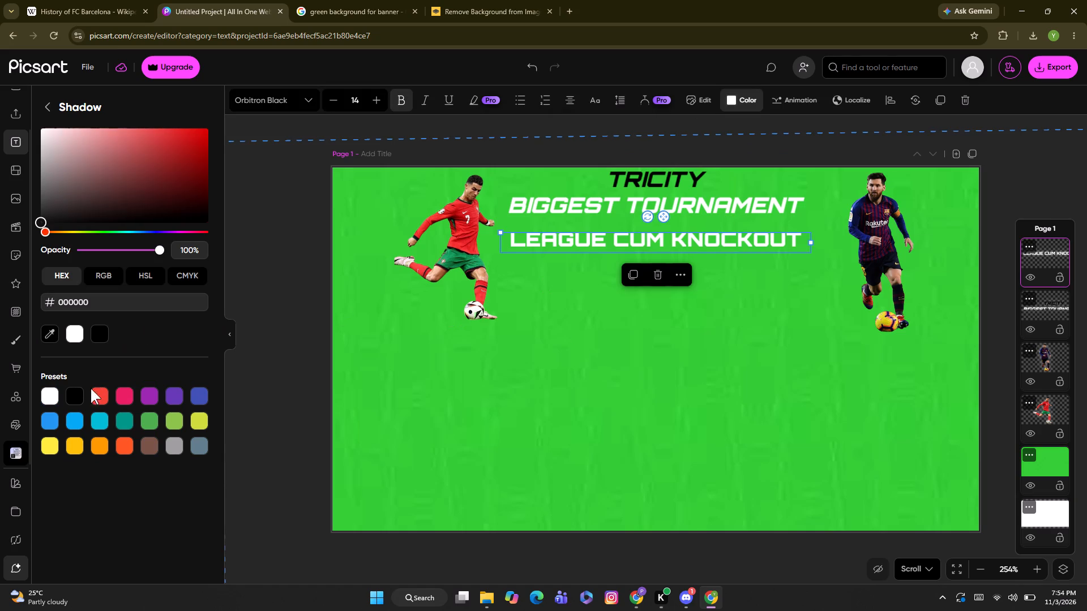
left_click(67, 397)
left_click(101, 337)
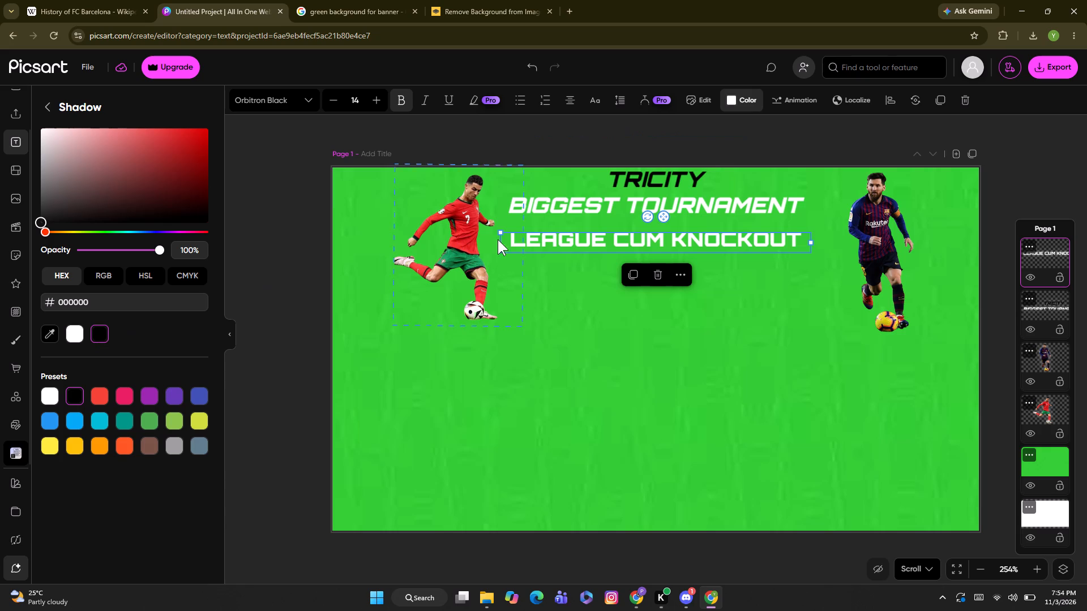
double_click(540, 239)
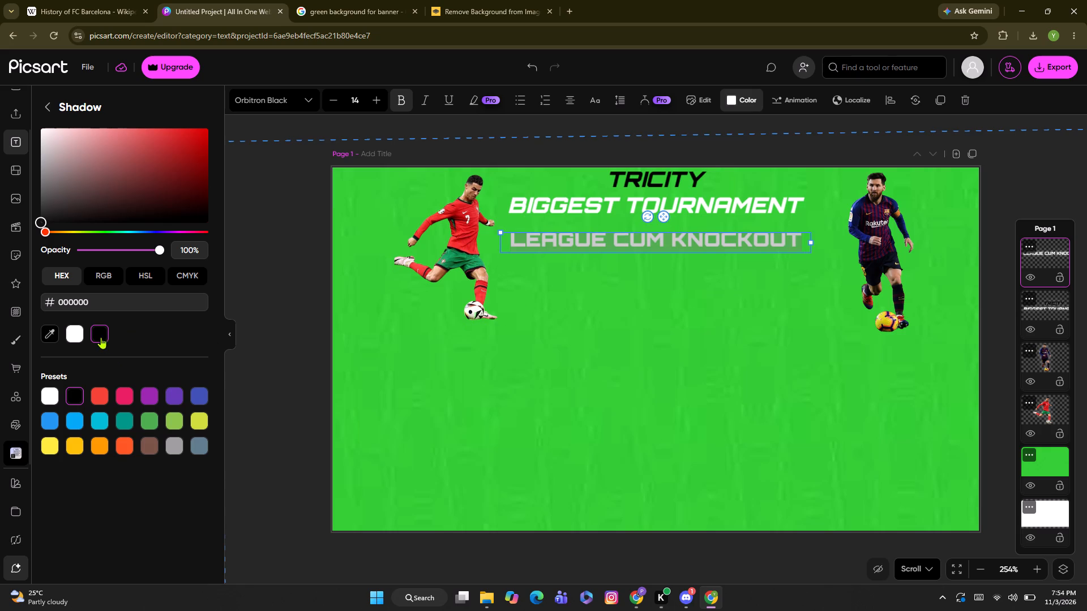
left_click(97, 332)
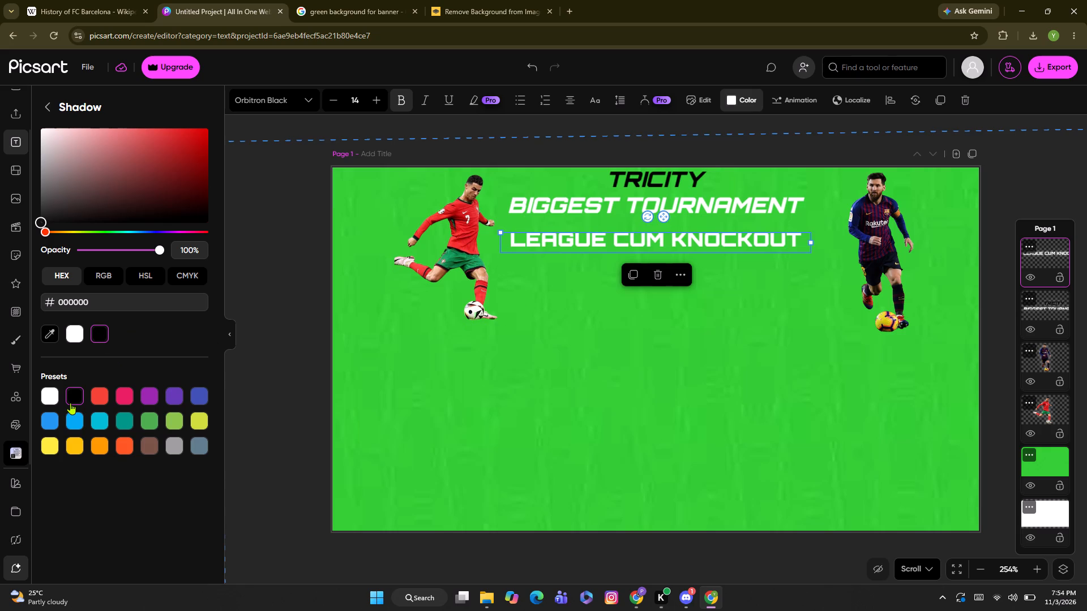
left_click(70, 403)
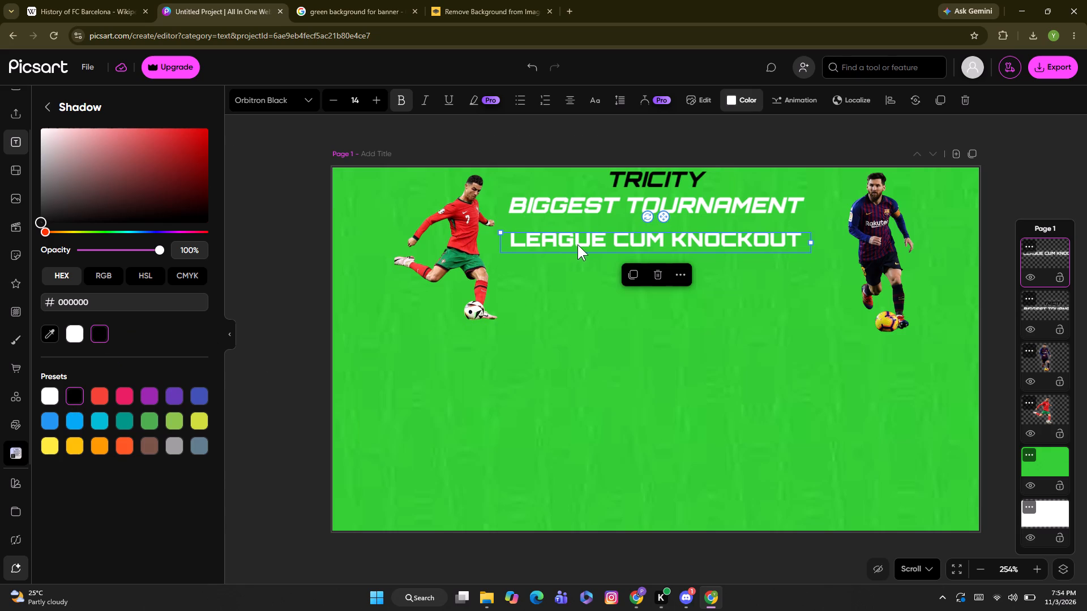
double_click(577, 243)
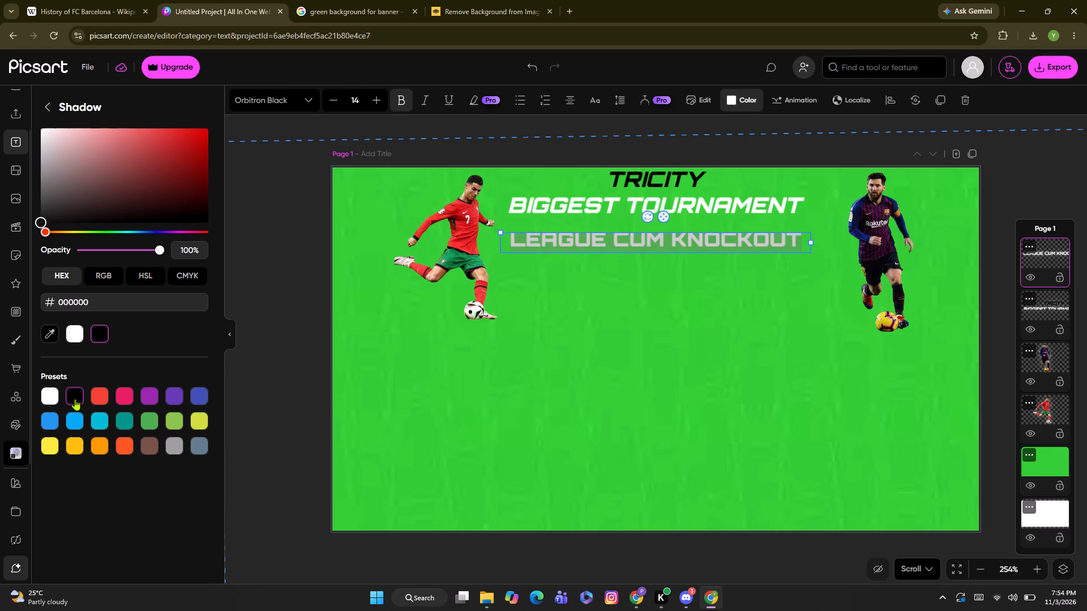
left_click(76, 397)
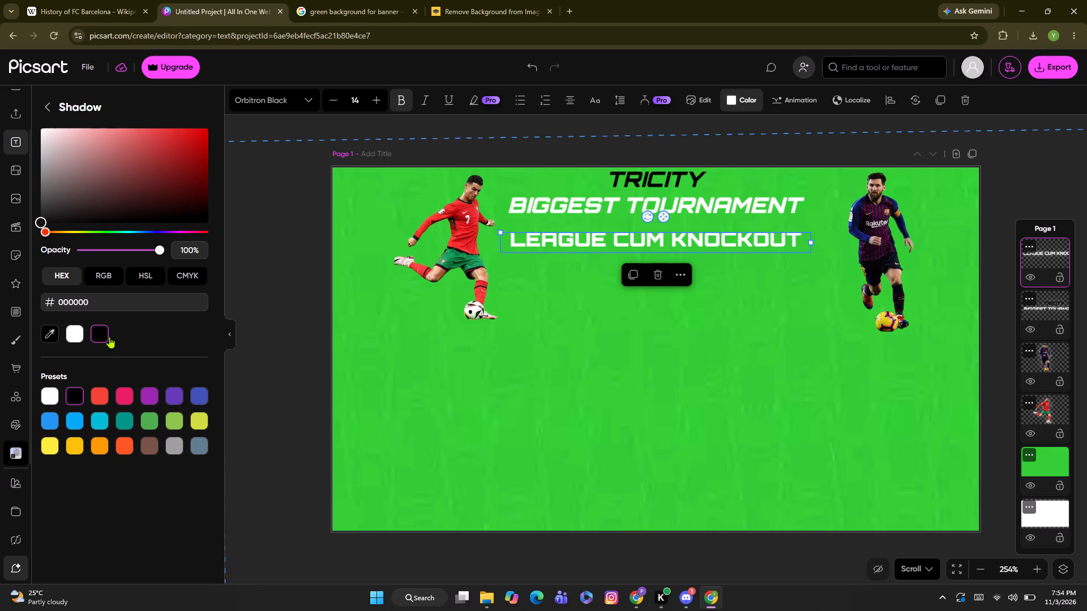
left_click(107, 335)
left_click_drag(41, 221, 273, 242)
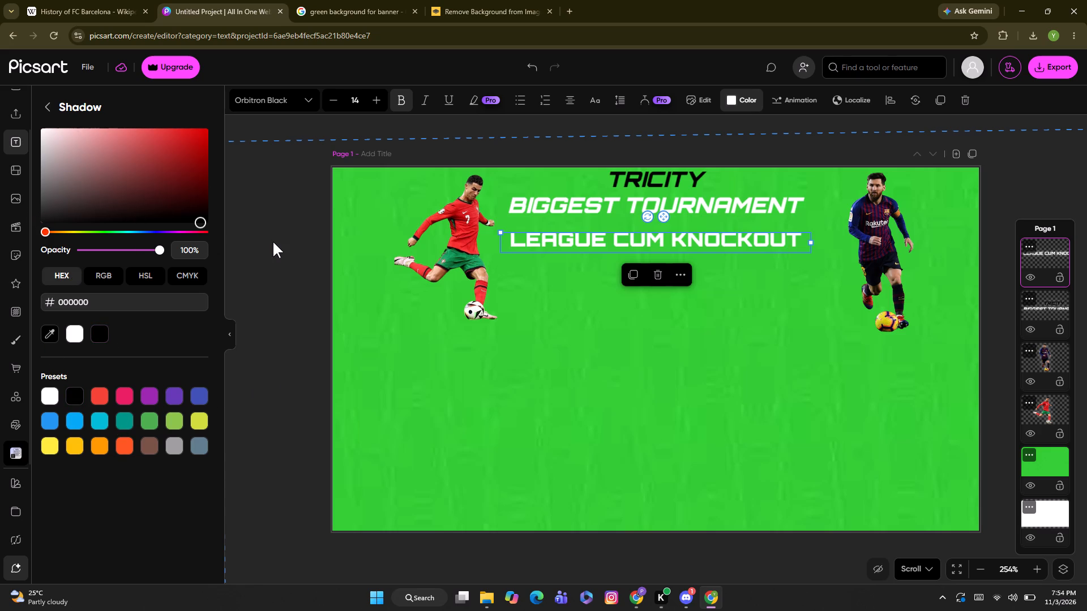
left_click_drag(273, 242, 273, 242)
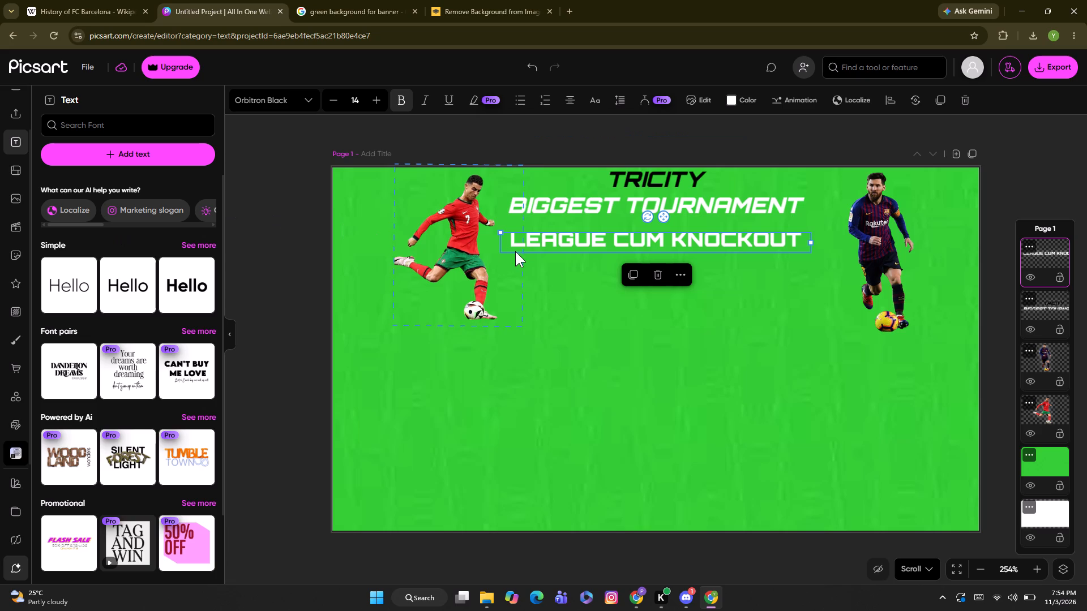
Change the LEAGUE CUM KNOCKOUT text colour to black.
double_click(583, 238)
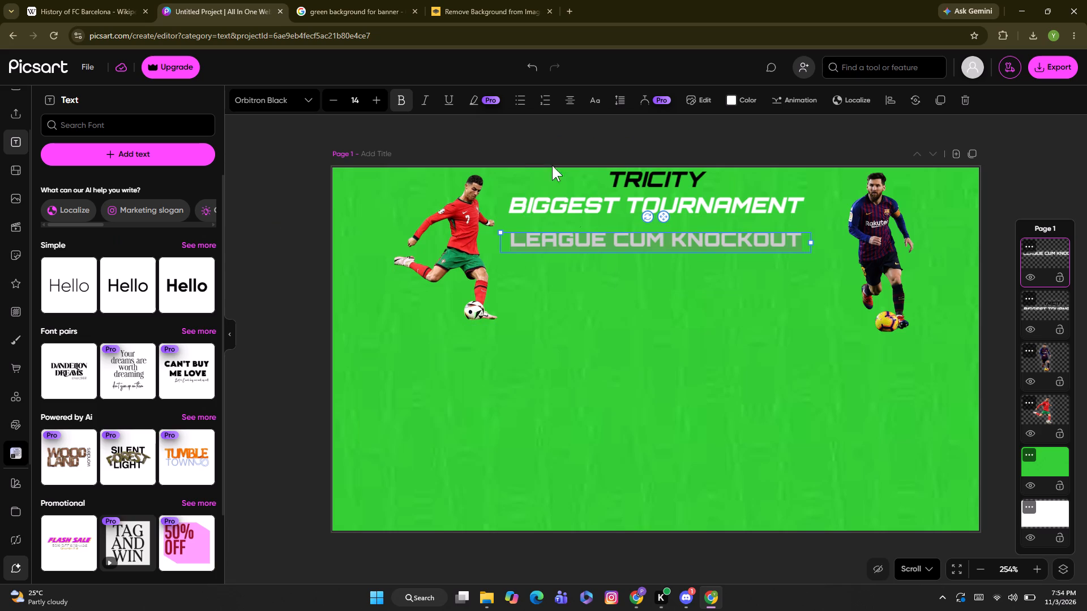
left_click(740, 99)
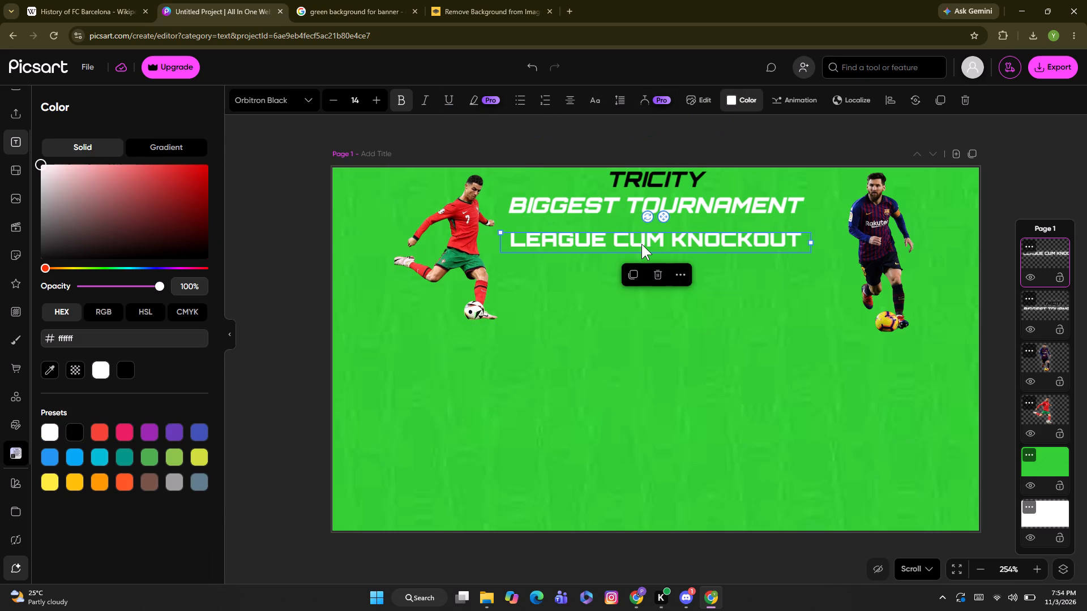
double_click(641, 244)
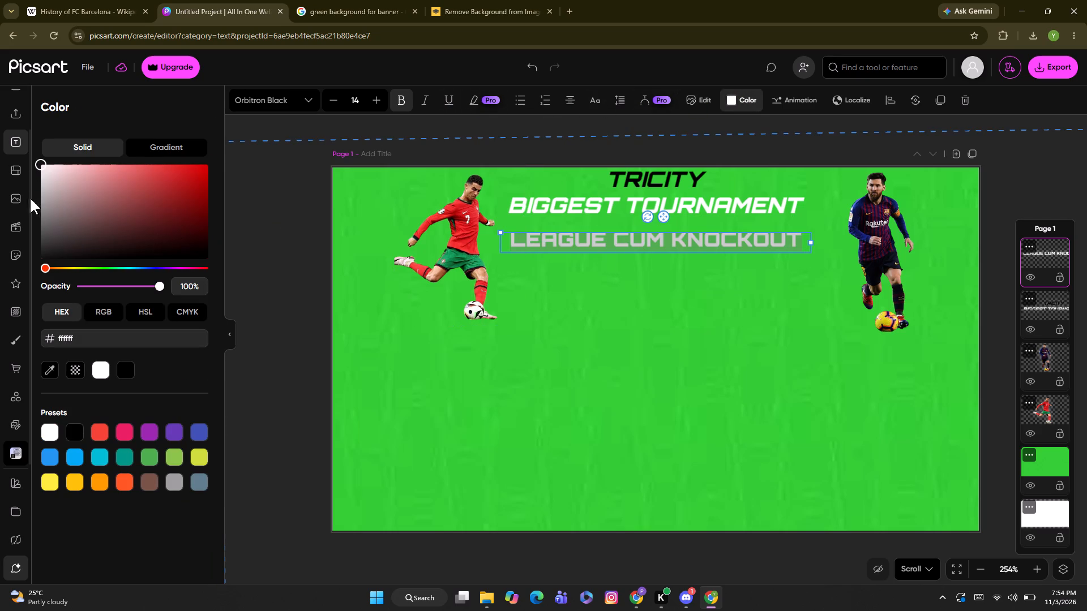
left_click_drag(40, 166, 238, 290)
left_click(443, 376)
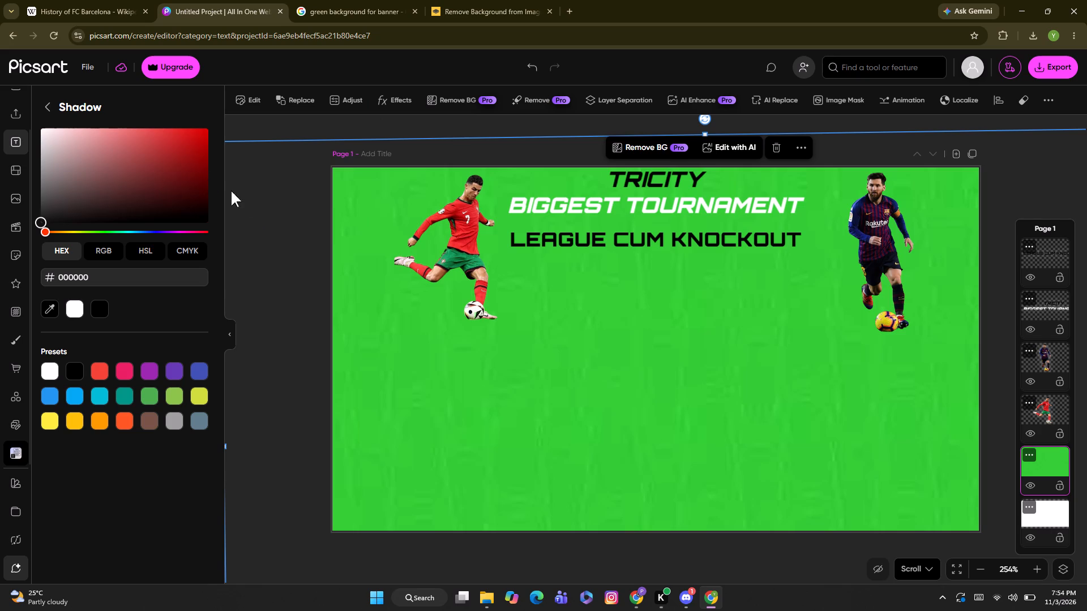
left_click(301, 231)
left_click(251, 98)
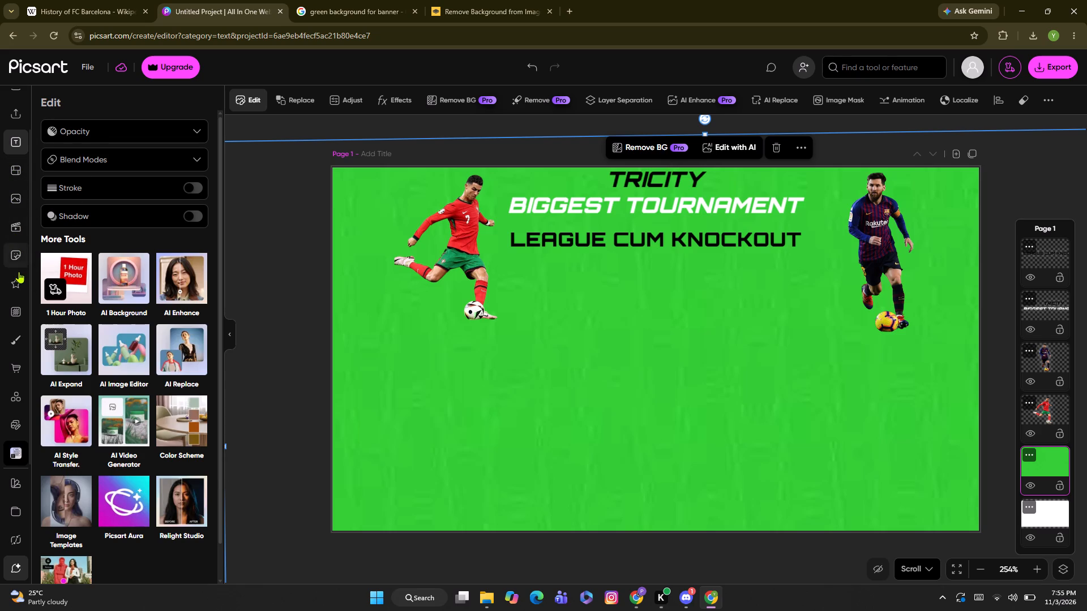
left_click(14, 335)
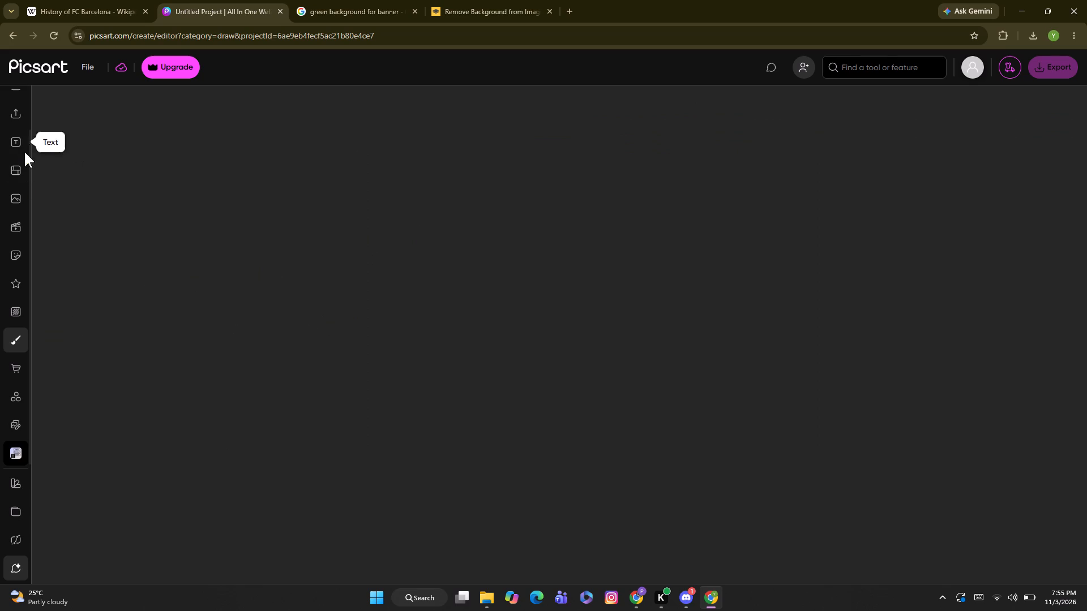
Put the green background into a single-square 1 Grid collage and place its layer directly above the white background.
left_click(21, 168)
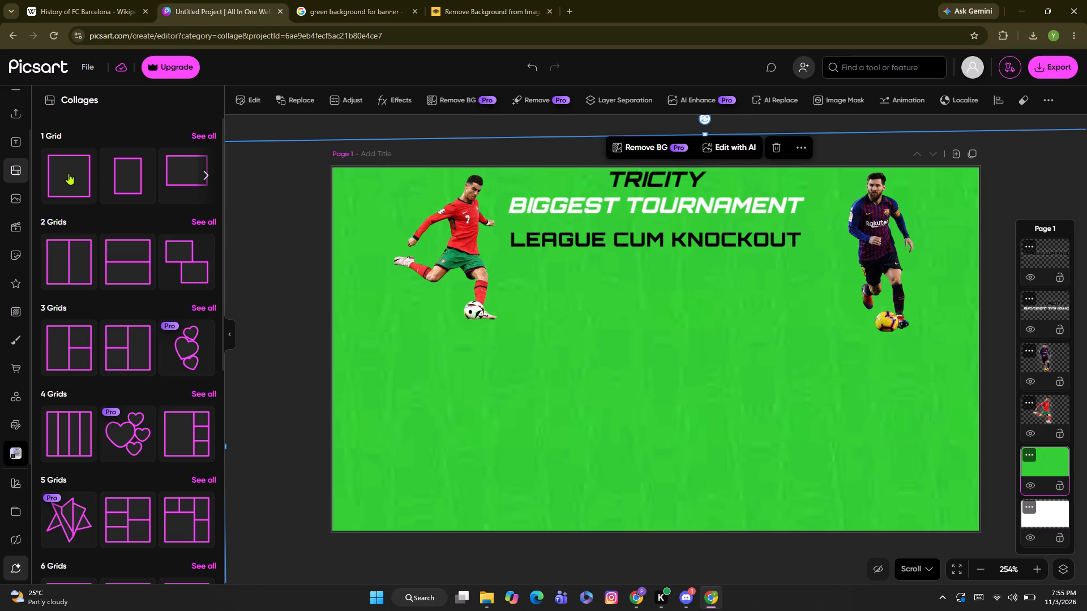
left_click(70, 171)
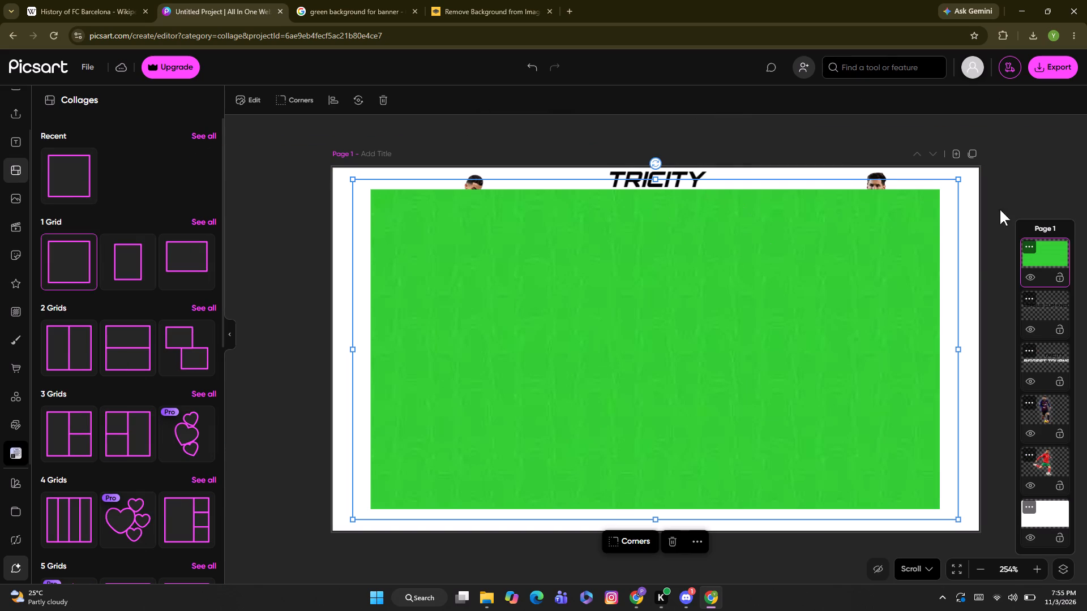
left_click_drag(1042, 254, 1033, 438)
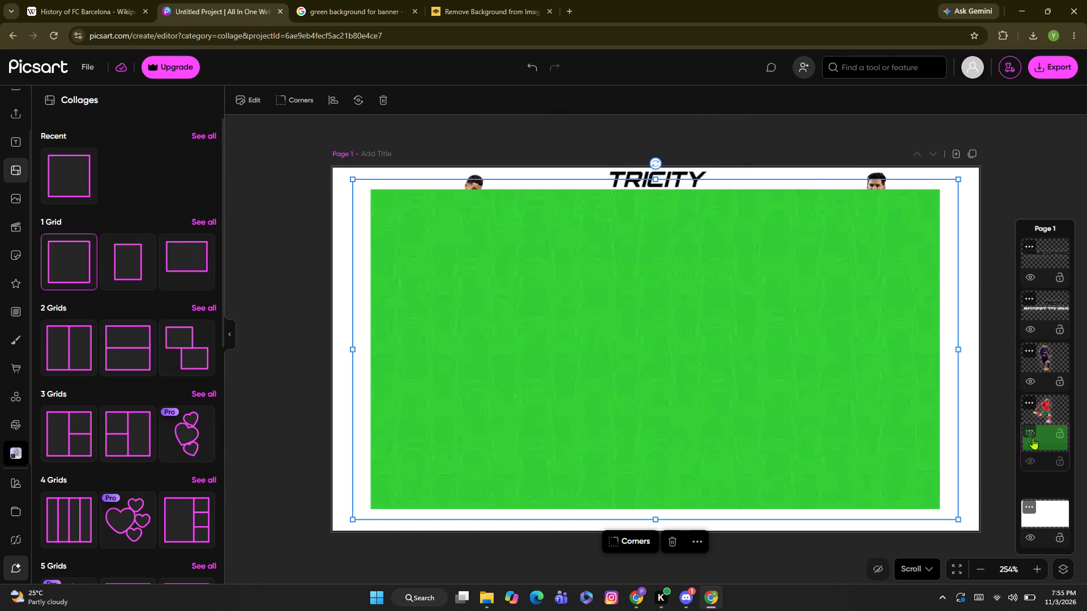
left_click_drag(1033, 438, 1032, 453)
Shift the green collage slightly upward on the canvas and return its layer behind the players and text.
left_click_drag(746, 384, 748, 360)
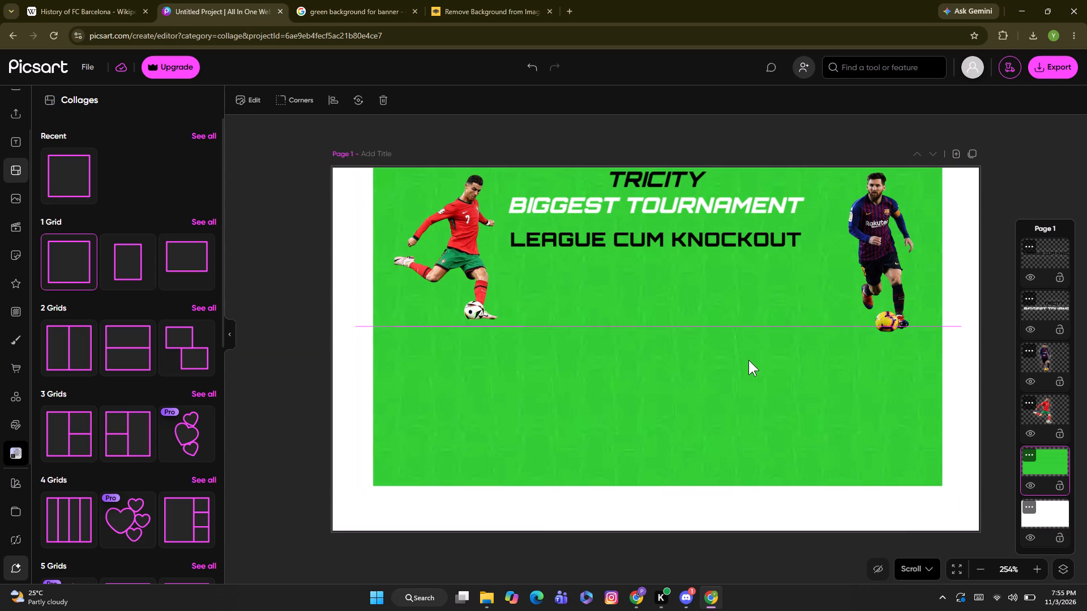
left_click_drag(748, 360, 748, 610)
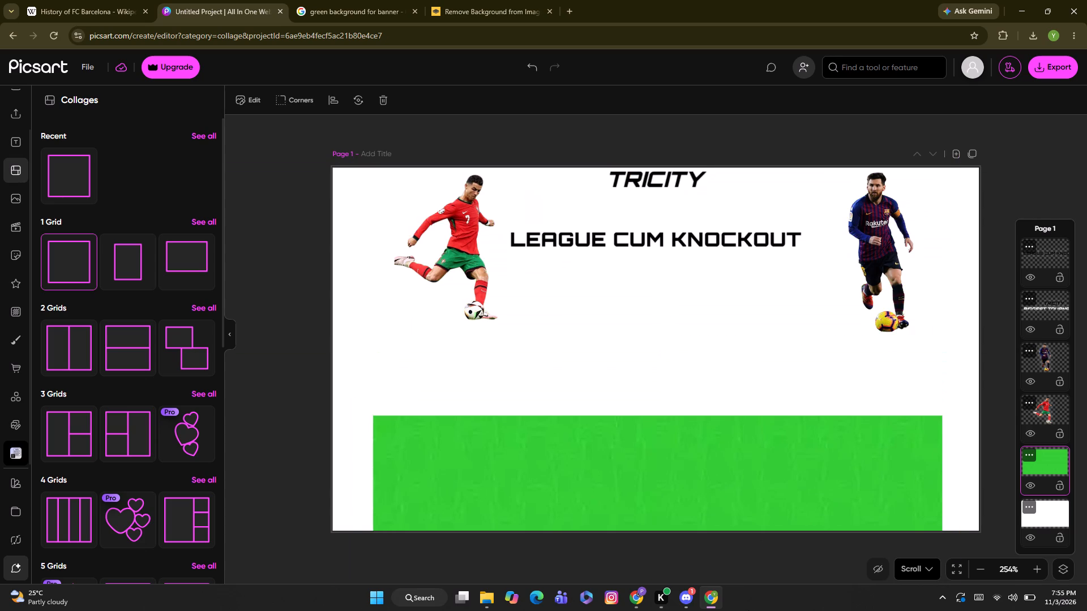
left_click_drag(748, 610, 747, 367)
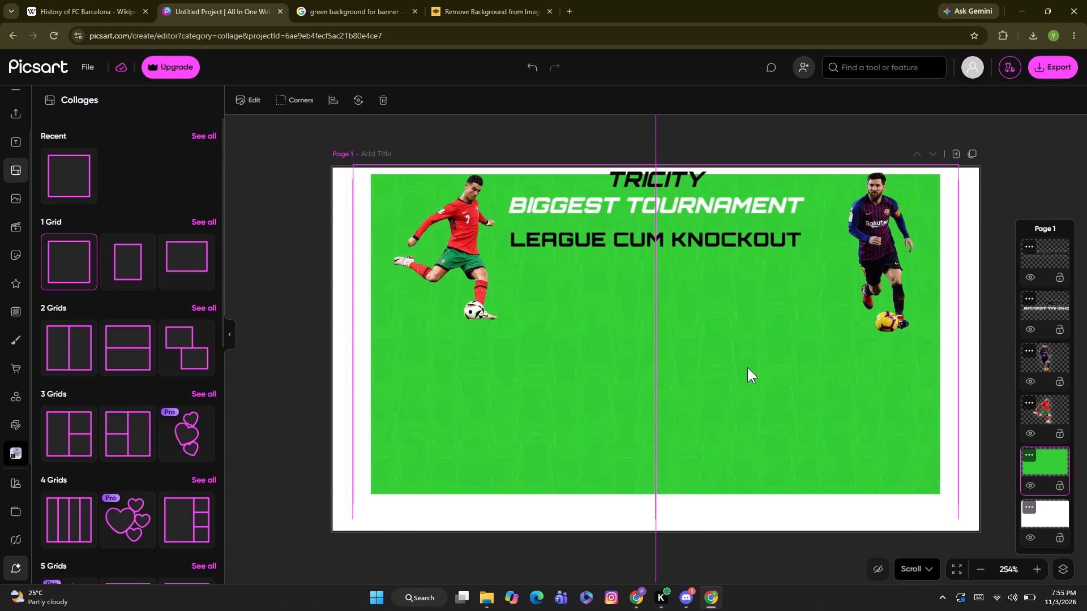
left_click_drag(747, 367, 745, 368)
left_click(745, 368)
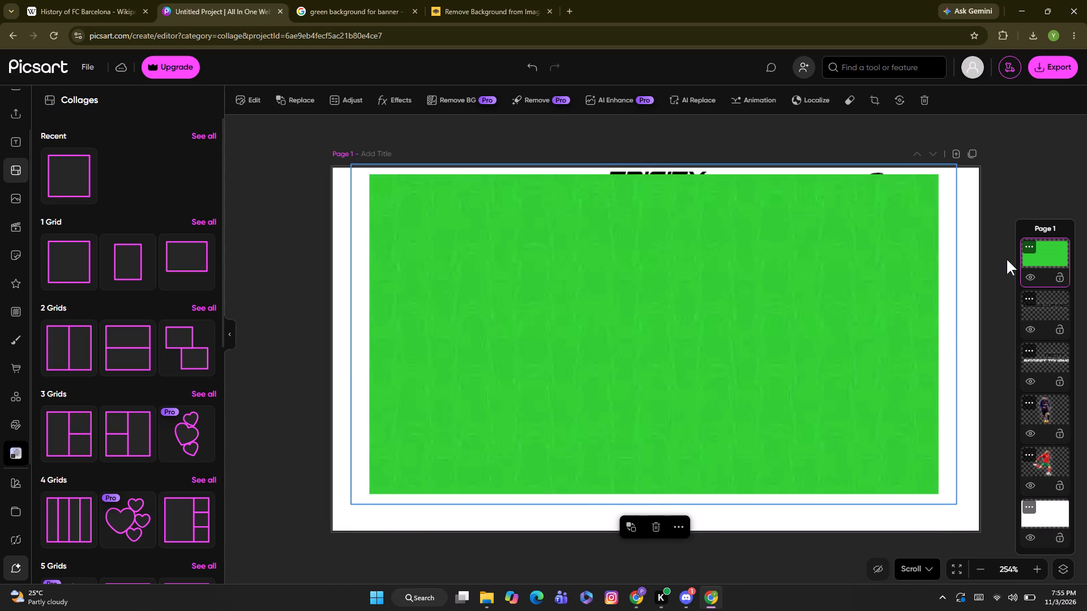
left_click_drag(1038, 267, 1046, 347)
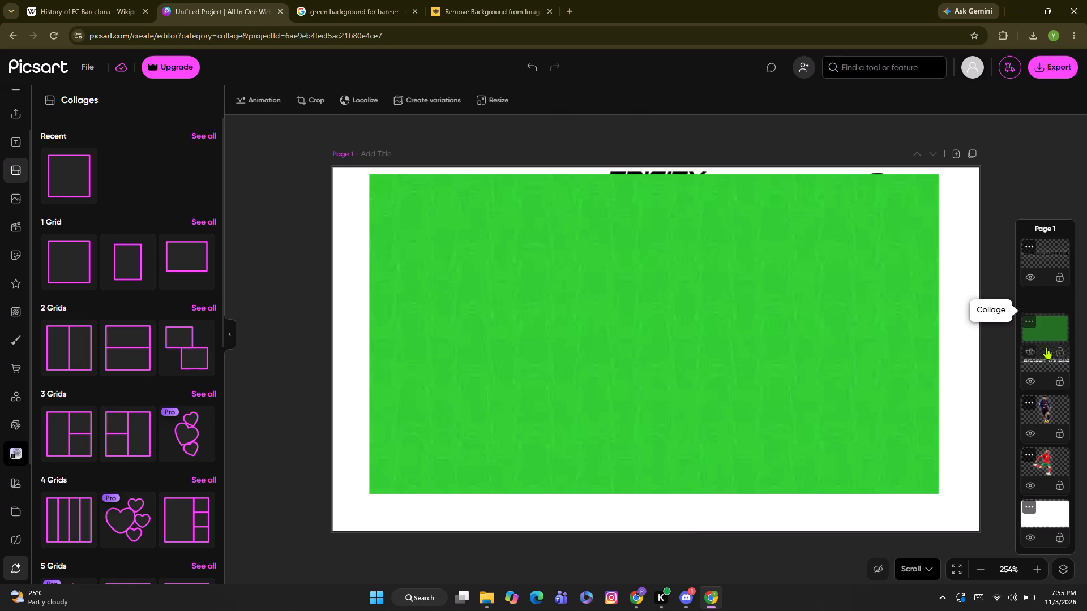
left_click_drag(1046, 347, 1049, 482)
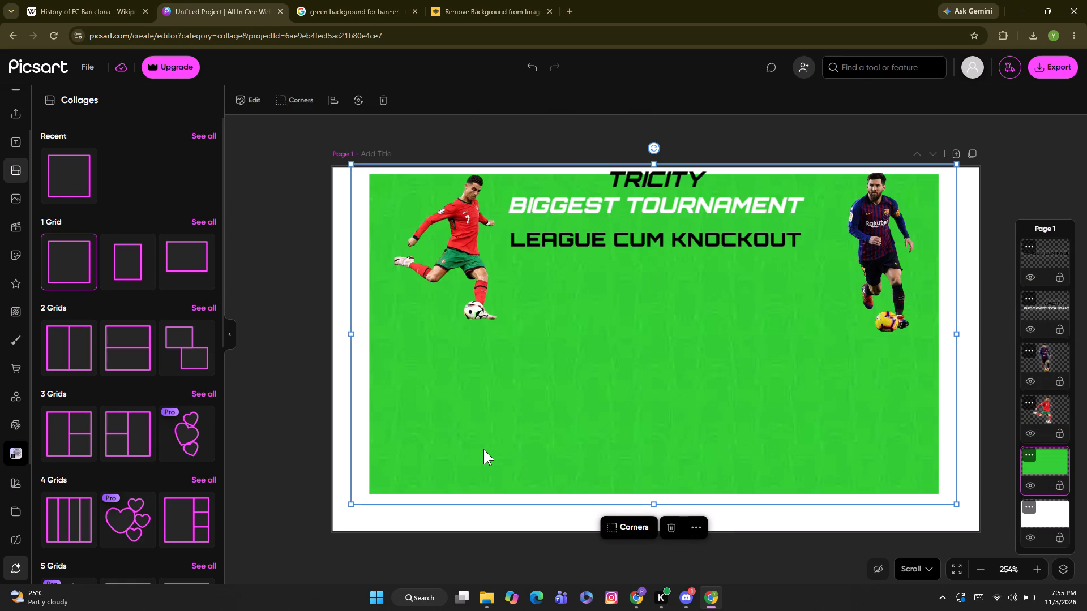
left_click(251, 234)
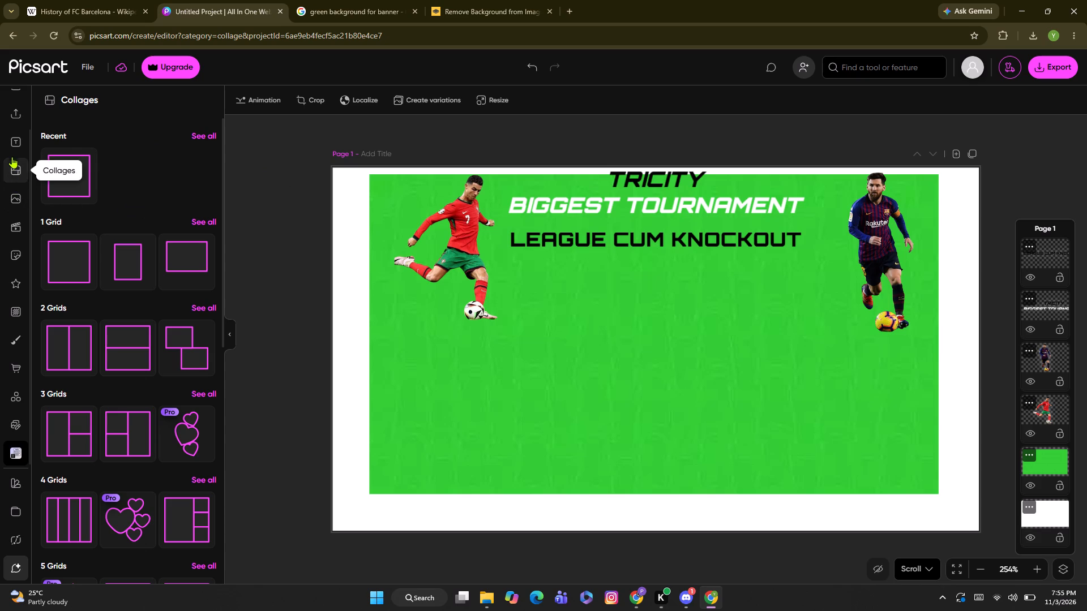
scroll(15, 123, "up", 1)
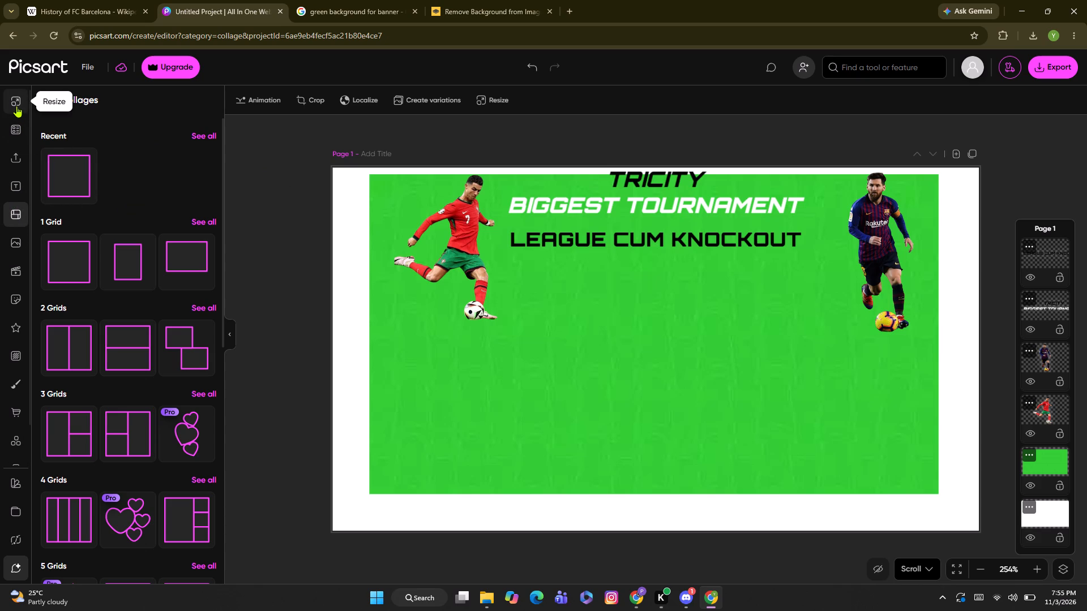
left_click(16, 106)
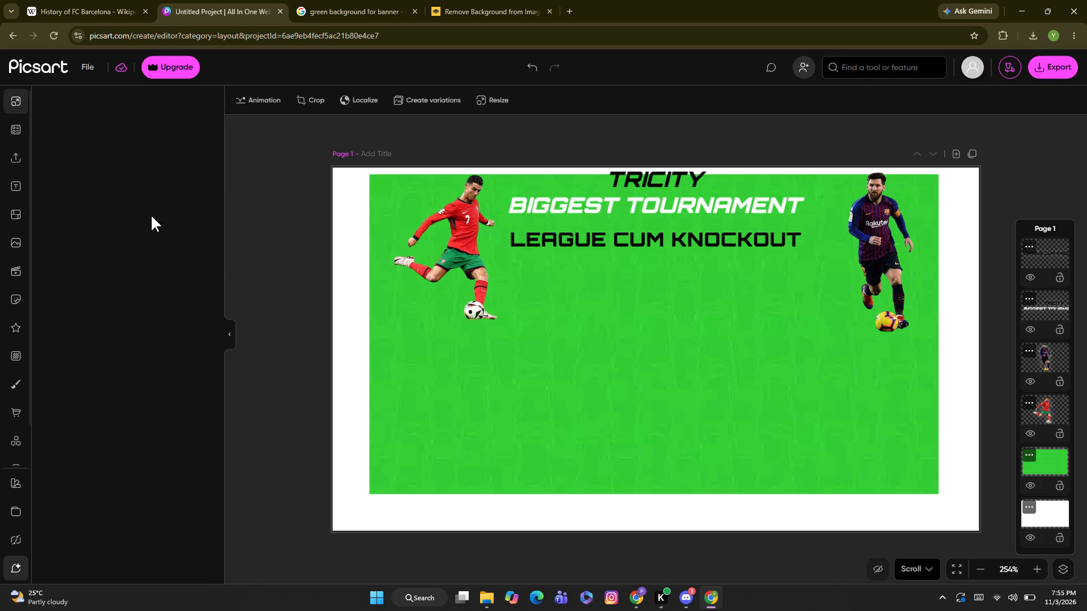
Enlarge the green collage to cover the whole canvas and return its layer to directly above the white background.
left_click(444, 407)
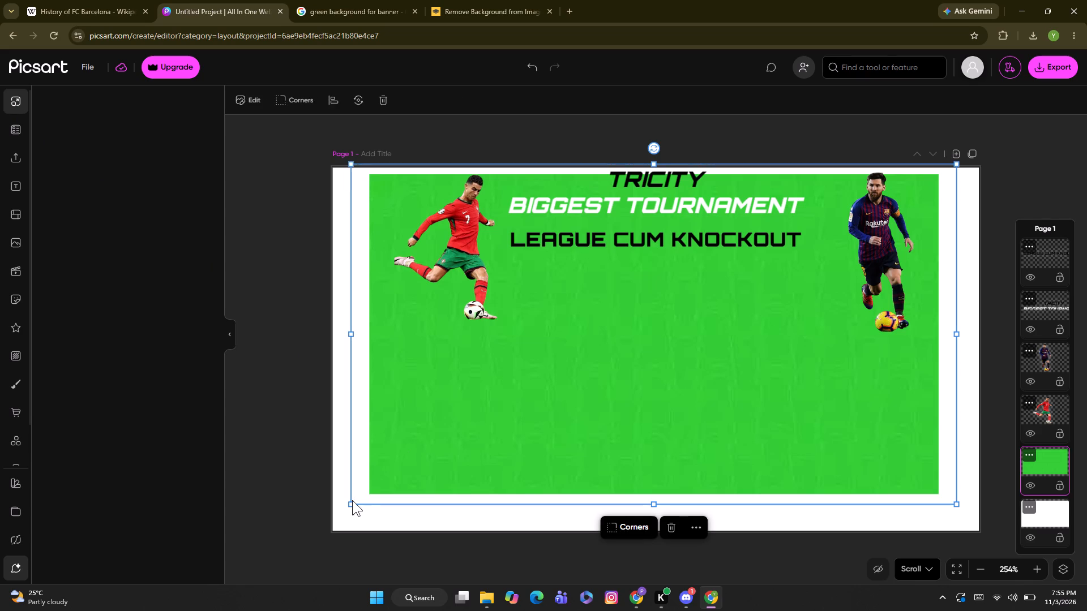
left_click_drag(352, 502, 298, 558)
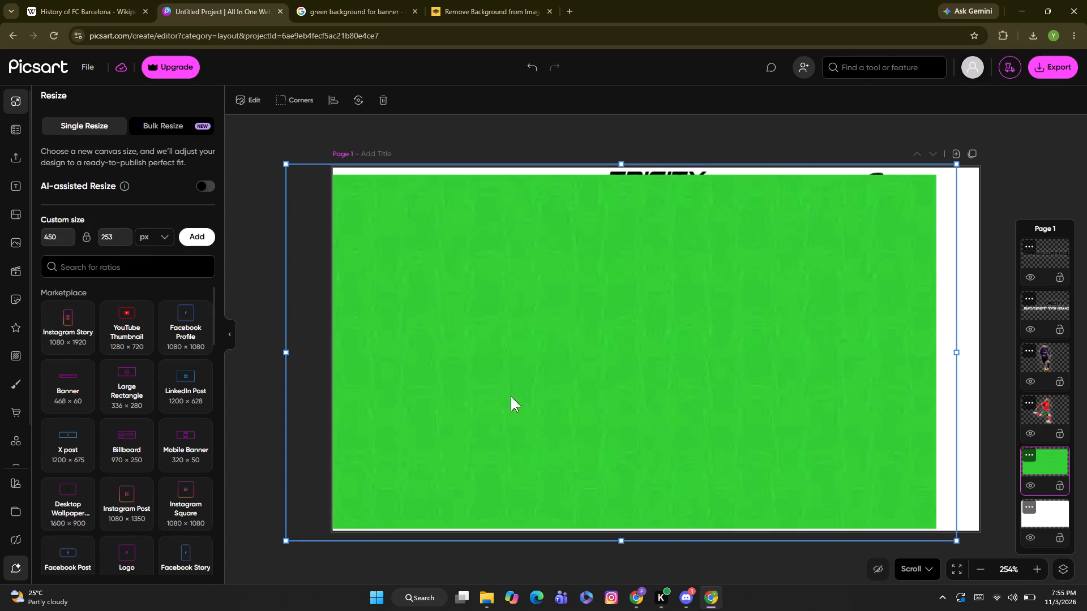
left_click_drag(954, 161, 960, 161)
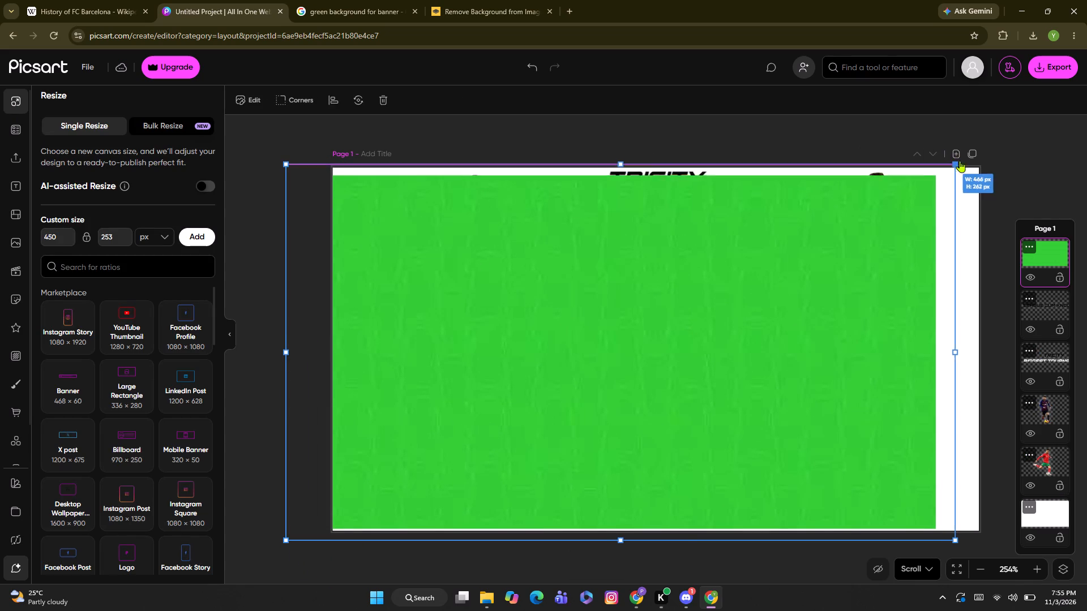
left_click_drag(960, 161, 1024, 141)
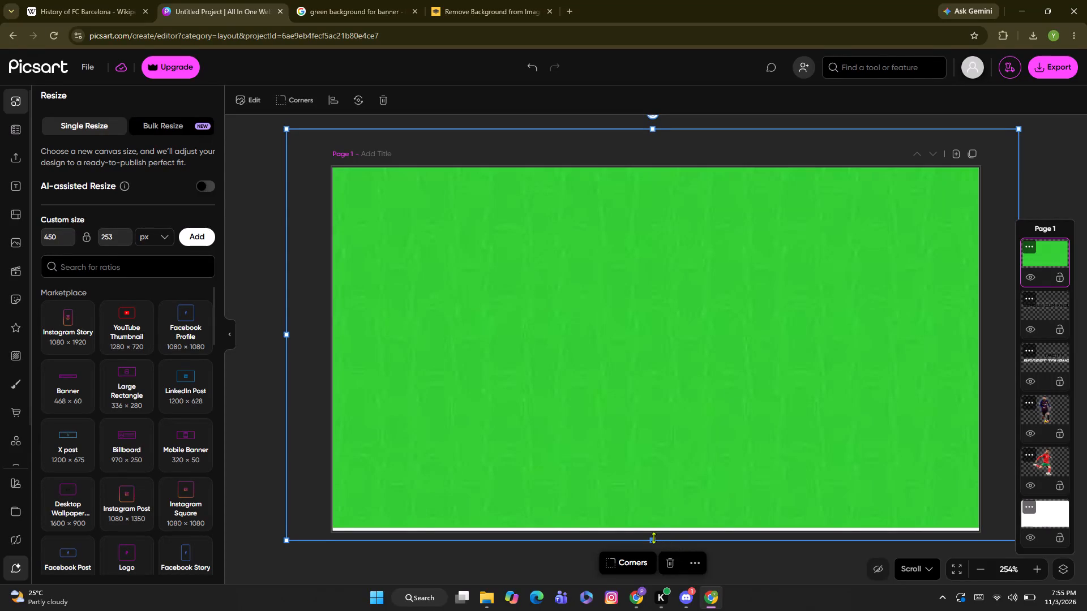
left_click_drag(652, 538, 652, 545)
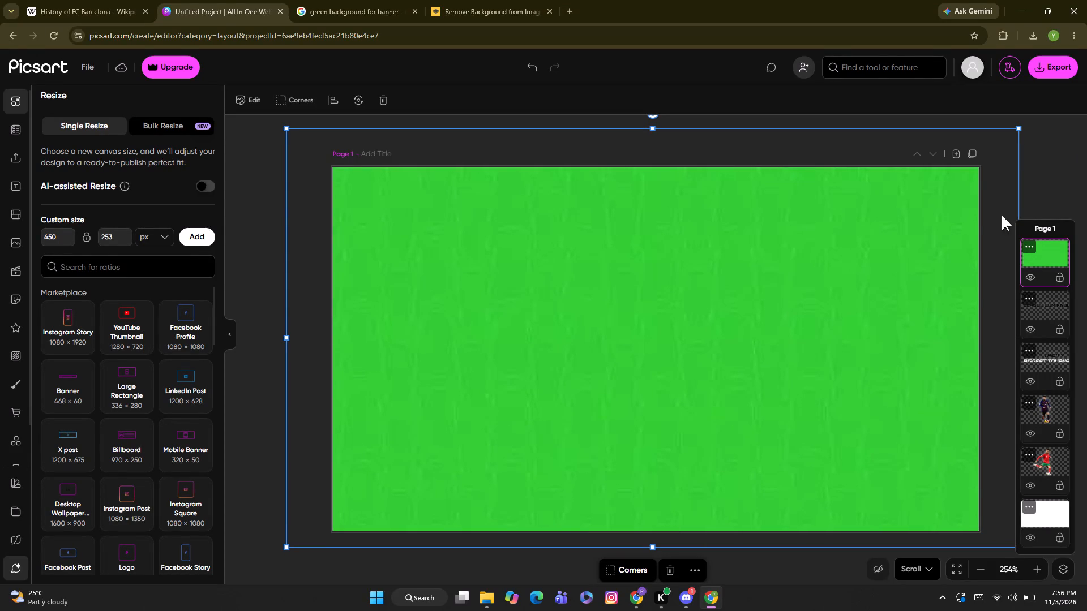
left_click_drag(1039, 251, 1040, 450)
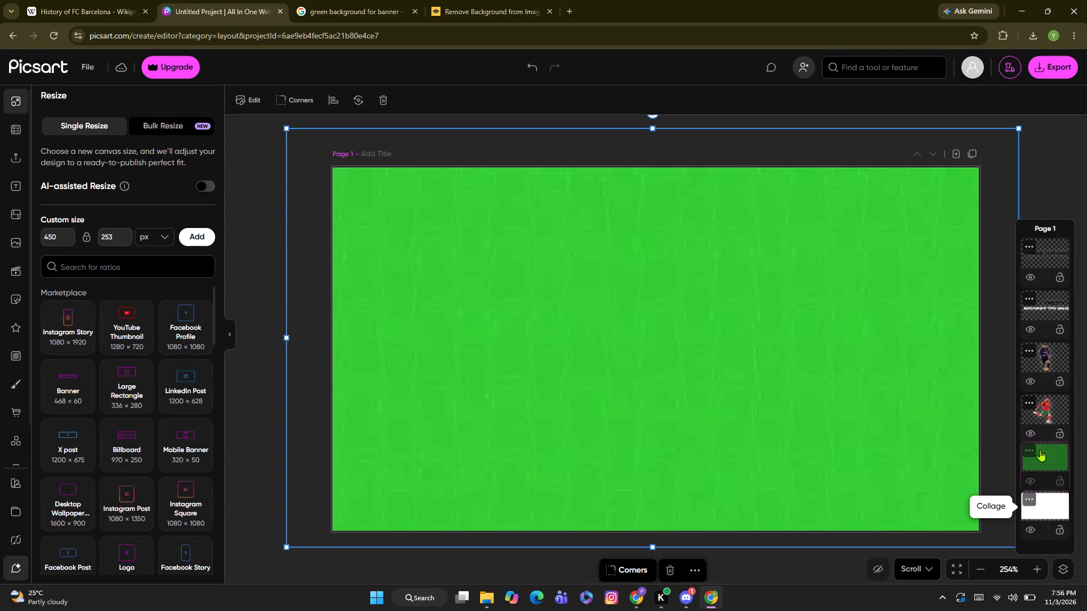
left_click_drag(1040, 450, 1040, 447)
Lock the green collage, both player cutouts, the TRICITY BIGGEST TOURNAMENT headline and the LEAGUE CUM KNOCKOUT text layers.
left_click(1060, 480)
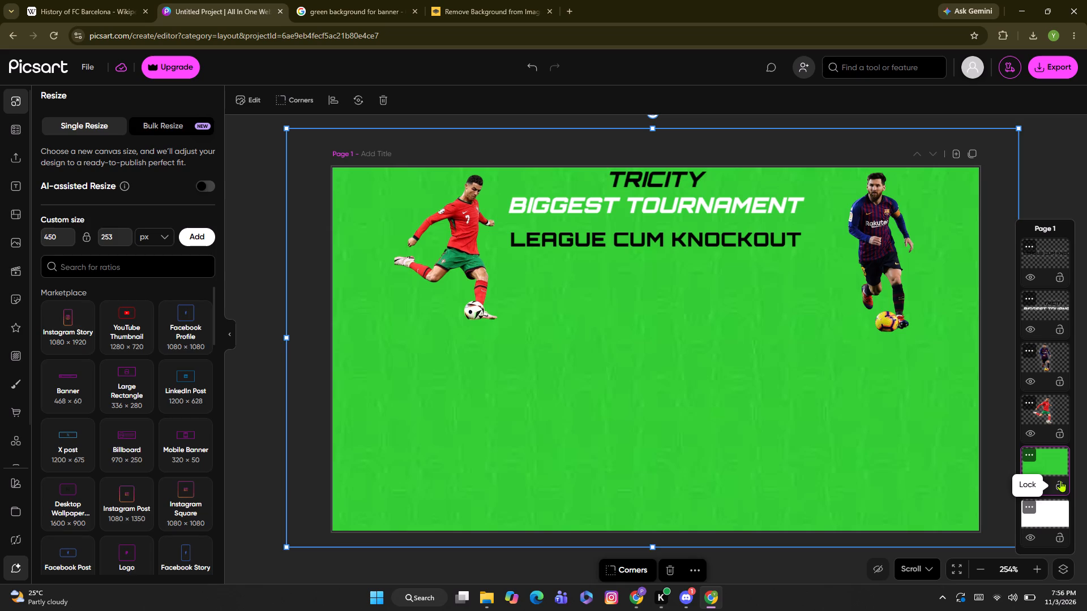
left_click(1068, 431)
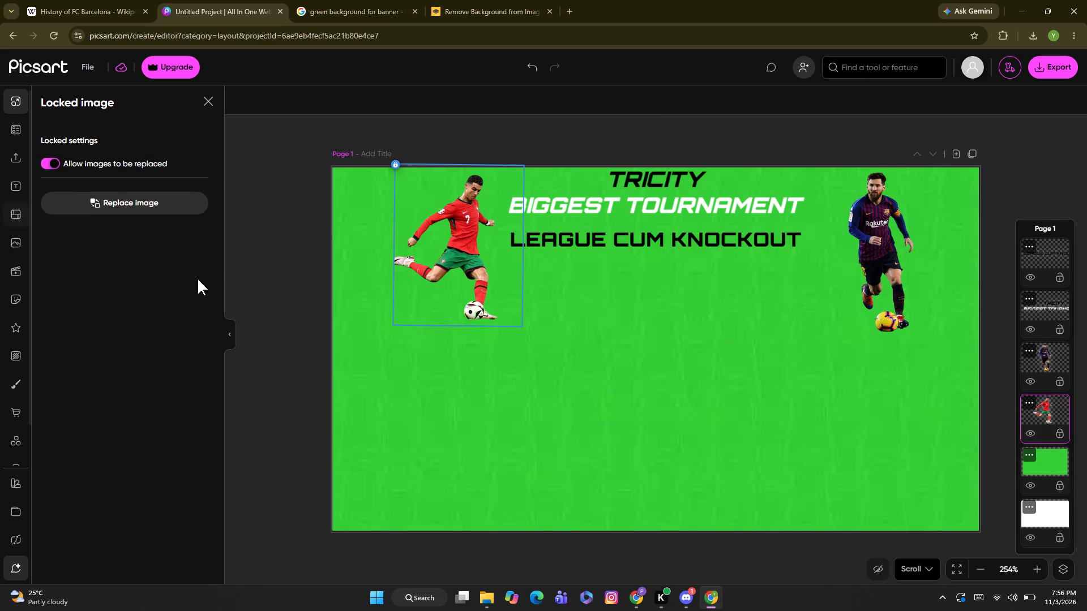
left_click(1063, 273)
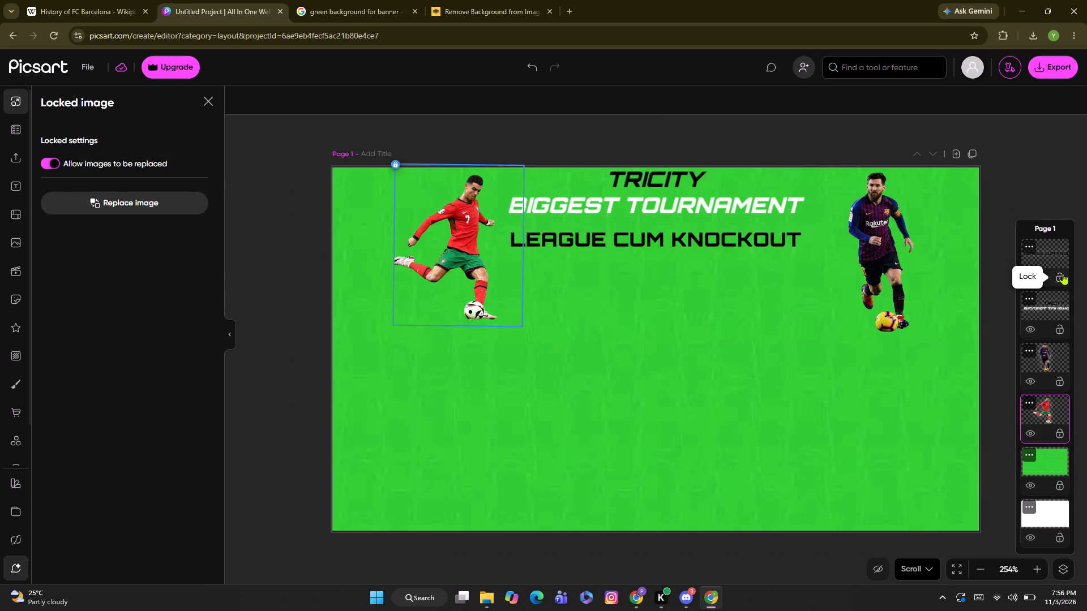
left_click(1060, 334)
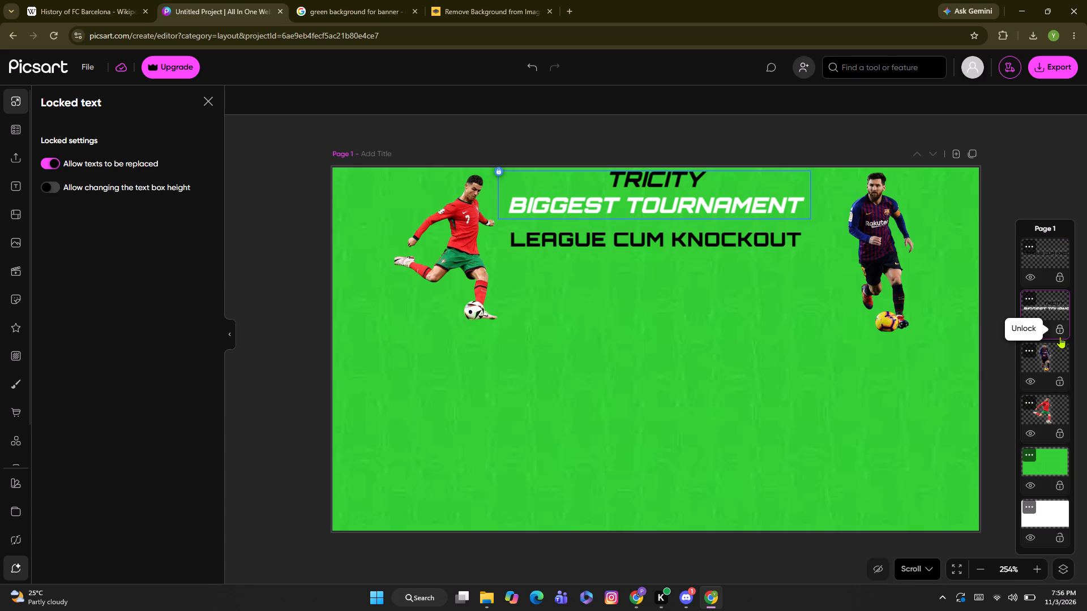
left_click(1061, 382)
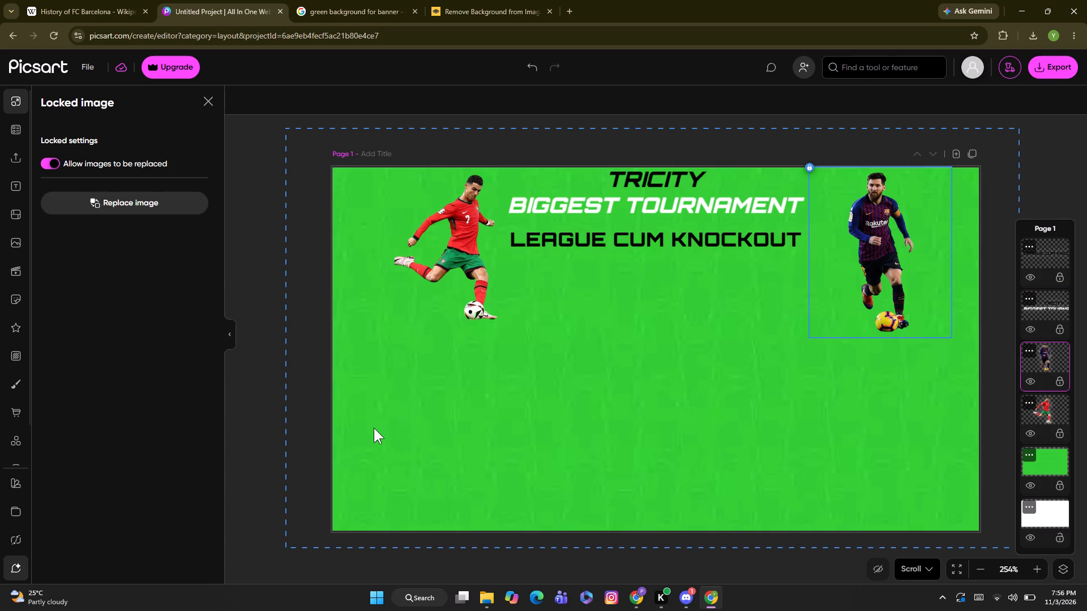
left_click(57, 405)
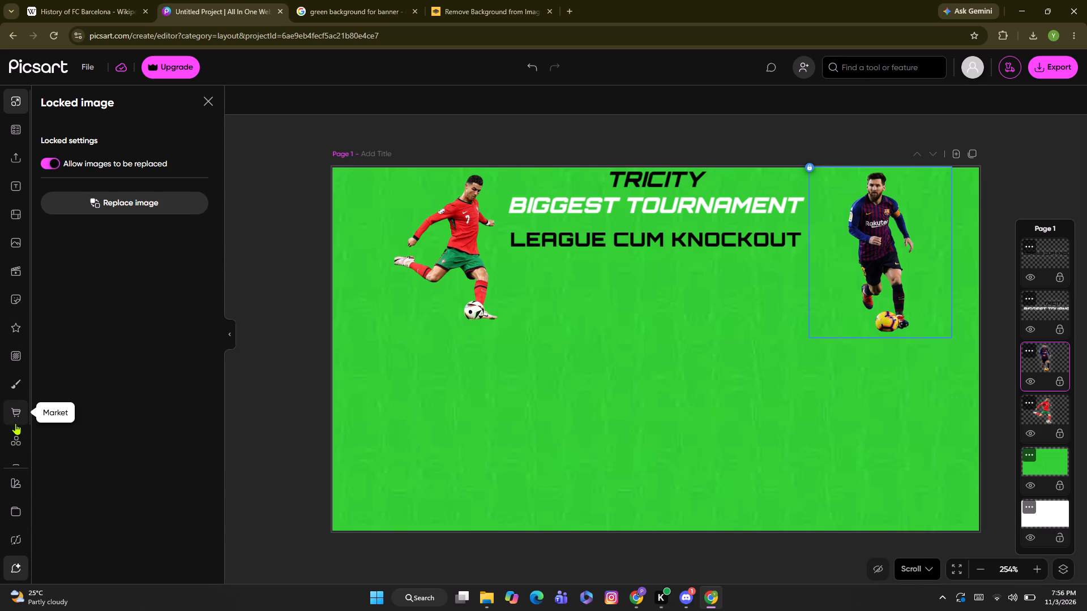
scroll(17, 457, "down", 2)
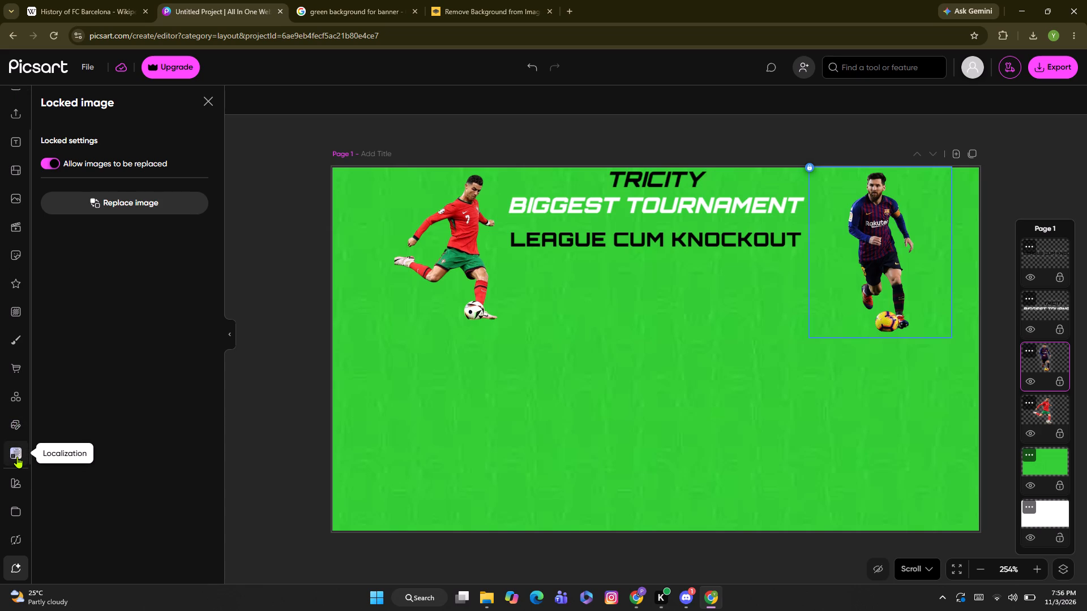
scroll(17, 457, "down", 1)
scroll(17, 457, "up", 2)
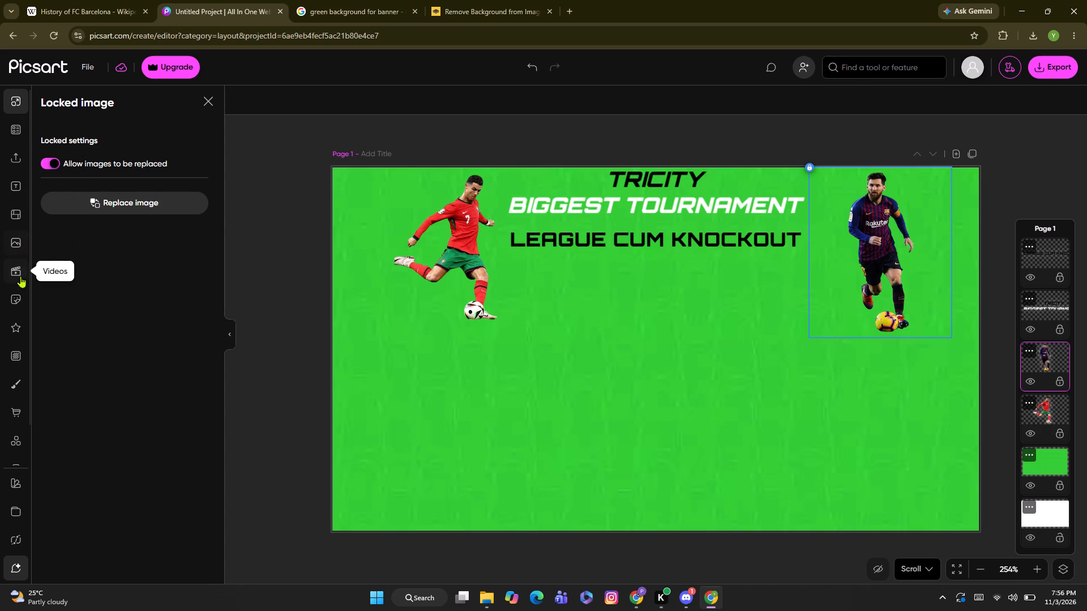
Add a new text box to the banner and clear its placeholder text.
left_click(23, 183)
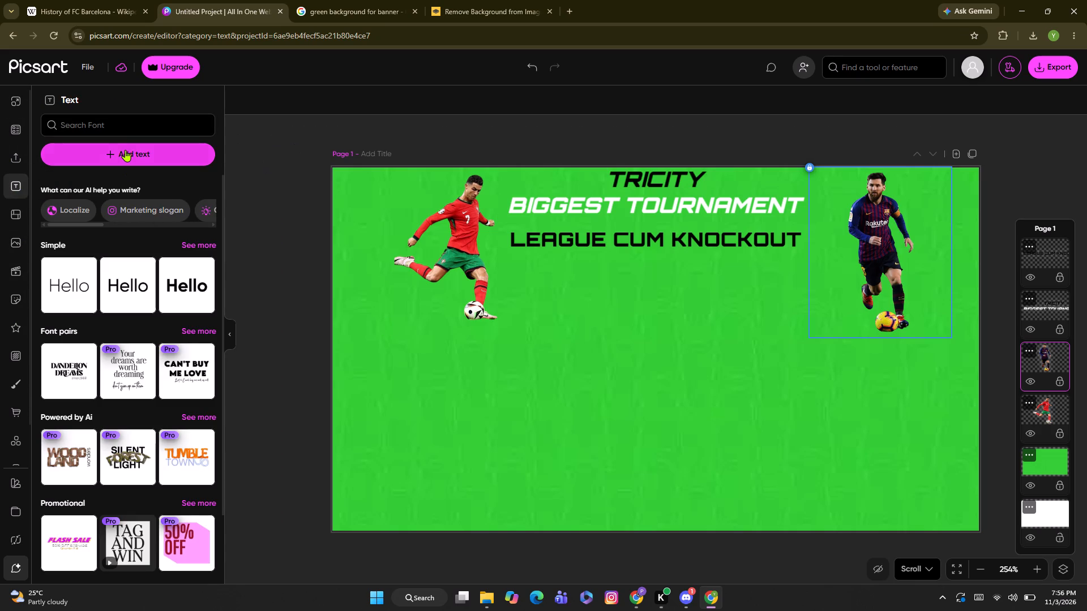
left_click(125, 150)
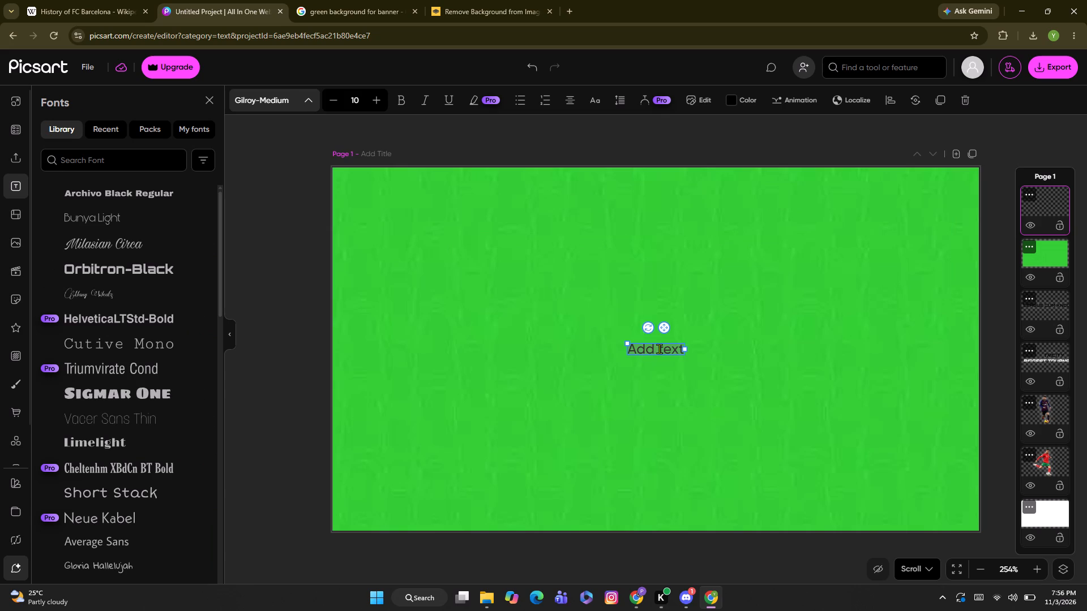
left_click(659, 348)
key("BackSpace")
key("Right")
key("Right")
key("Right")
key("Right")
key("Right")
key("Right")
key("Right")
key("Right")
key("BackSpace")
key("BackSpace")
key("BackSpace")
key("BackSpace")
key("BackSpace")
key("BackSpace")
key("BackSpace")
key("BackSpace")
key("BackSpace")
key("BackSpace")
key("BackSpace")
key("BackSpace")
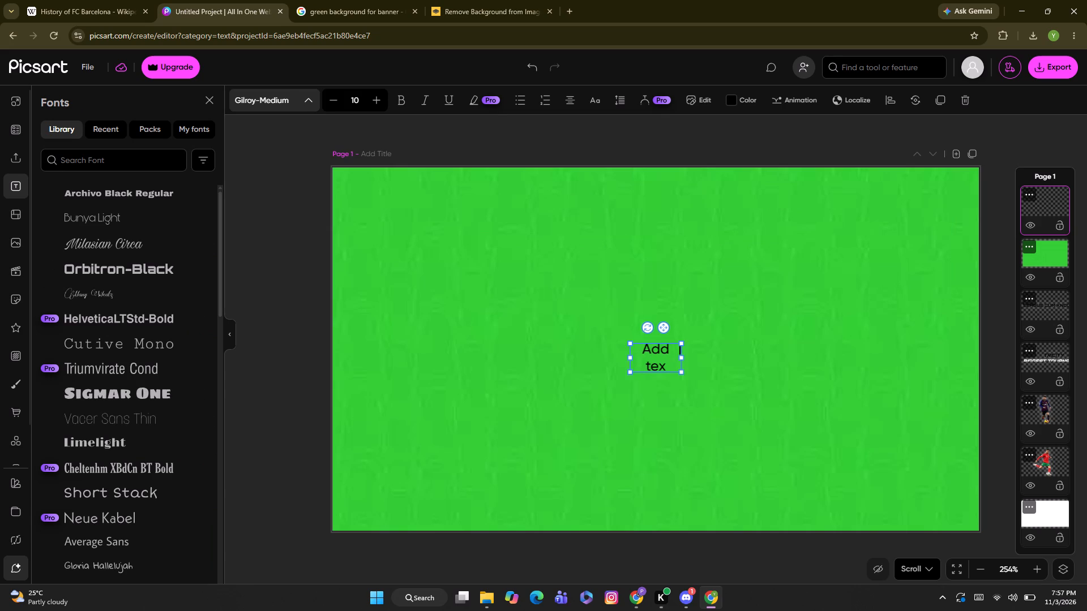
key("BackSpace")
key("BackSpace")
key("BackSpace")
key("BackSpace")
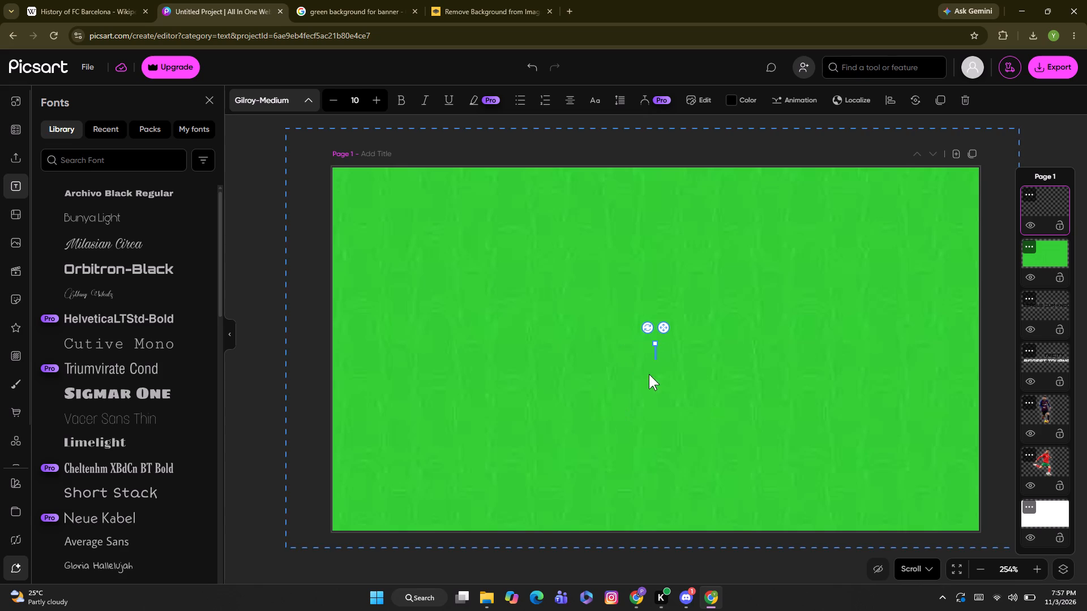
Enter 6A SIDE TOURNAMENT as the new text box's content, correcting its wording and spelling.
type("6V6")
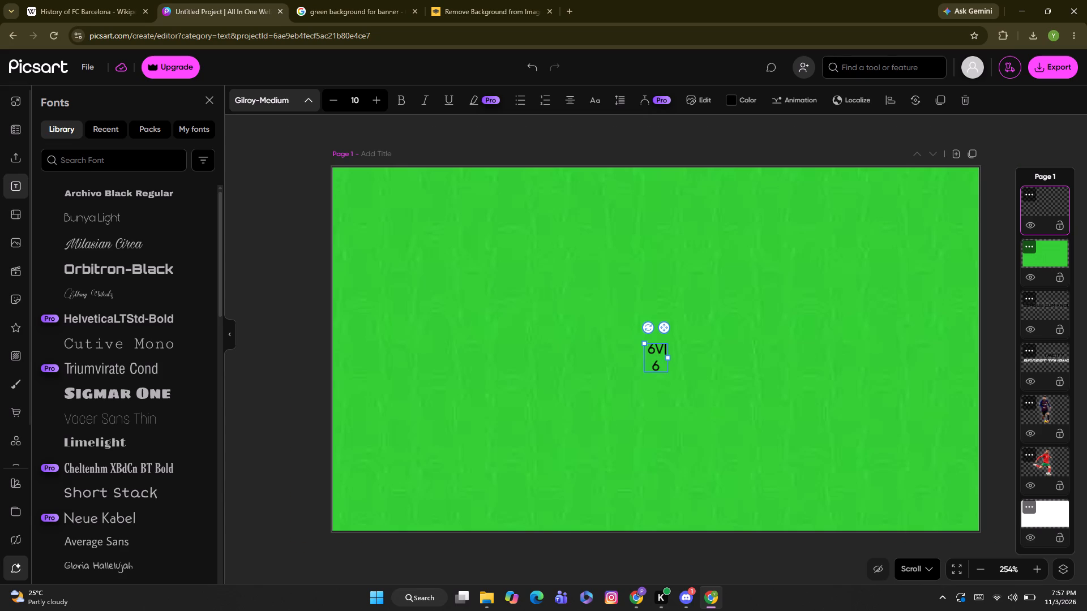
key("BackSpace")
key("BackSpace")
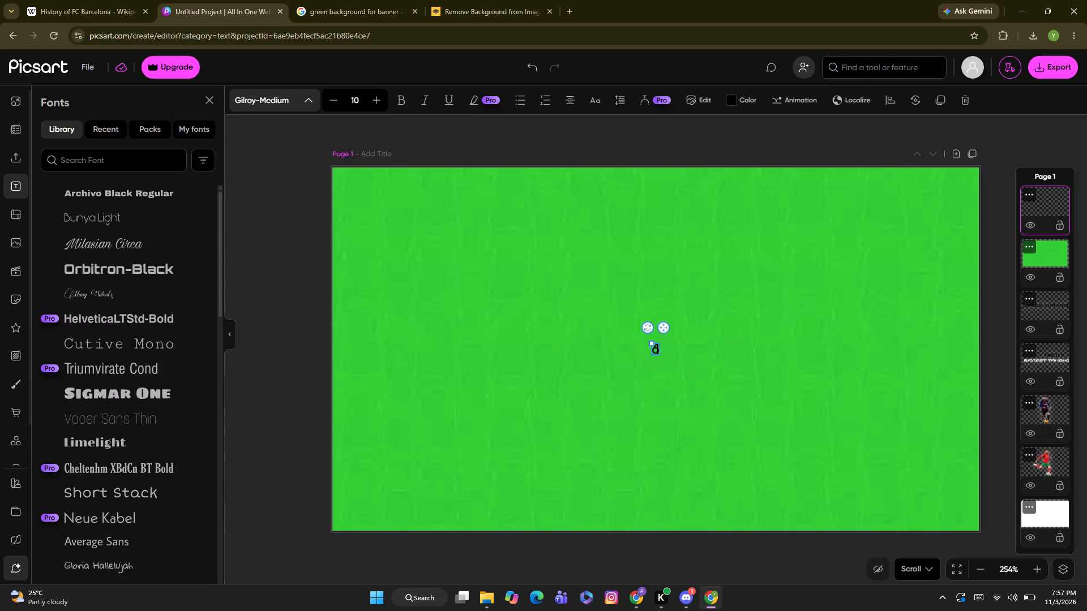
type("A SIDE")
key("space")
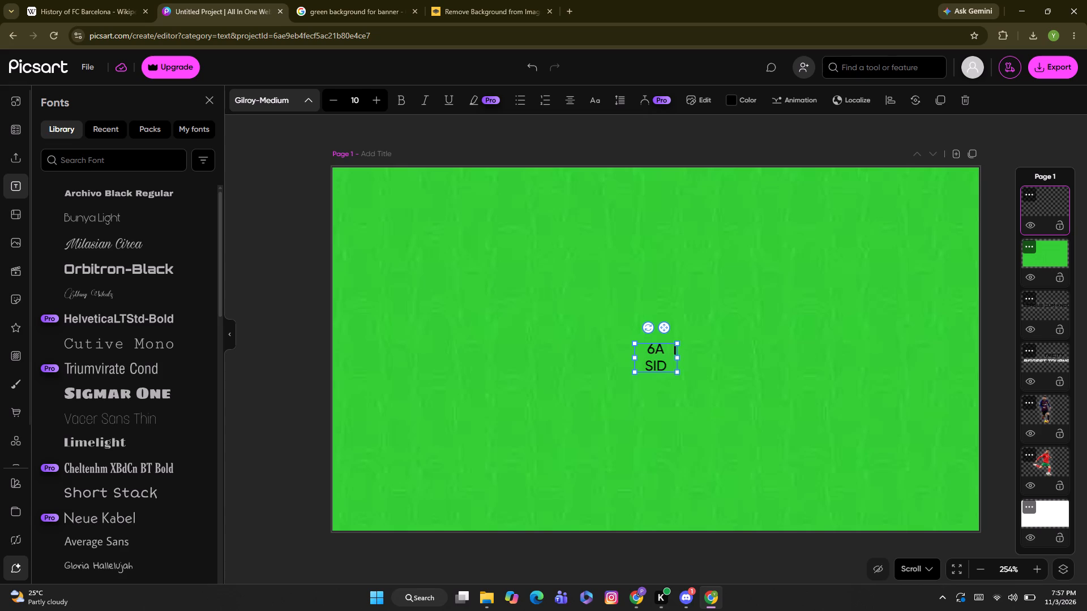
type("TOURNAEN")
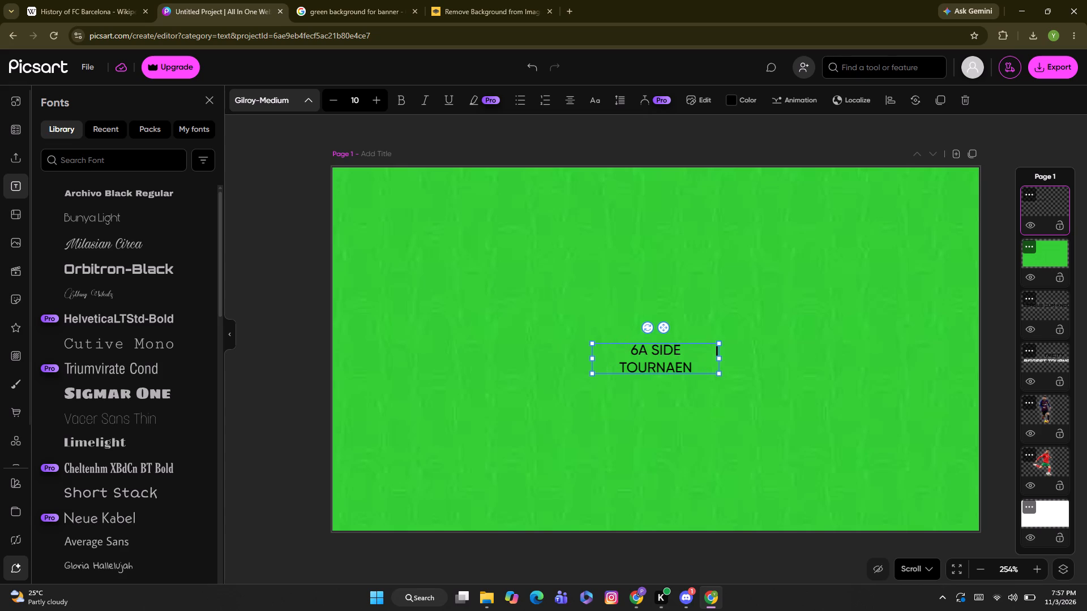
type("T")
key("space")
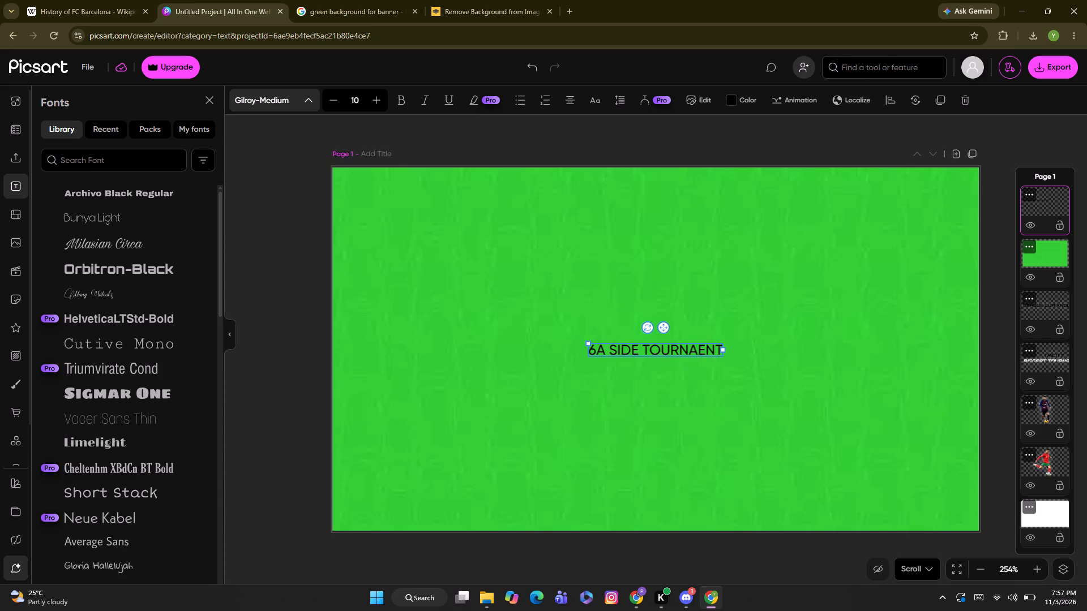
key("Left")
key("Left")
key("Left")
key("Left")
key("m")
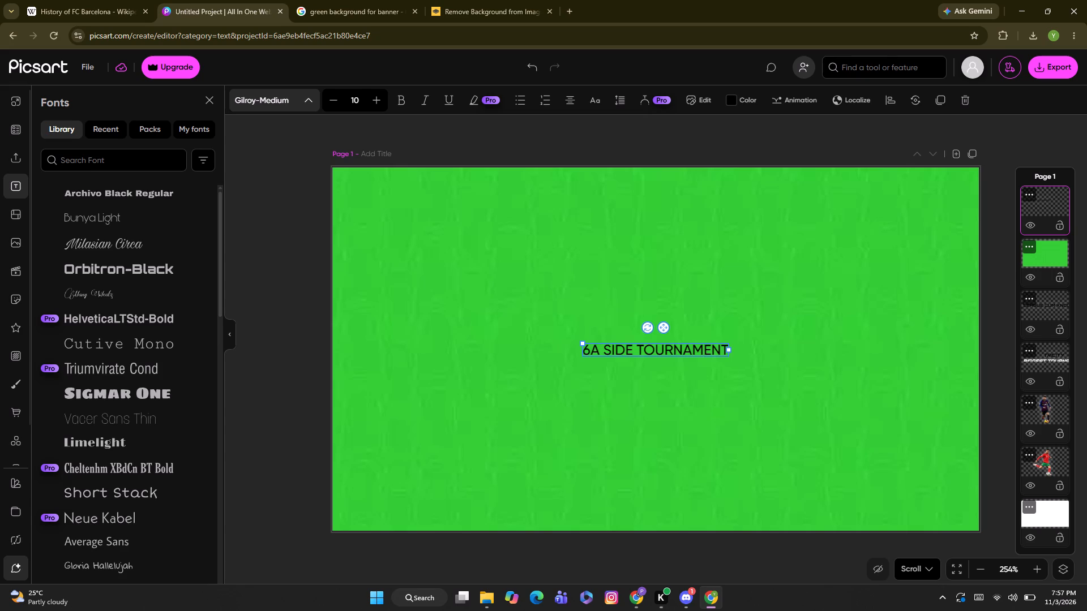
Insert a line break in the 6A SIDE TOURNAMENT text and add (6+4) on the second line.
key("Return")
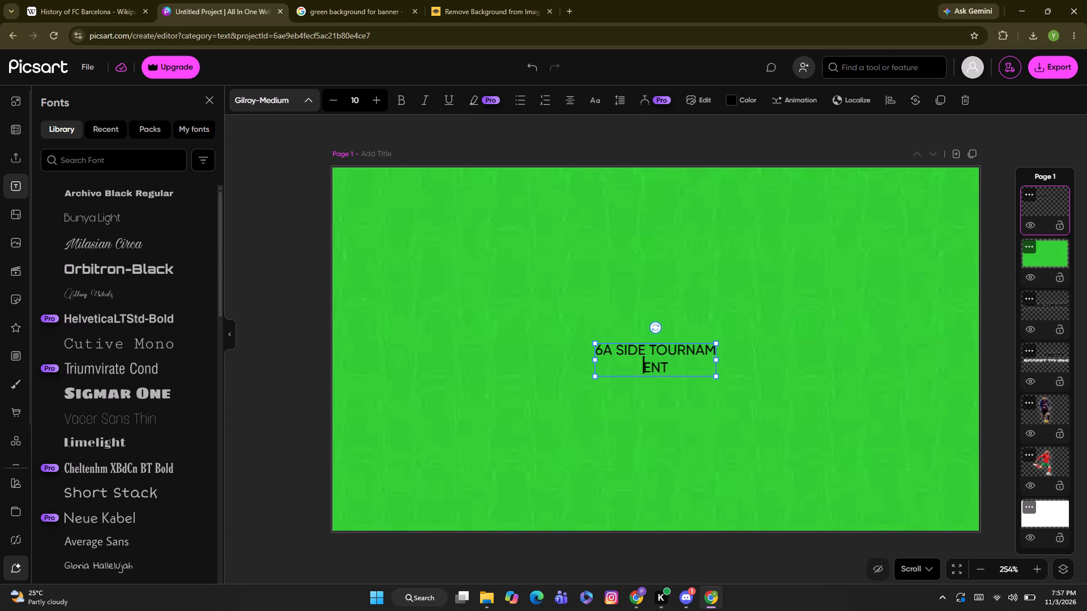
key("shift+parenleft")
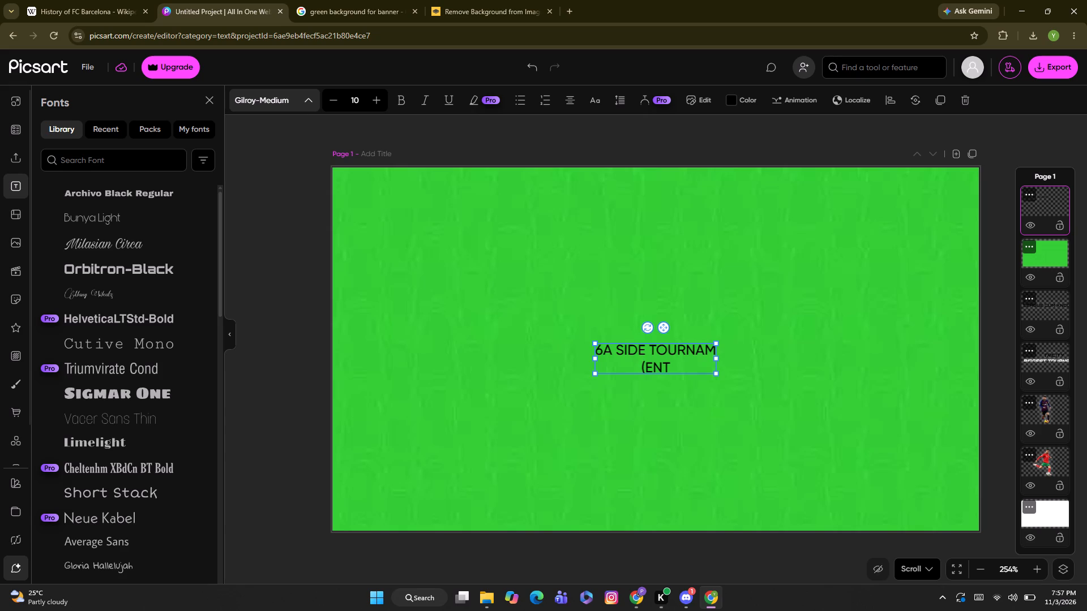
key("6")
key("plus")
key("4")
key("shift+parenright")
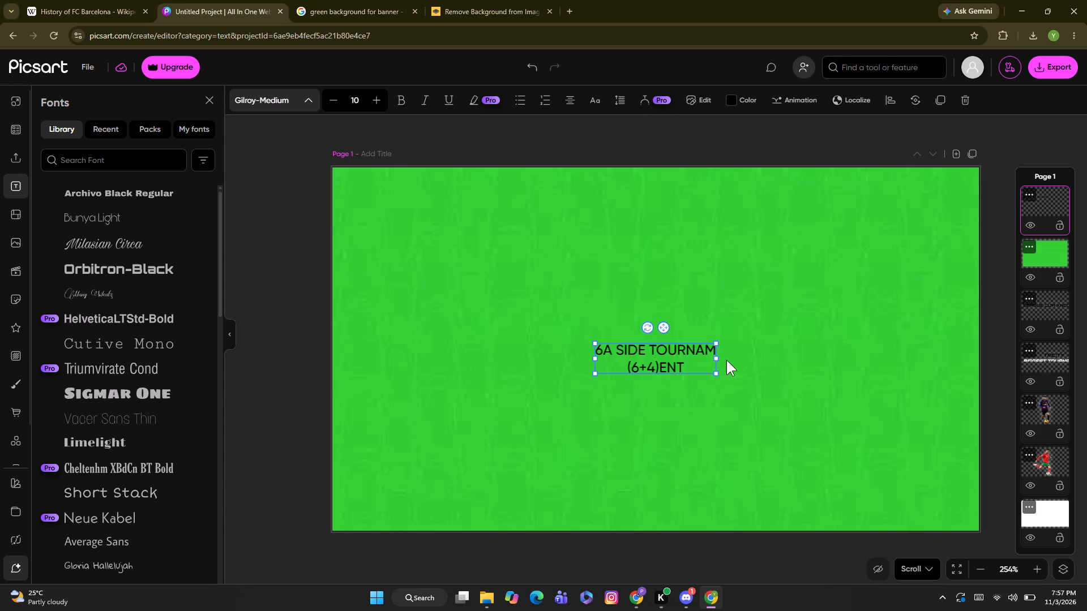
Widen the 6A SIDE text box to give its two lines more room.
left_click_drag(720, 359, 730, 359)
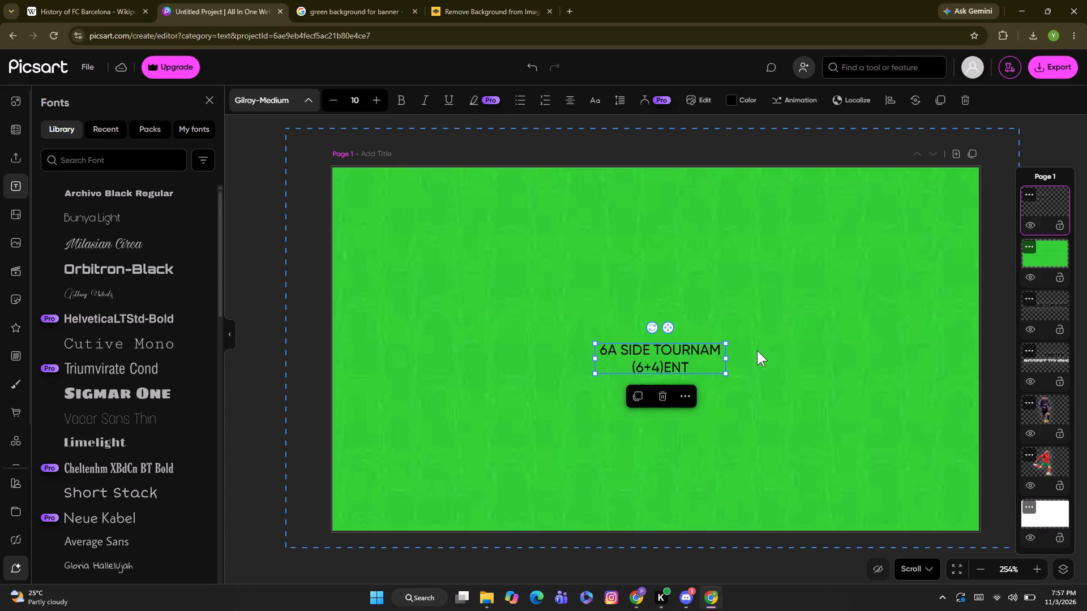
left_click_drag(729, 358, 761, 358)
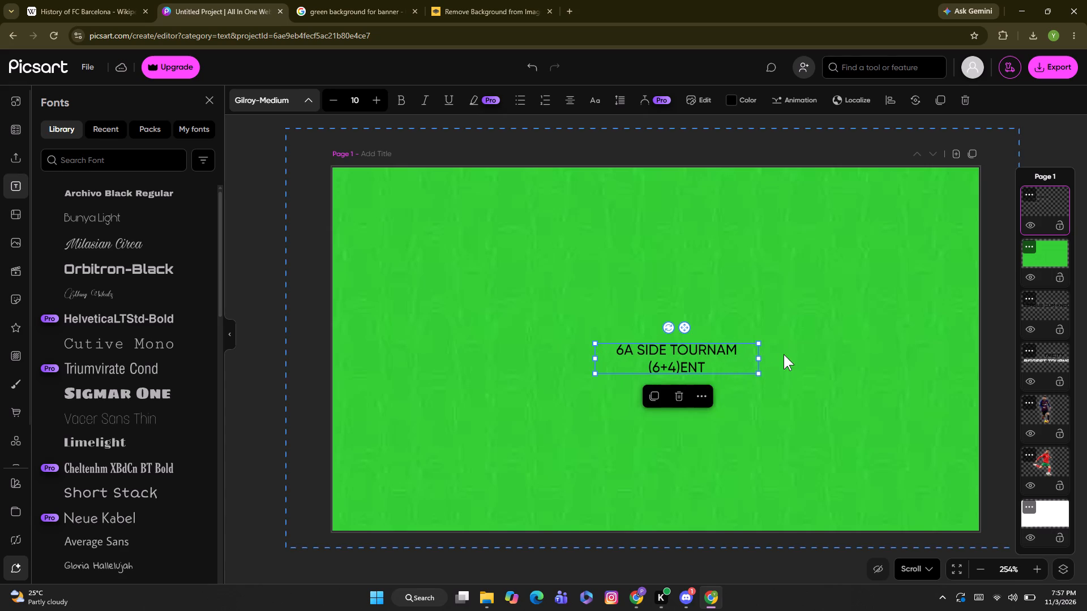
left_click_drag(762, 359, 780, 361)
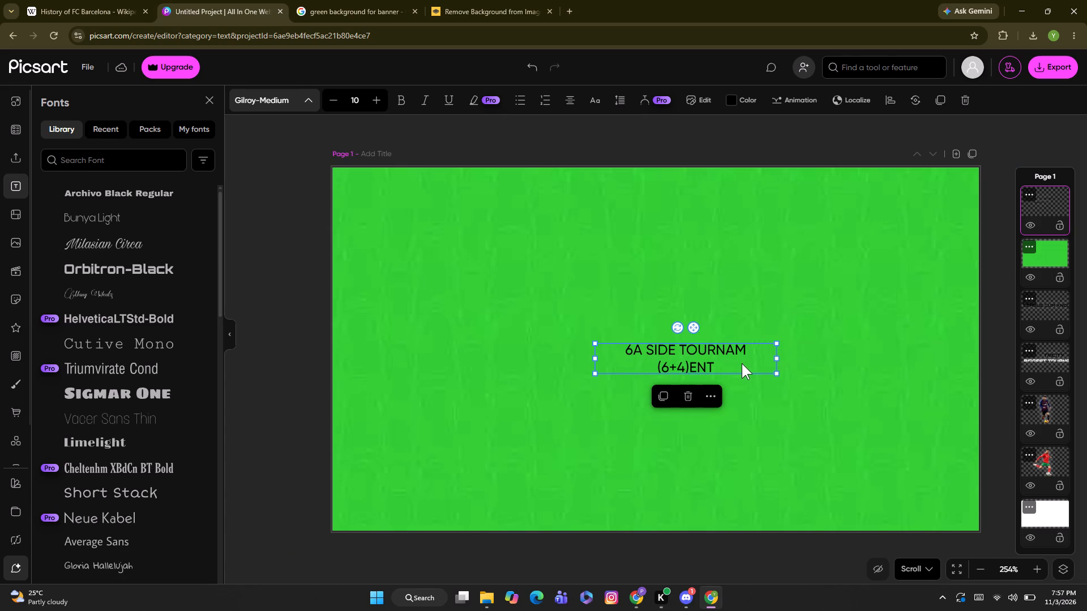
Correct the split word so the first line reads 6A SIDE TOURNAMENT and the second line only (6+4).
left_click(691, 362)
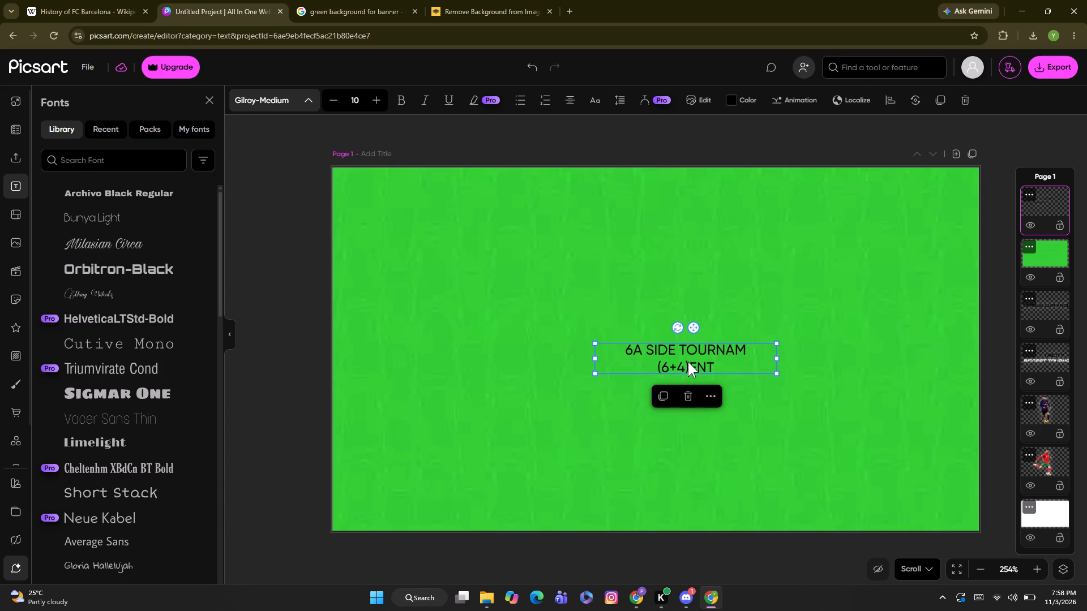
double_click(691, 361)
left_click(724, 371)
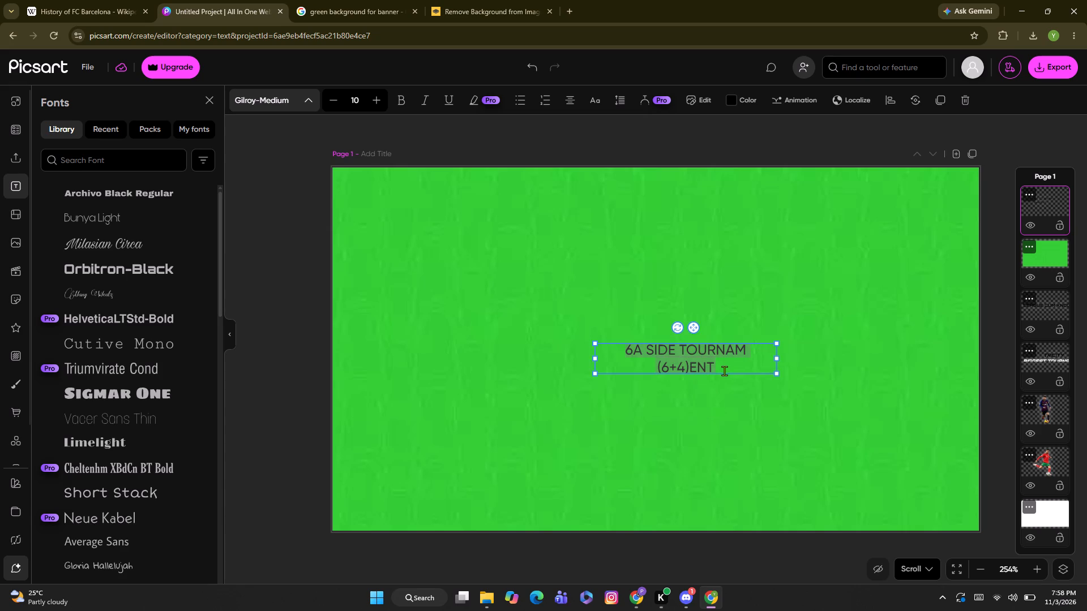
left_click(722, 368)
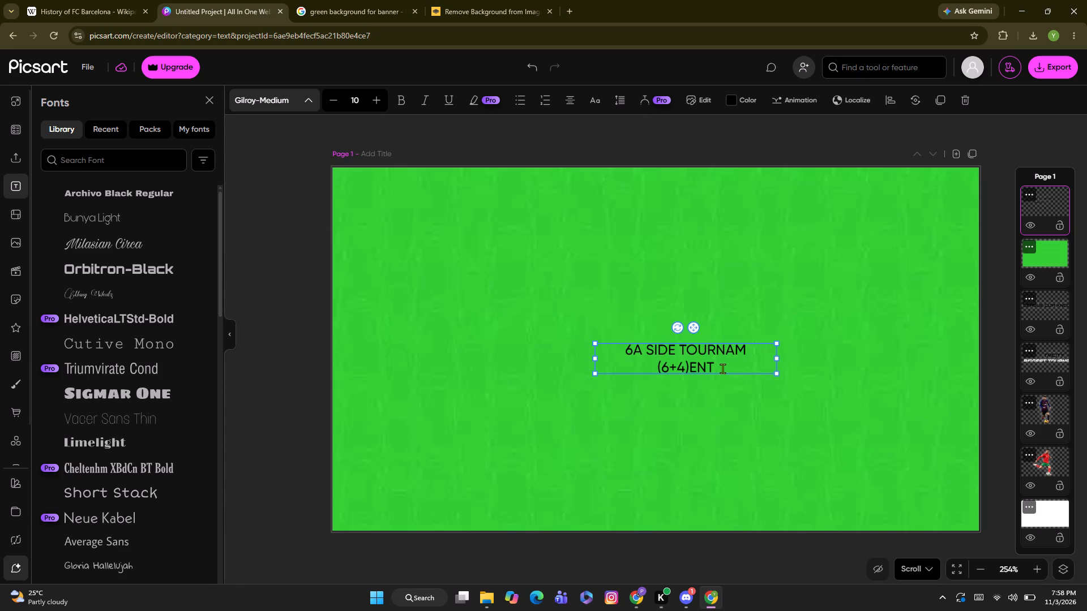
key("BackSpace")
key("BackSpace")
key("BackSpace")
key("BackSpace")
key("BackSpace")
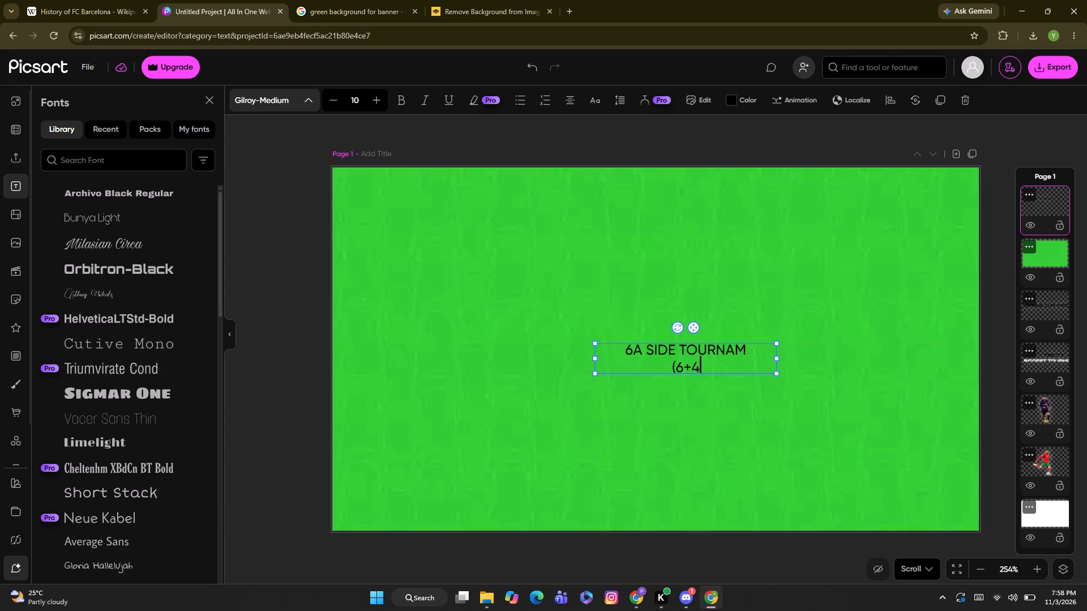
key("shift+parenright")
key("Up")
key("Right")
key("Right")
key("Right")
key("Right")
key("Right")
type("EN")
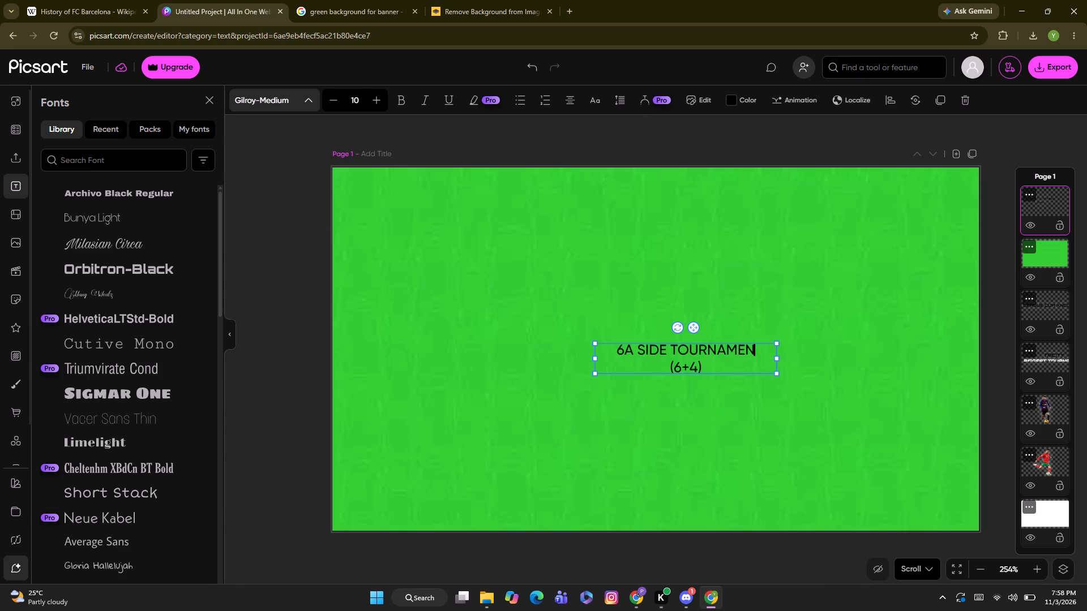
key("t")
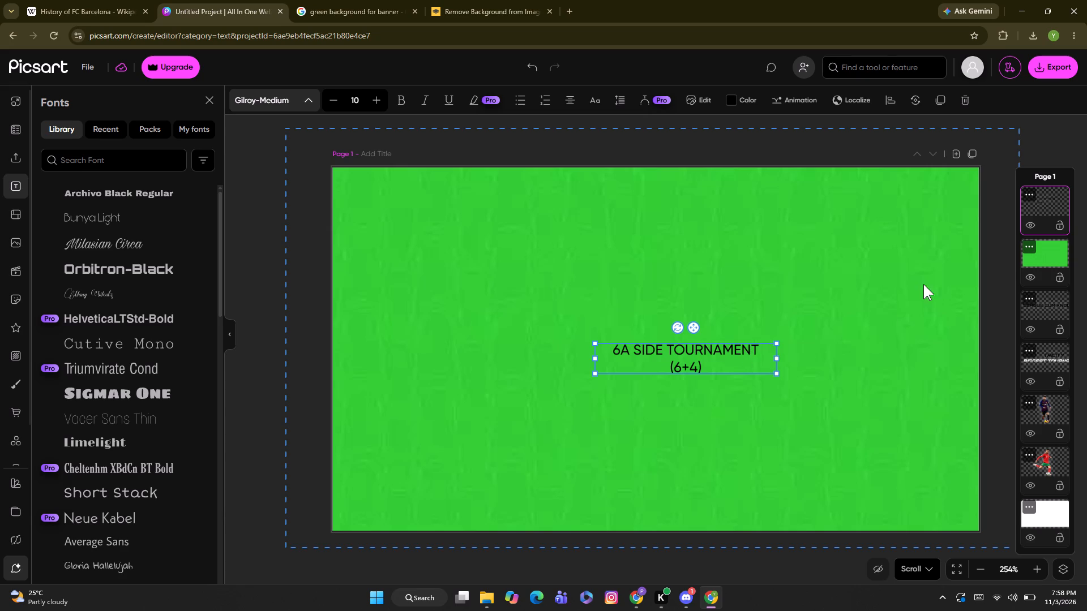
Return the green collage layer to directly above the white background and lock it.
left_click(867, 337)
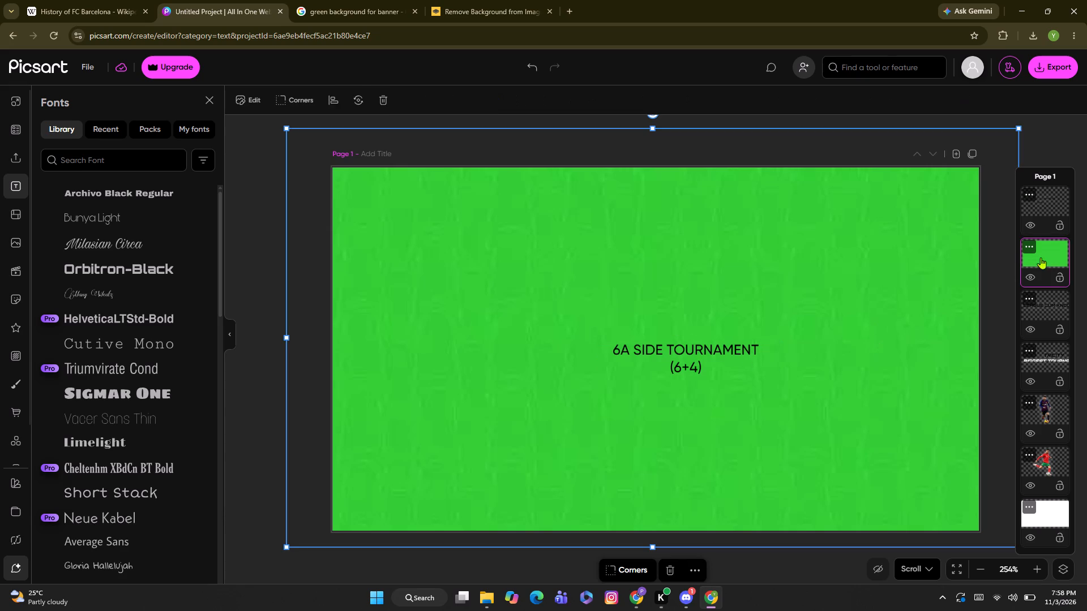
left_click_drag(1047, 255, 1048, 469)
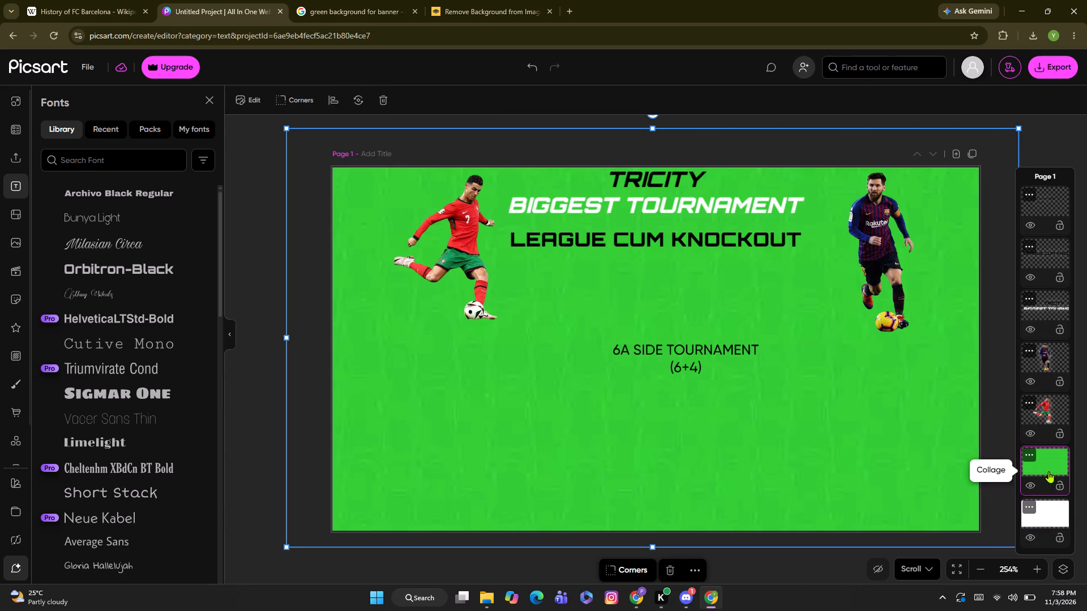
left_click(1063, 486)
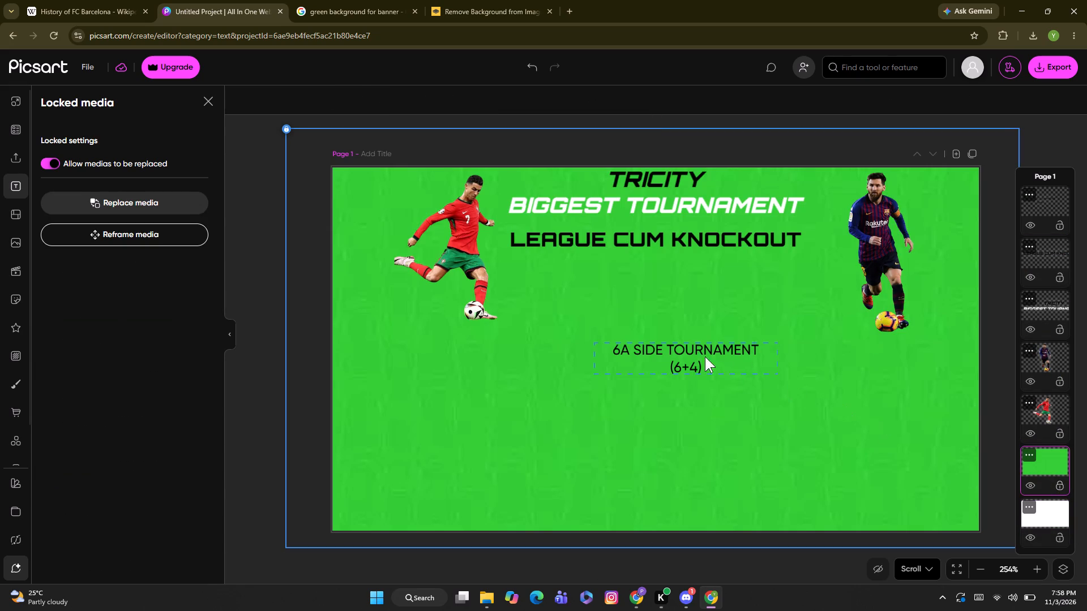
Move the 6A SIDE TOURNAMENT (6+4) text slightly up and left to the banner's horizontal centre.
left_click_drag(703, 355, 669, 353)
left_click_drag(658, 356, 624, 340)
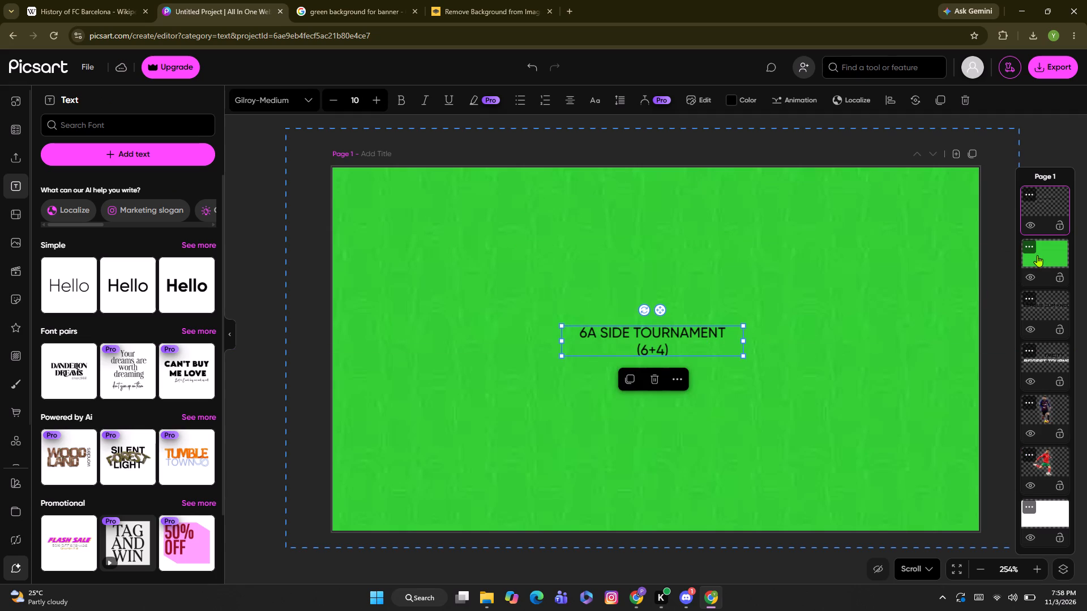
Move the green collage layer down the layer stack to directly above the white background, leaving it unlocked.
left_click(1037, 255)
left_click_drag(1037, 255, 1041, 277)
left_click_drag(1046, 305, 1049, 321)
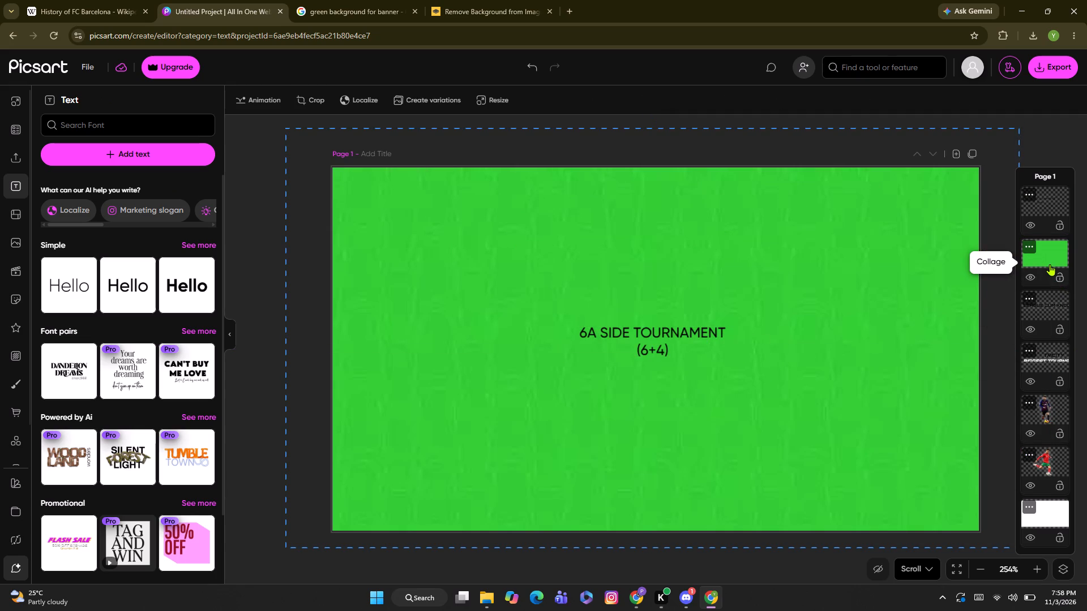
left_click_drag(1050, 264, 1052, 296)
left_click_drag(1050, 247, 1054, 274)
left_click(1061, 277)
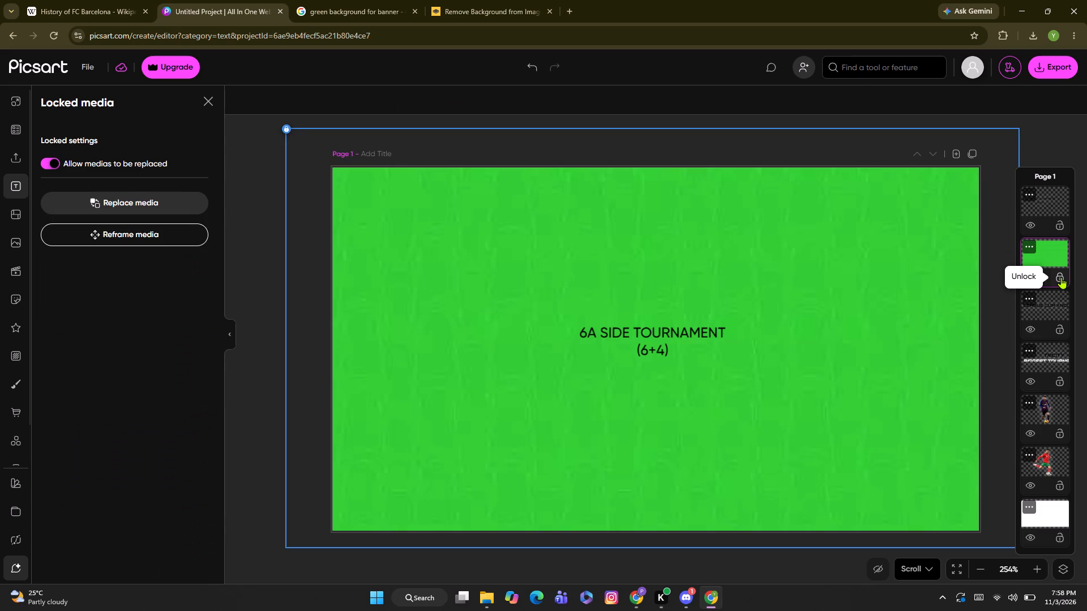
left_click(1061, 277)
left_click_drag(1049, 252, 1049, 263)
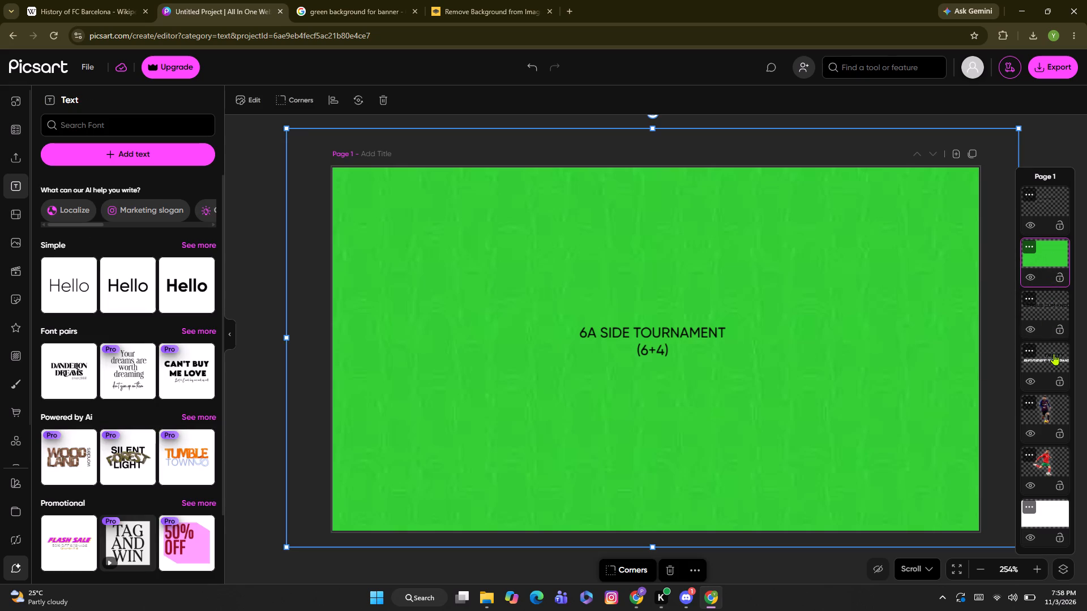
left_click_drag(1039, 252, 1043, 311)
left_click_drag(1043, 316, 1043, 336)
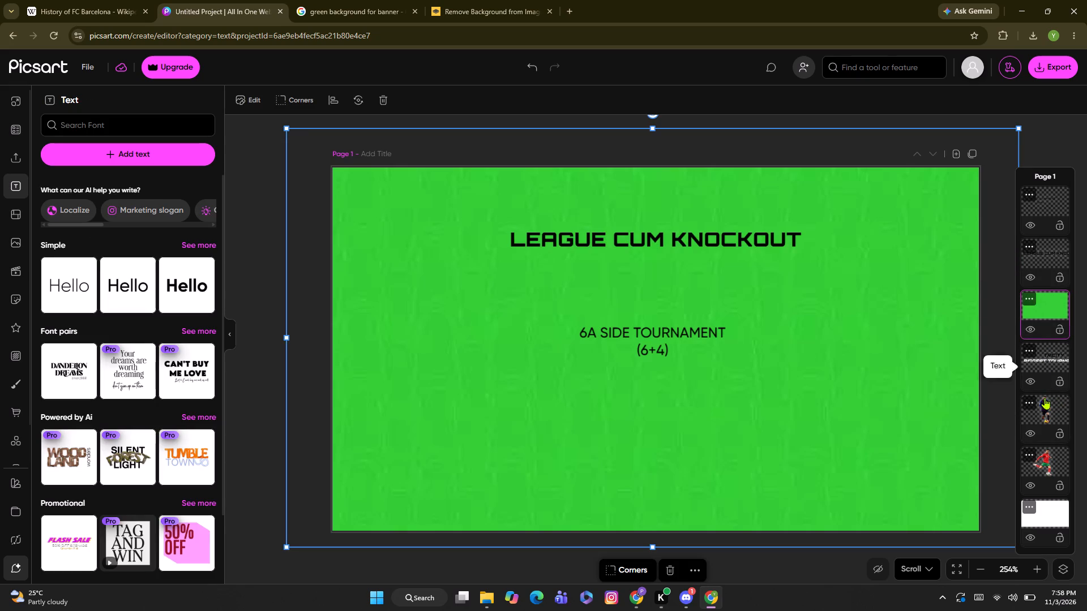
left_click(1047, 317)
left_click_drag(1047, 323, 1048, 334)
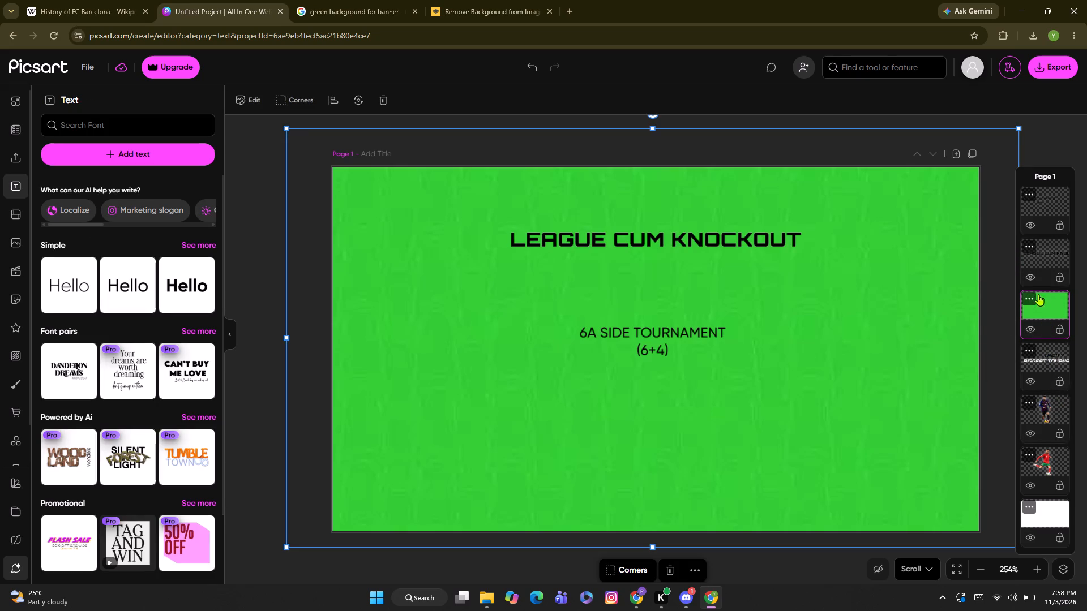
left_click_drag(1040, 301, 1057, 459)
Move the 6A SIDE TOURNAMENT (6+4) text up and left so it sits just beside Ronaldo's ball.
left_click(663, 346)
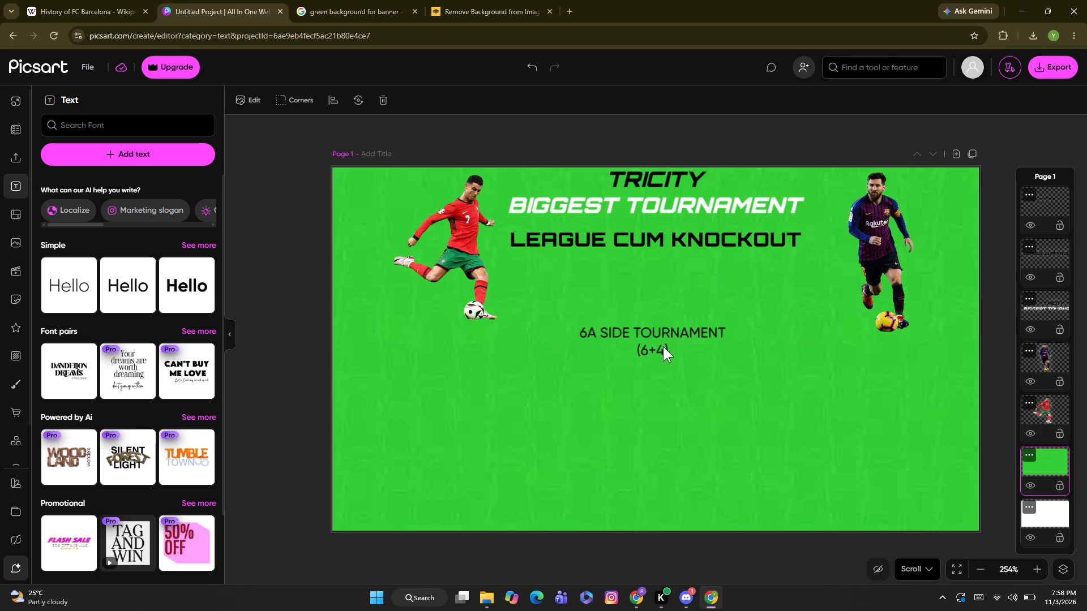
left_click_drag(654, 339, 606, 314)
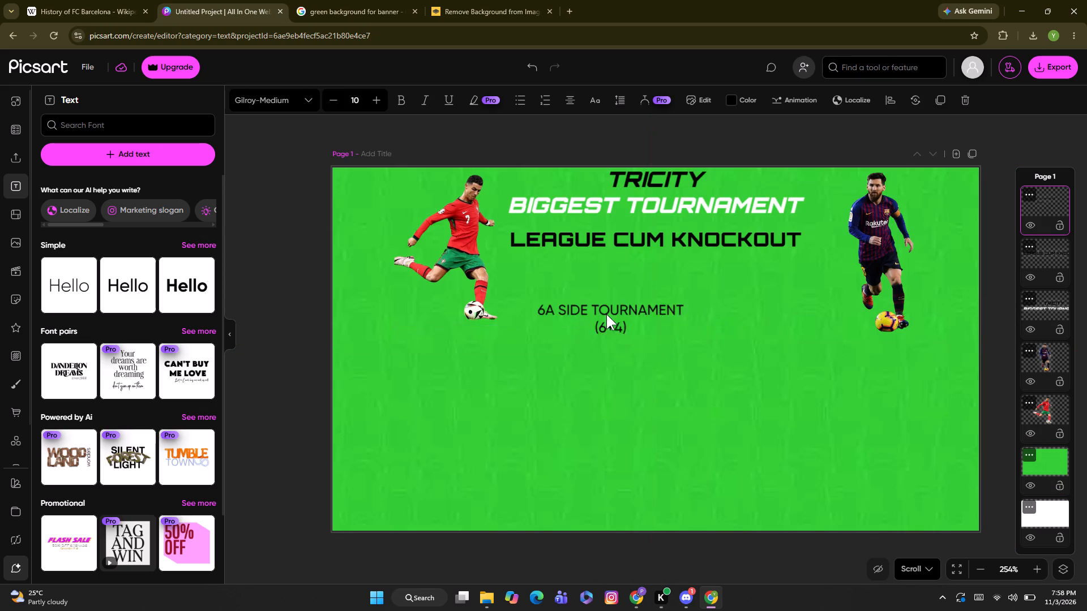
left_click_drag(606, 314, 575, 307)
Make the whole 6A SIDE TOURNAMENT (6+4) text bold and colour it white (ffffff).
double_click(575, 307)
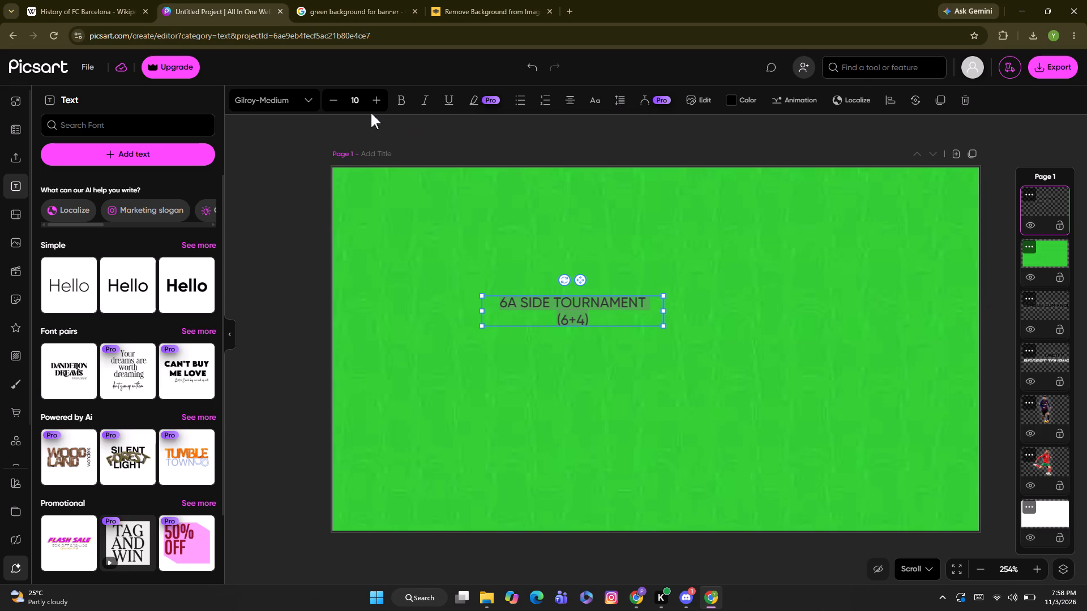
left_click(396, 104)
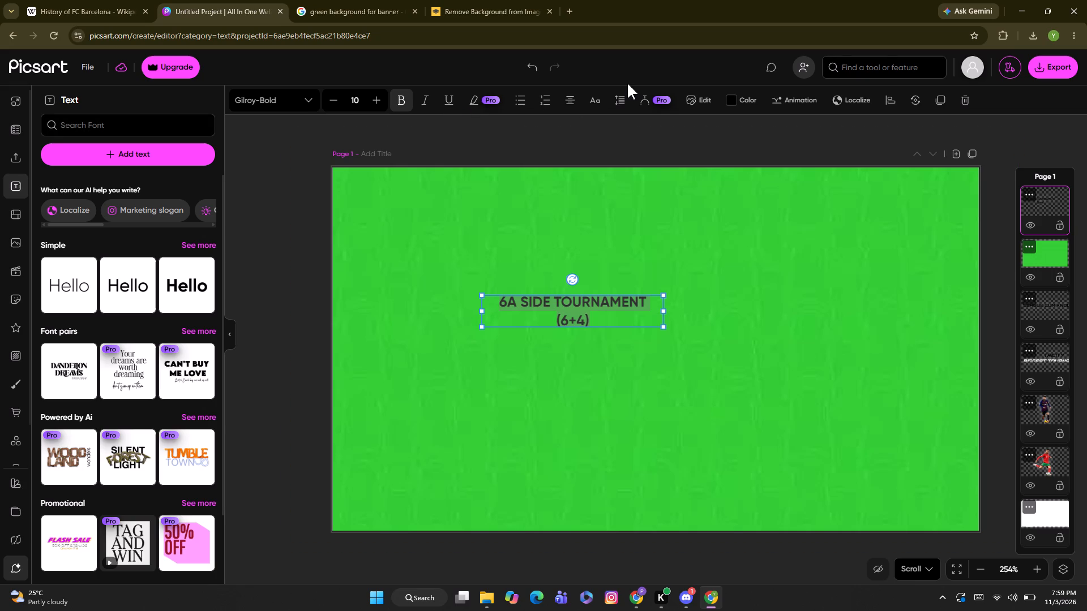
left_click(737, 100)
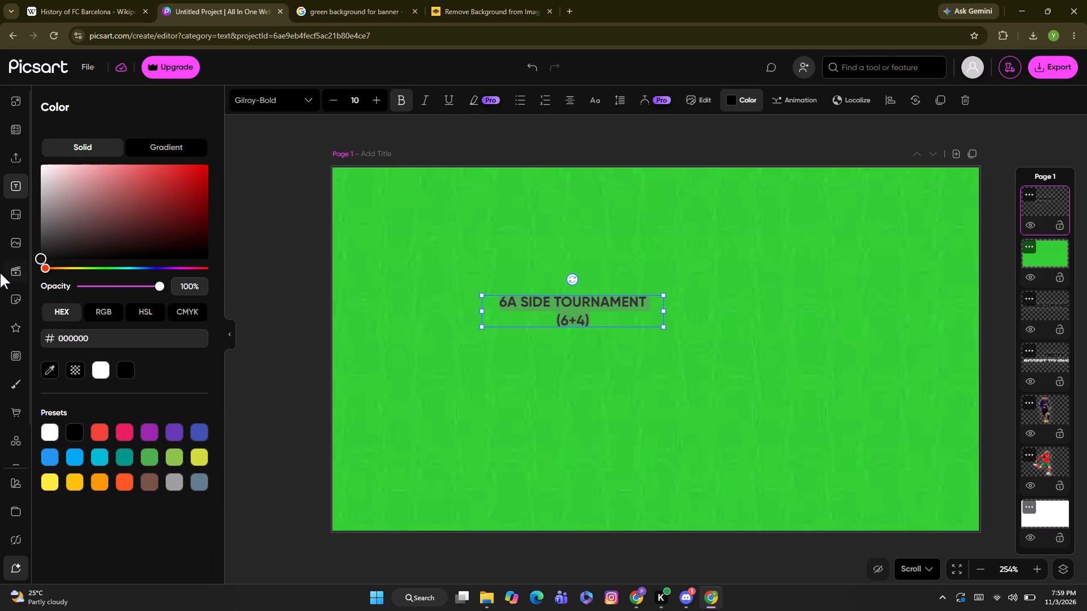
left_click_drag(41, 258, 41, 257)
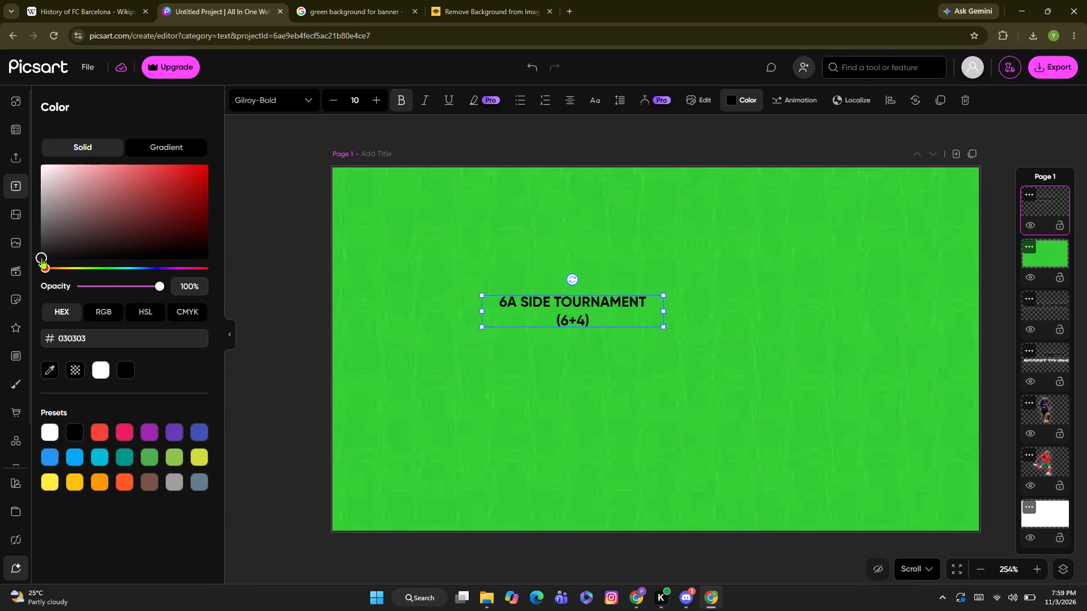
left_click_drag(41, 257, 33, 160)
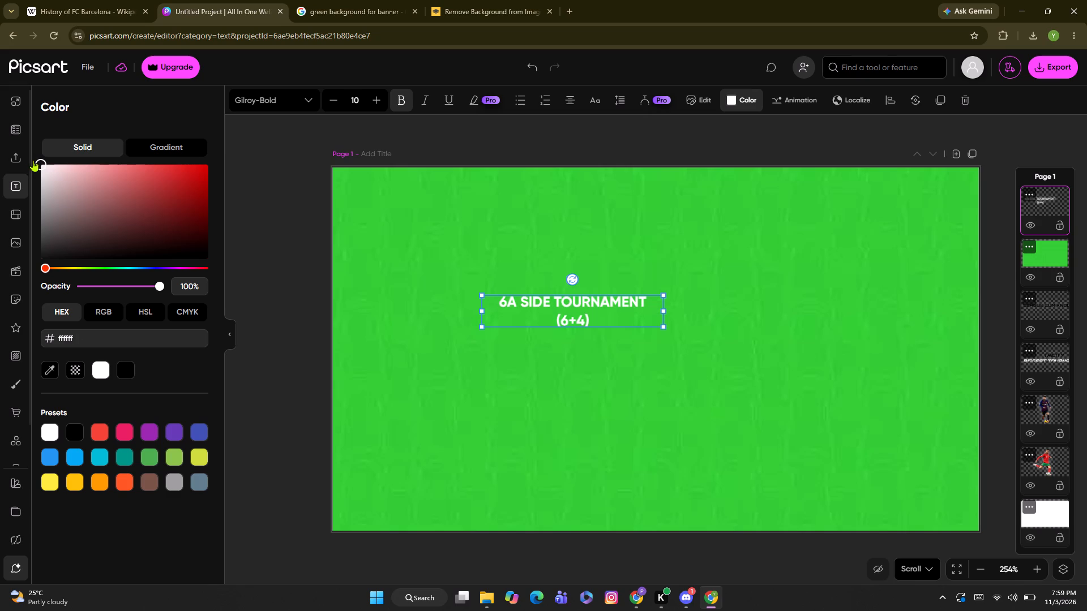
left_click_drag(33, 160, 29, 149)
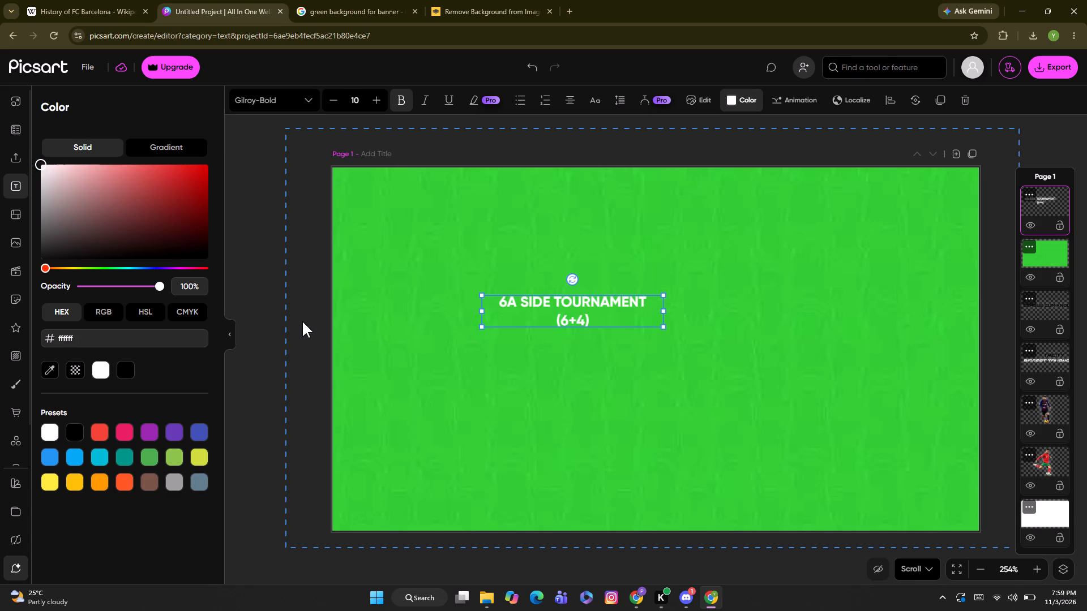
left_click(252, 301)
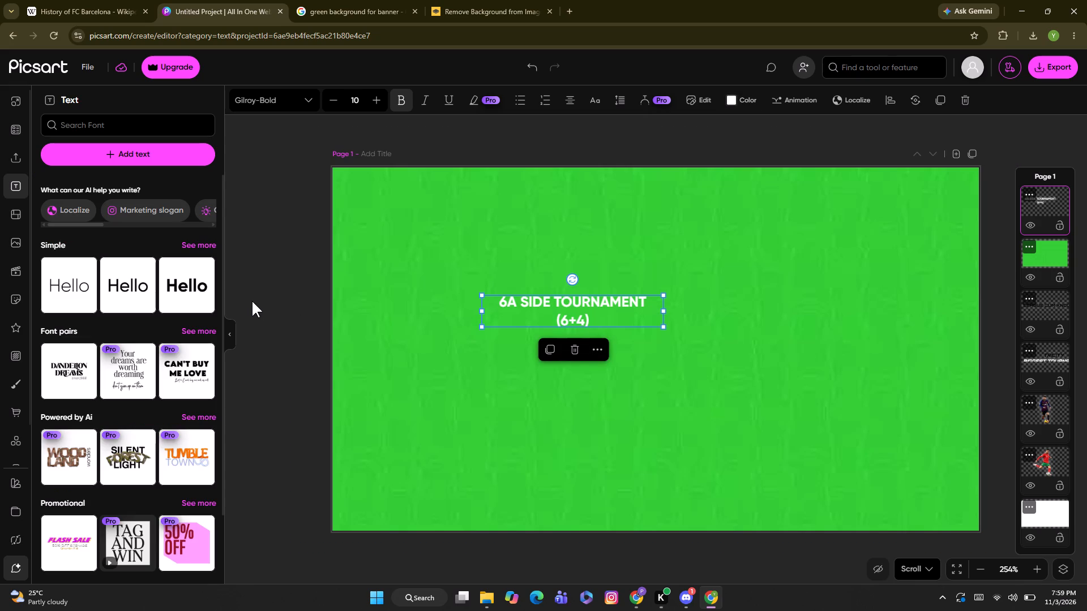
left_click(252, 301)
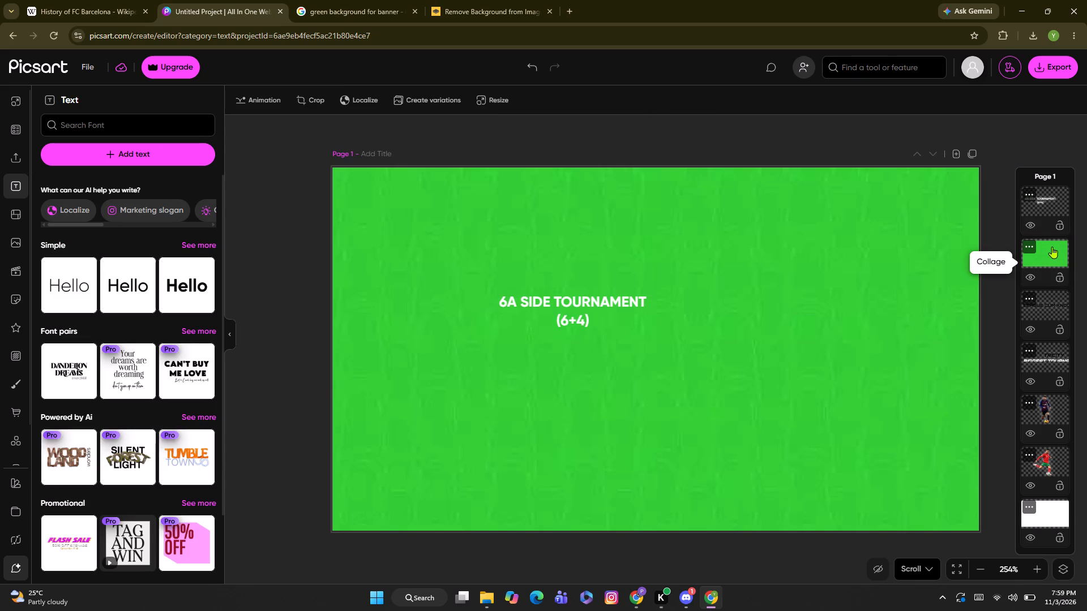
Return the green collage layer to directly above the white background.
left_click_drag(1052, 248, 1060, 457)
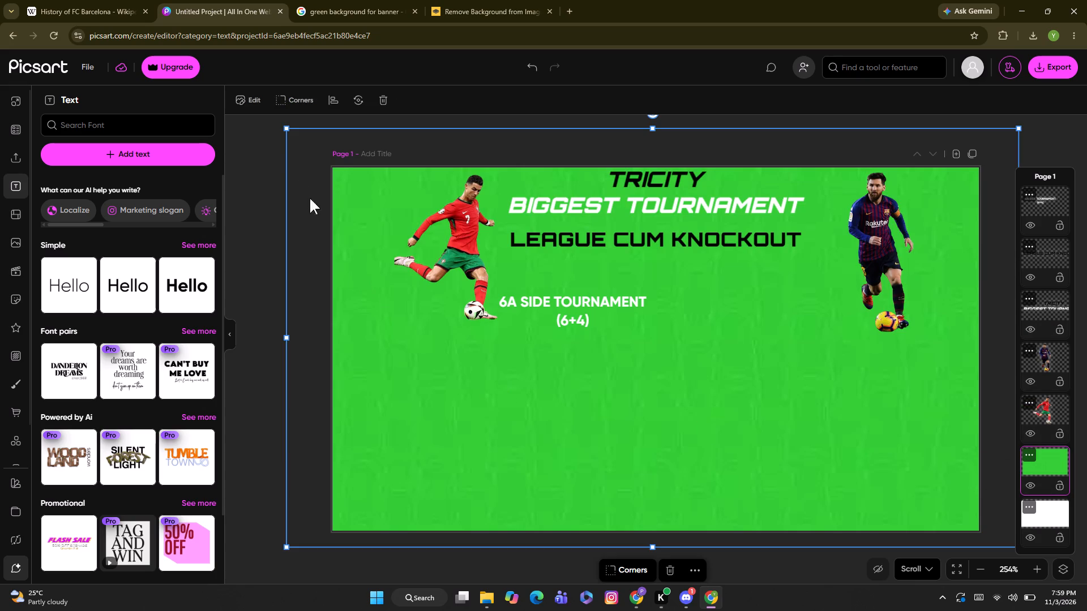
left_click(259, 150)
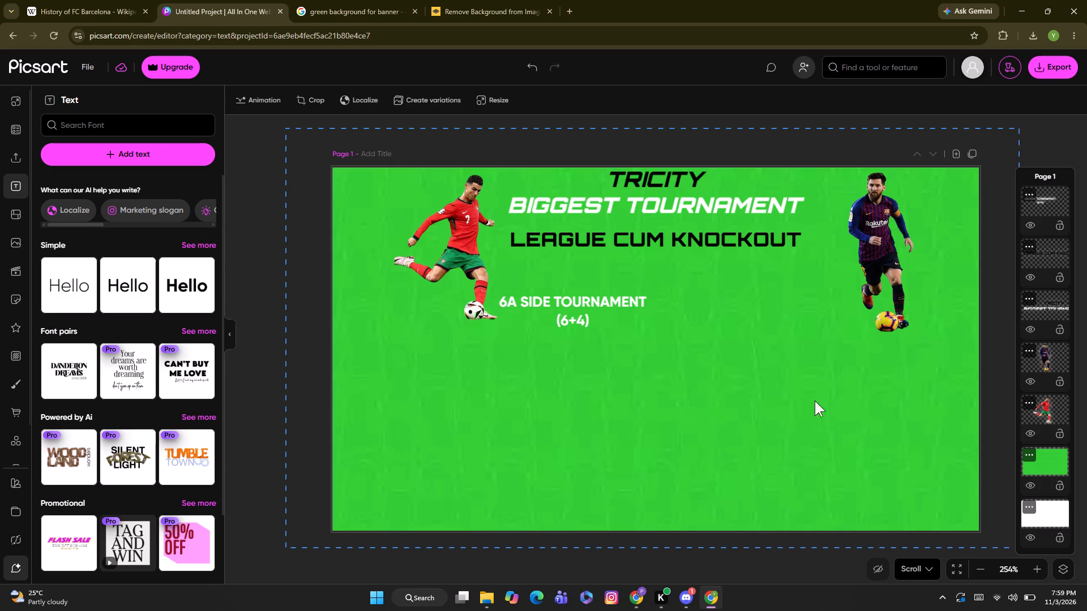
Add a date text reading 14-15 on the first line and NOVEMBER 2026 on the second, widening its box to fit.
left_click(113, 148)
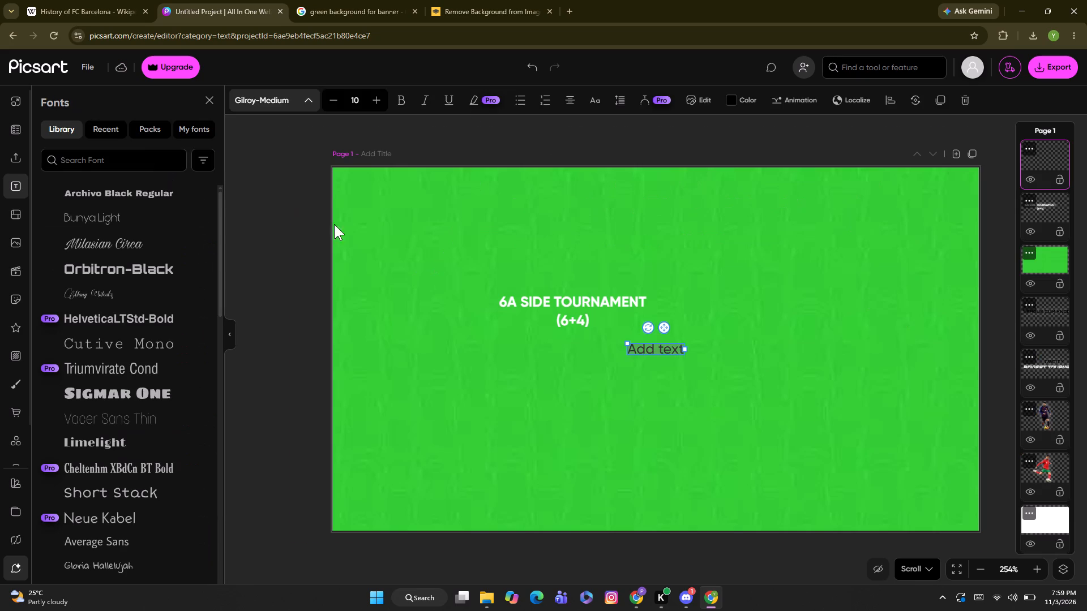
key("BackSpace")
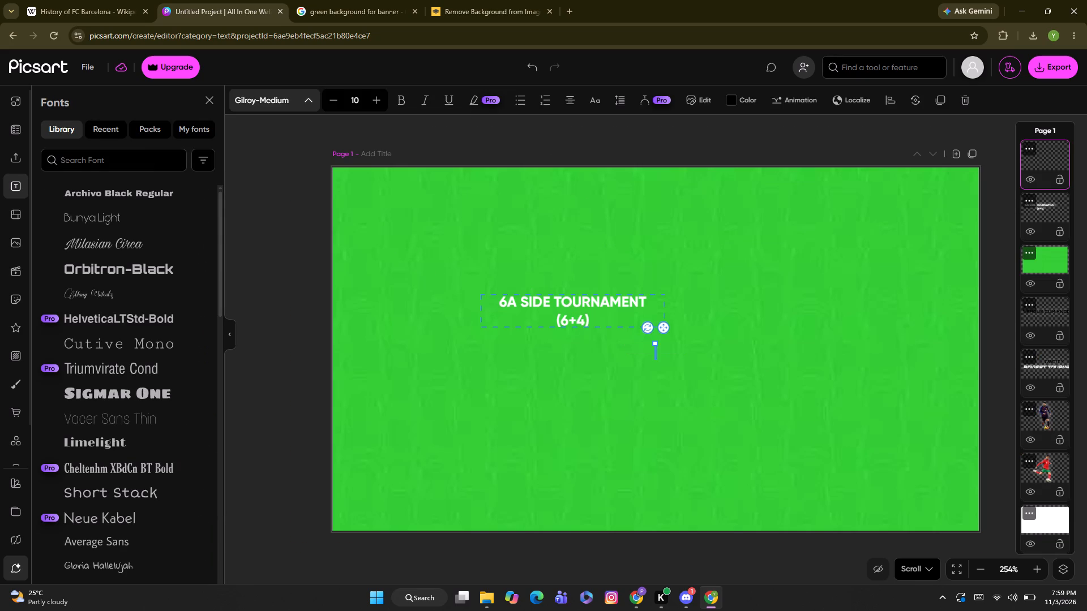
type("14")
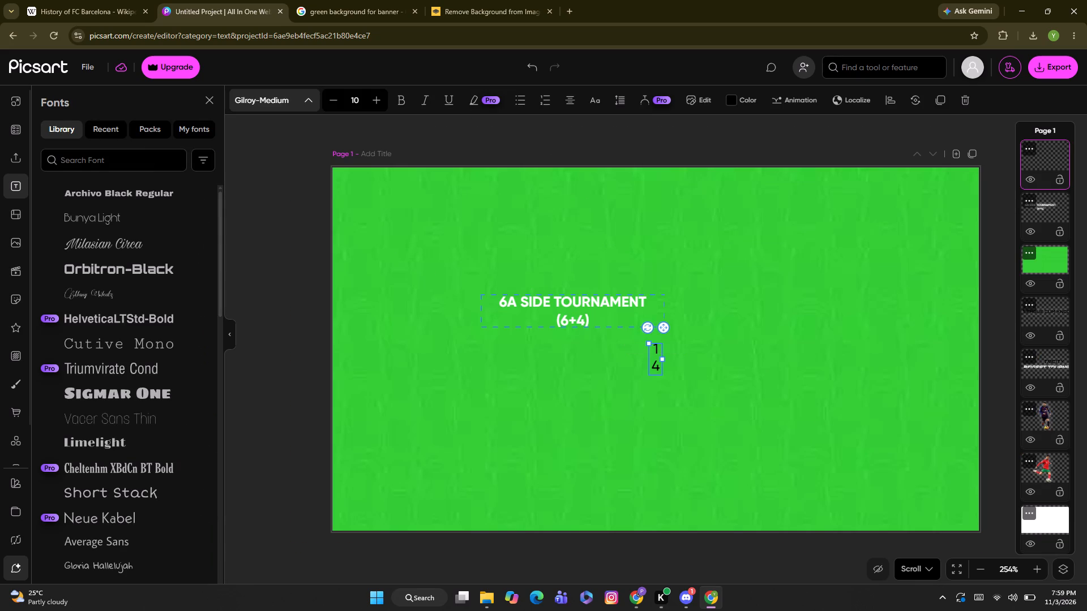
type("-15 NOVEM")
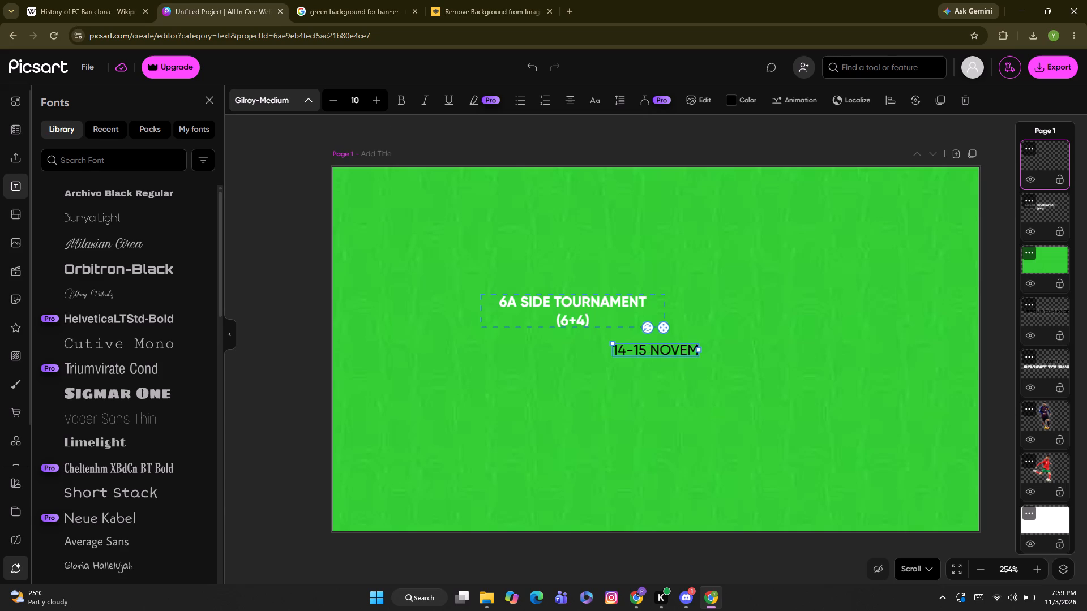
type("BER 2026")
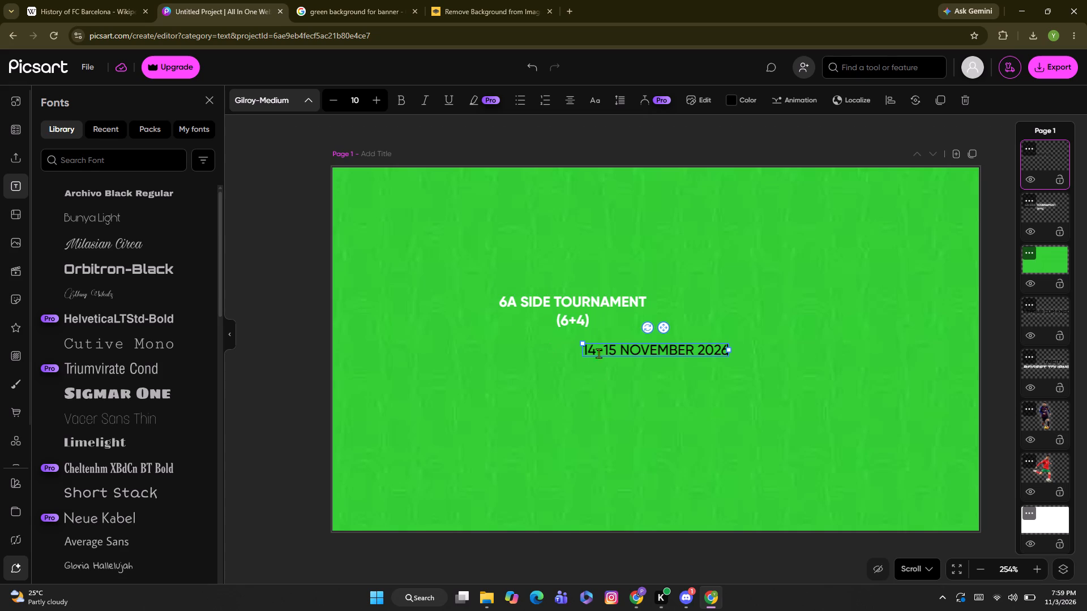
left_click(615, 352)
key("Return")
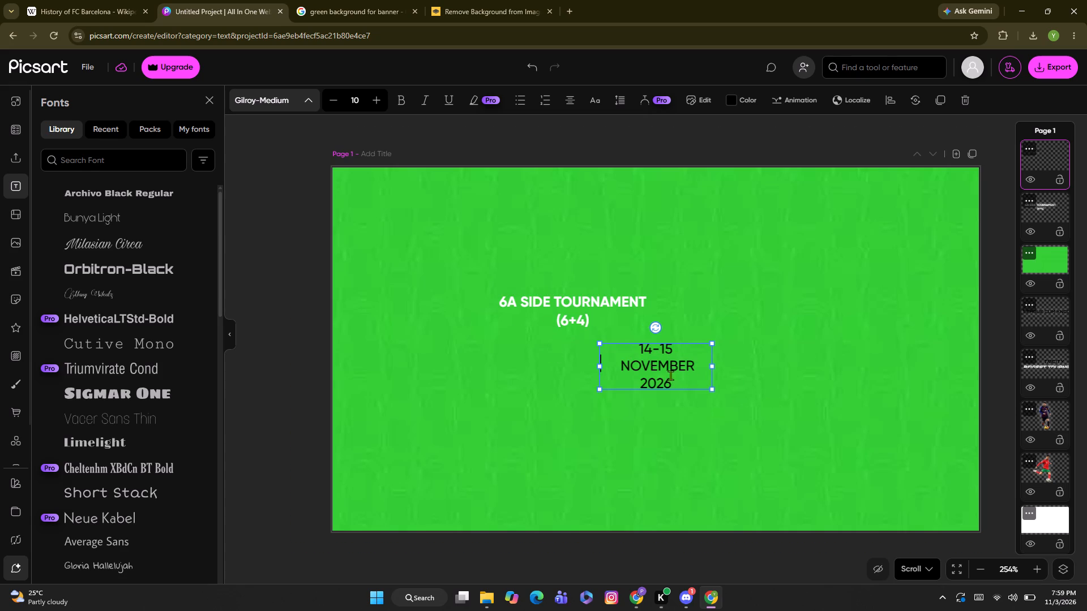
left_click_drag(712, 371, 725, 368)
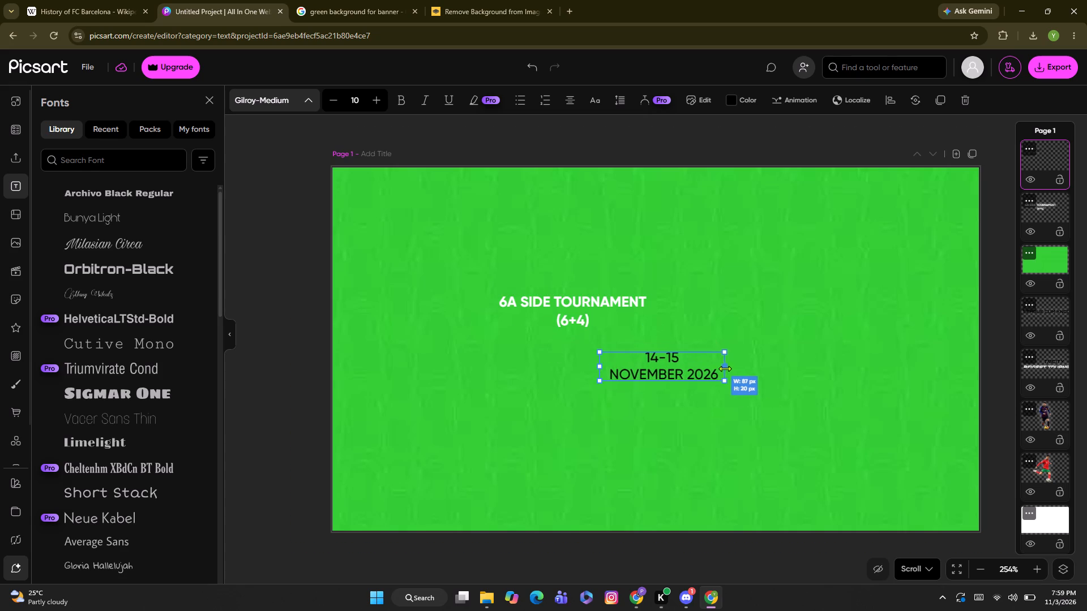
left_click_drag(725, 368, 738, 369)
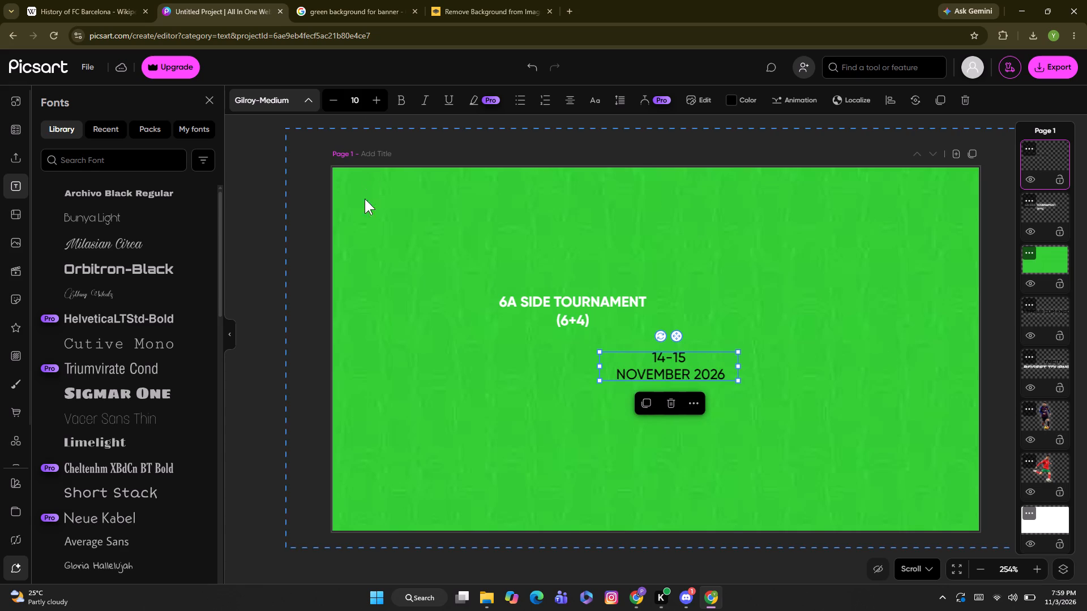
Set the date text's font to Orbitron-Black and widen its box so NOVEMBER 2026 fits on one line.
left_click(124, 264)
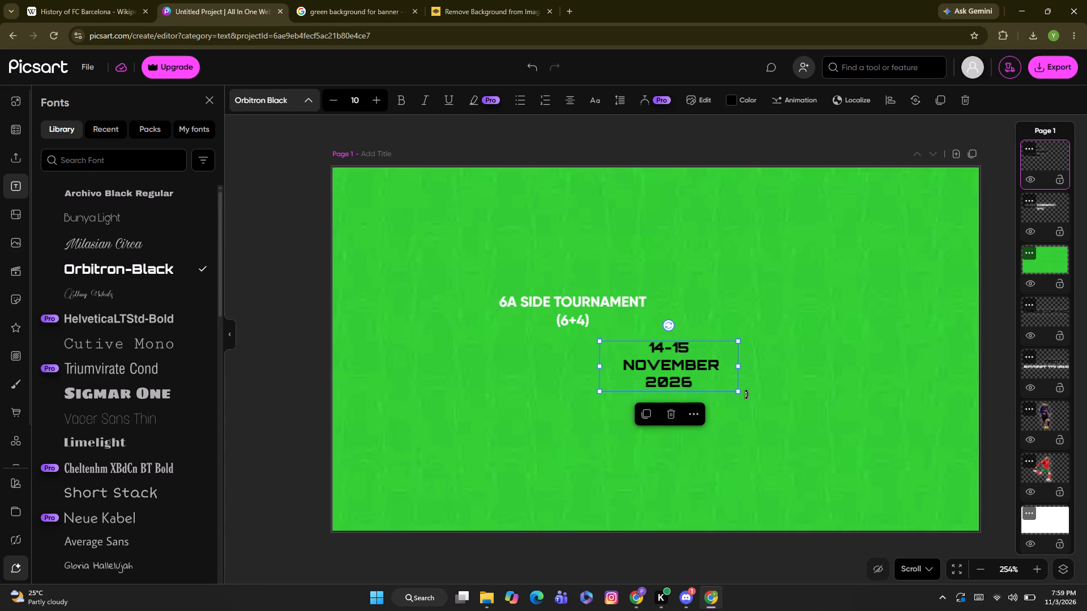
left_click_drag(739, 370, 755, 367)
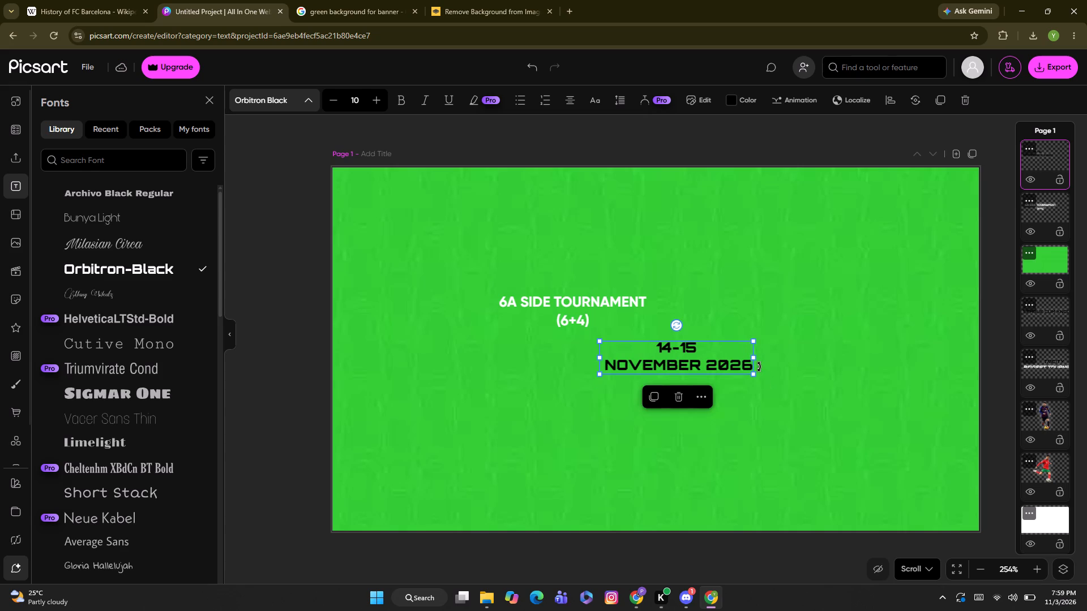
Set the 6A SIDE text's font to Orbitron-Black and widen its box so 6A SIDE TOURNAMENT fits on one line.
left_click(527, 292)
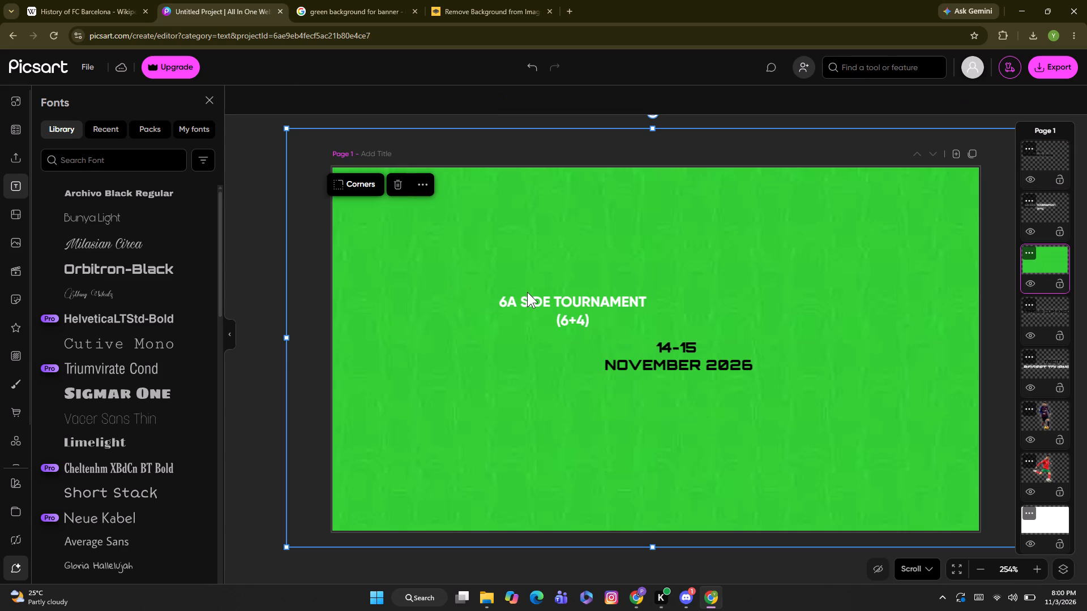
left_click(547, 301)
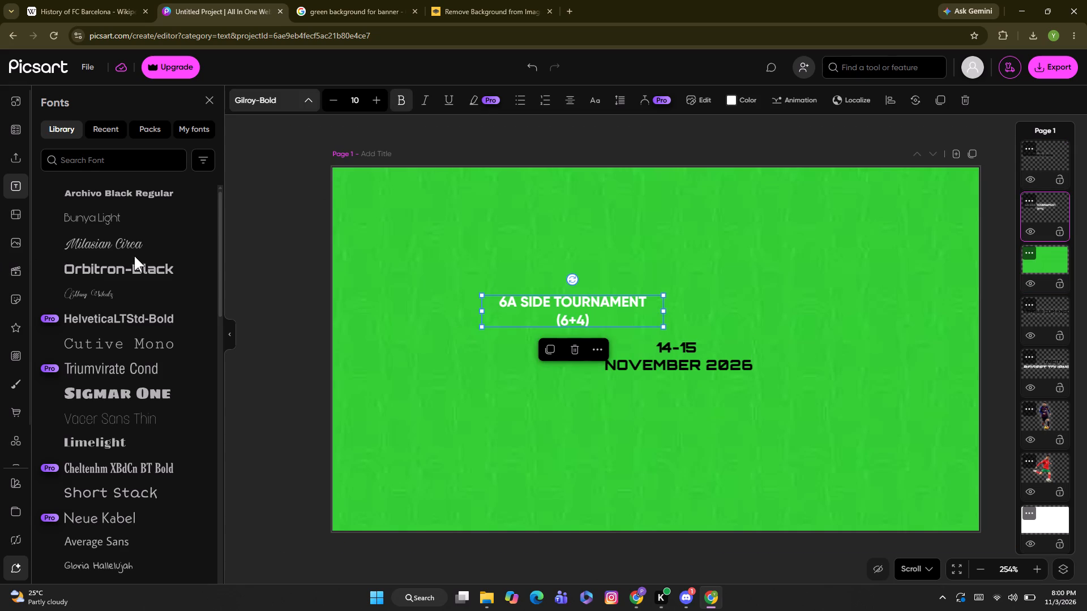
left_click(136, 265)
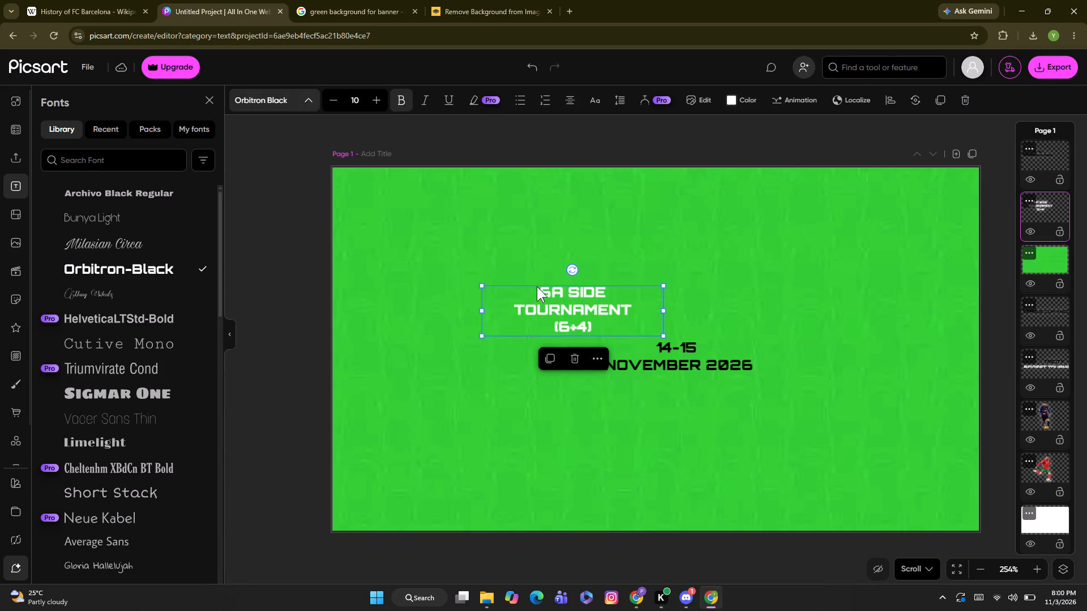
left_click(664, 308)
left_click_drag(664, 311, 679, 312)
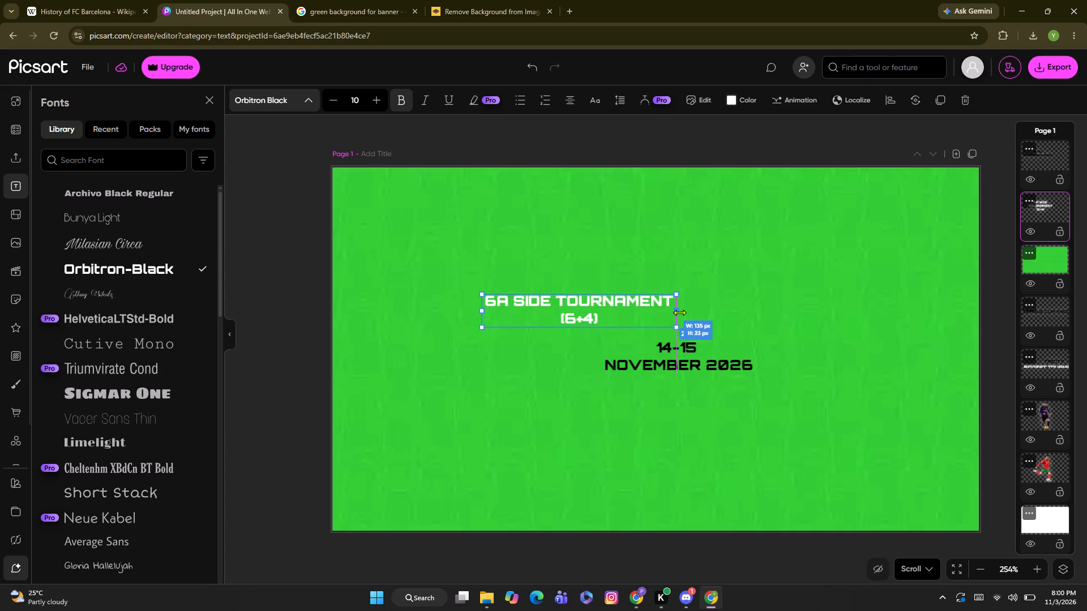
left_click_drag(679, 312, 684, 312)
Recolour the whole date text 14-15 NOVEMBER 2026 from black to near-white, hex f0efef.
left_click(688, 359)
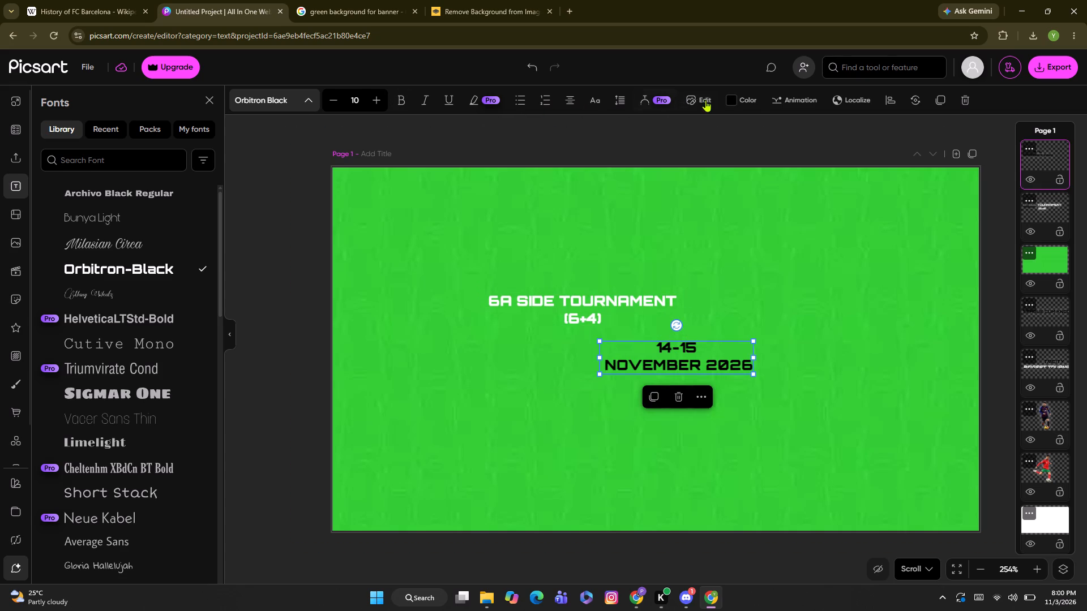
left_click(736, 101)
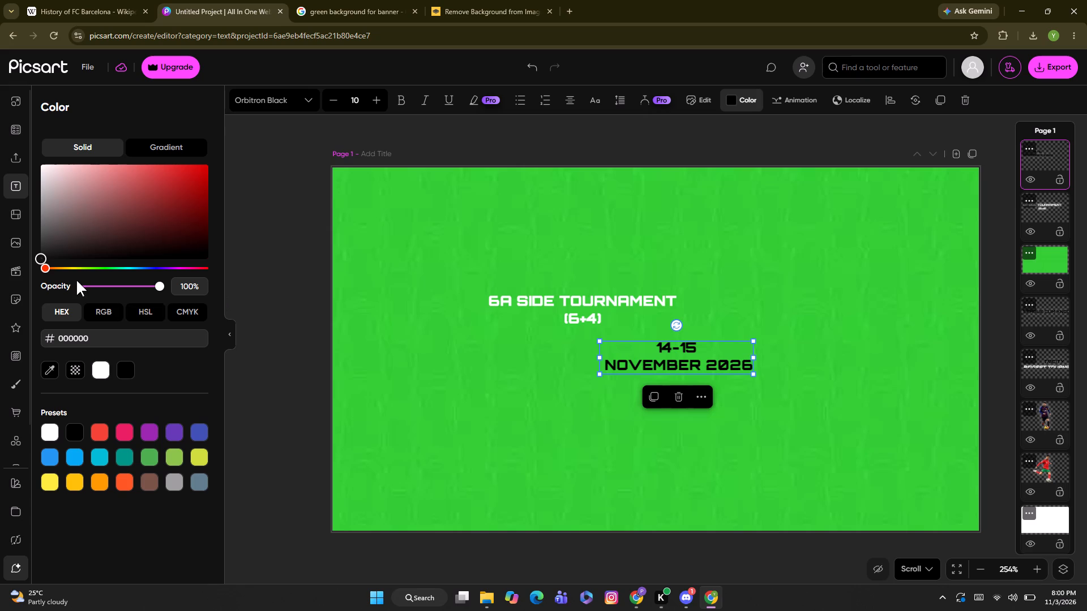
left_click_drag(40, 257, 25, 187)
left_click(40, 187)
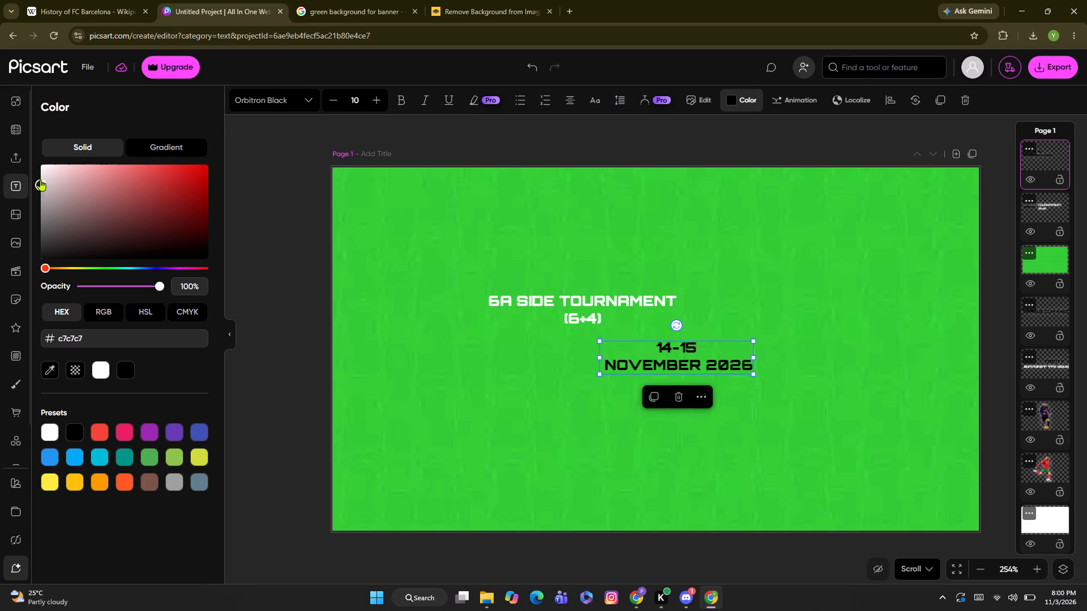
left_click_drag(38, 185, 38, 173)
left_click_drag(89, 375, 89, 376)
left_click_drag(89, 376, 104, 371)
left_click(104, 371)
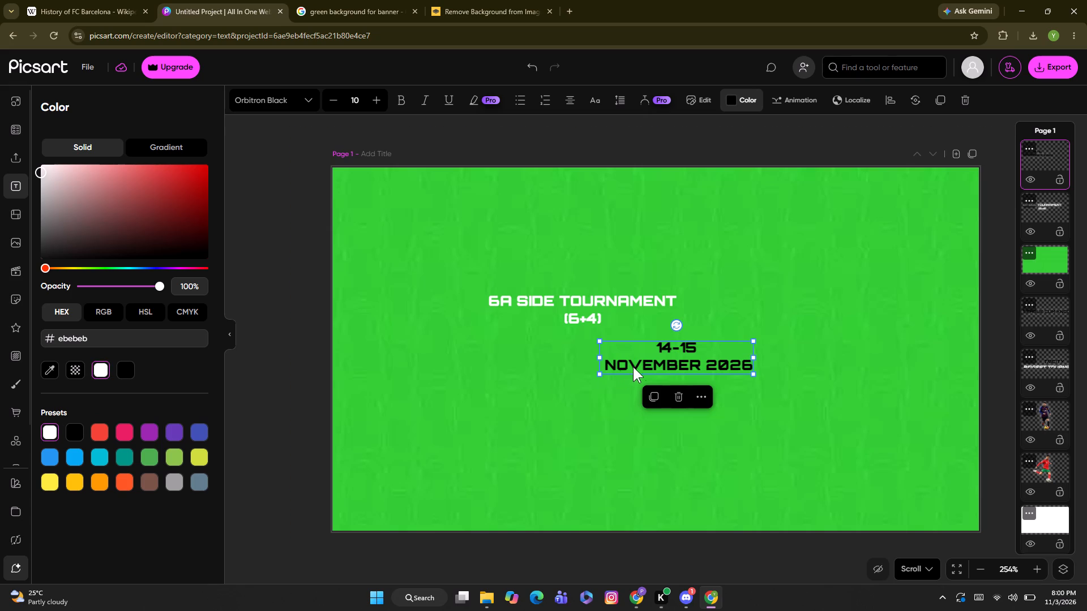
double_click(643, 360)
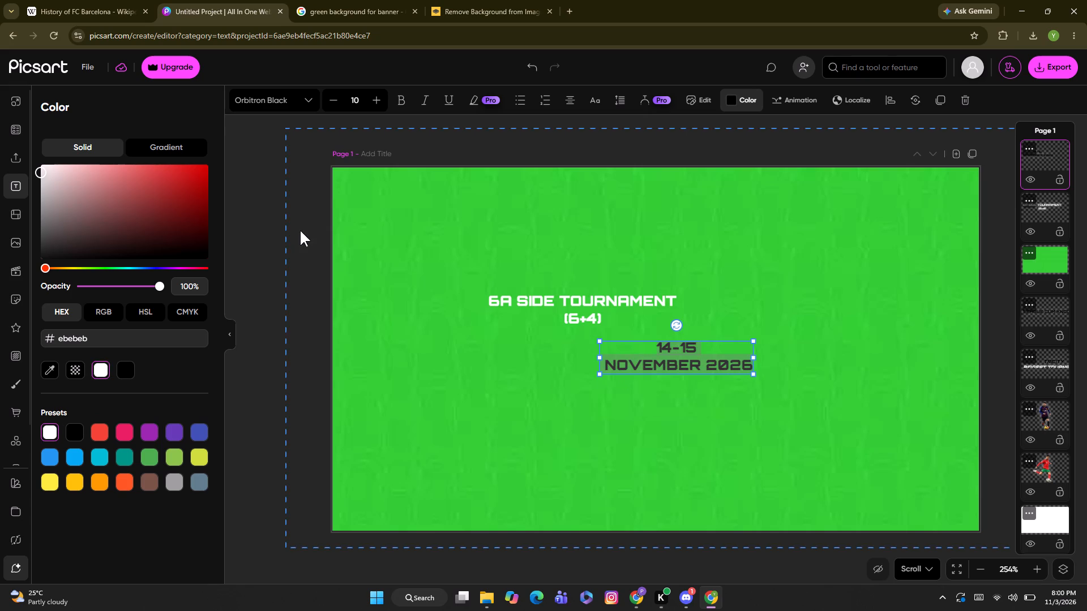
left_click(41, 170)
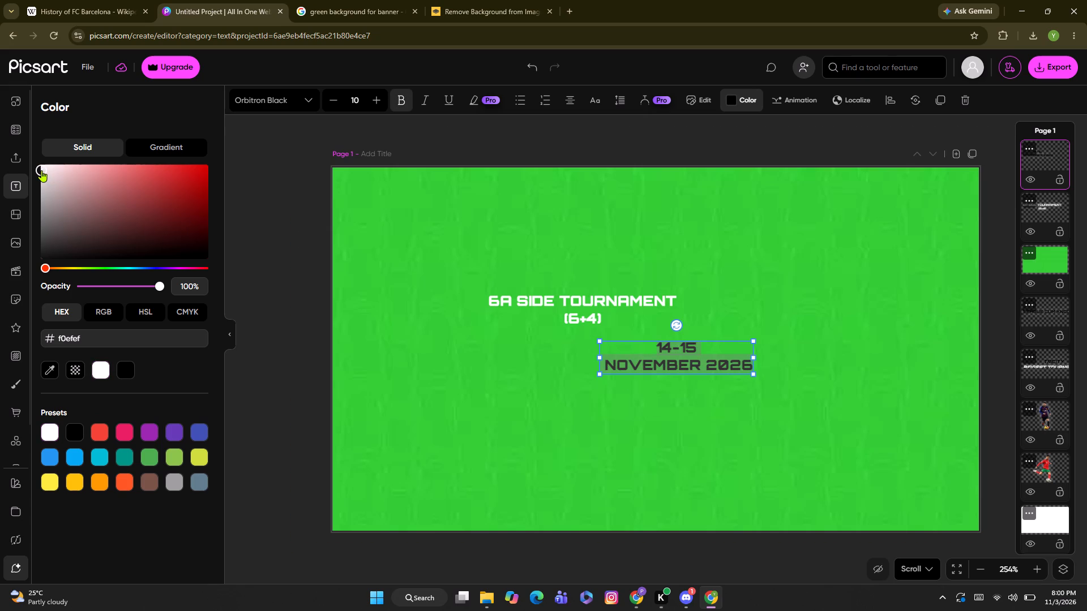
left_click(519, 403)
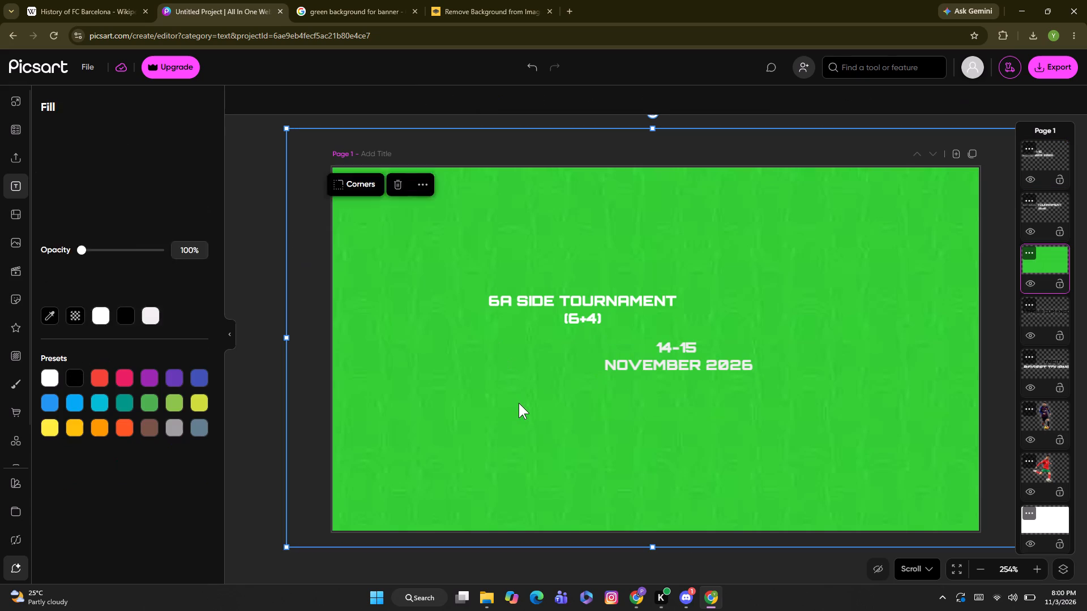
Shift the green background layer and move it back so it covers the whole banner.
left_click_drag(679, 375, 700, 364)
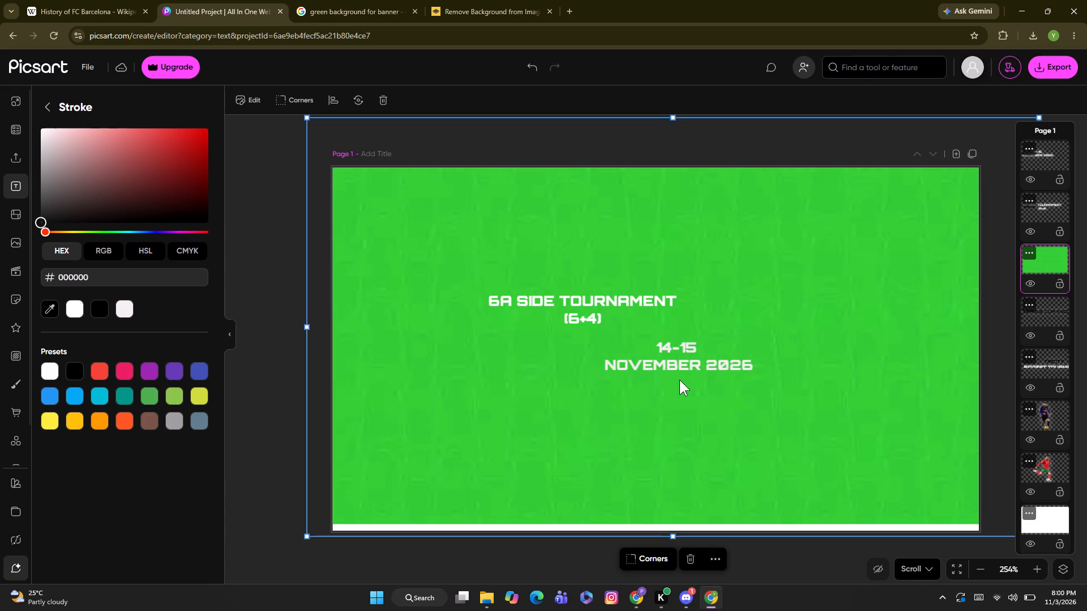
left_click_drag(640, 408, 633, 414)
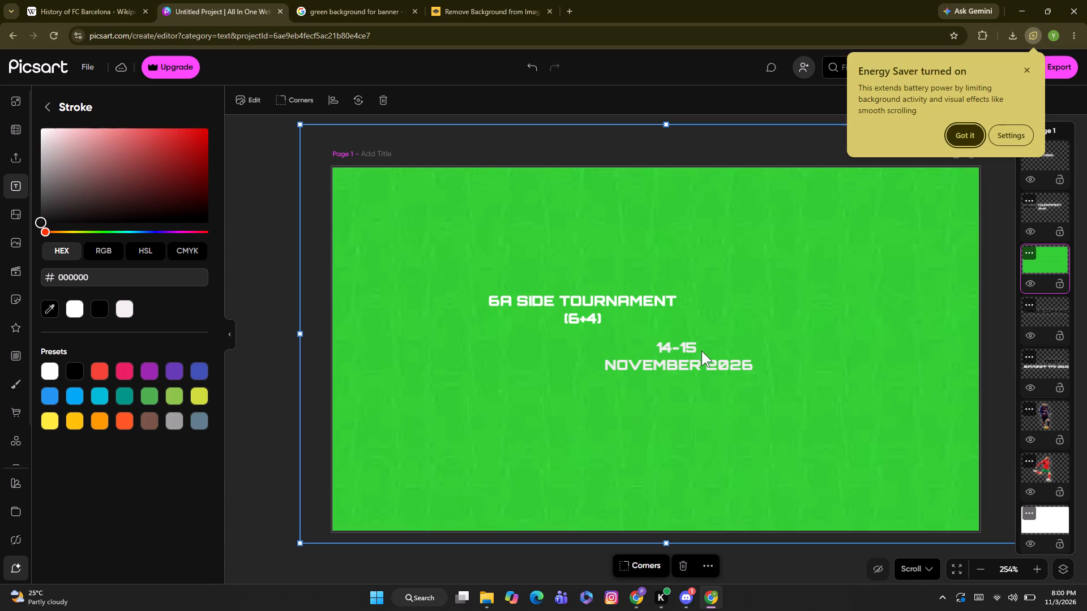
Select the date text and dismiss the browser's Energy Saver notice.
left_click(703, 346)
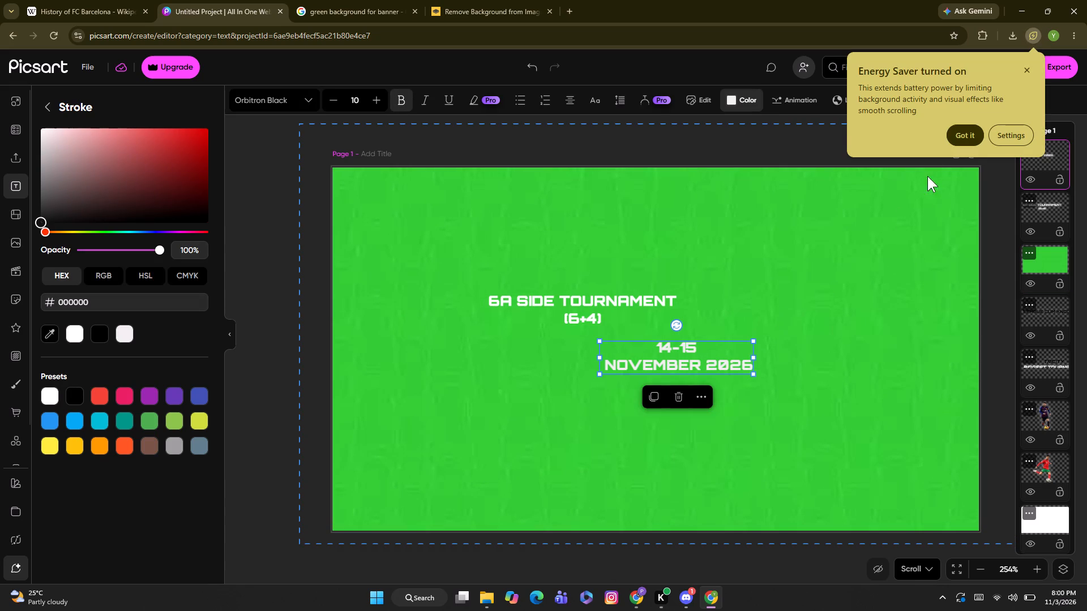
left_click(1028, 71)
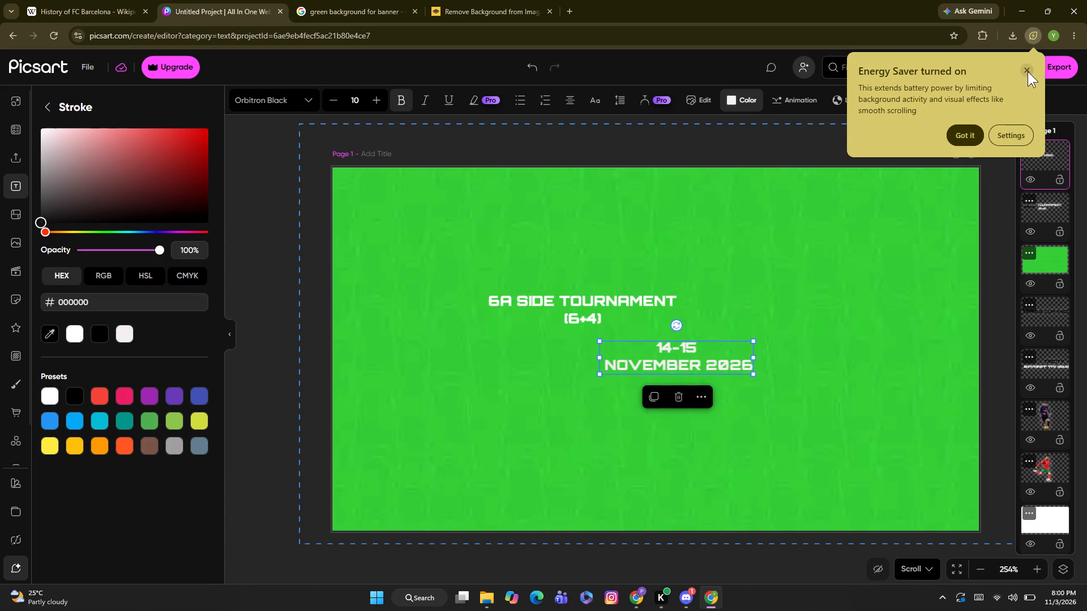
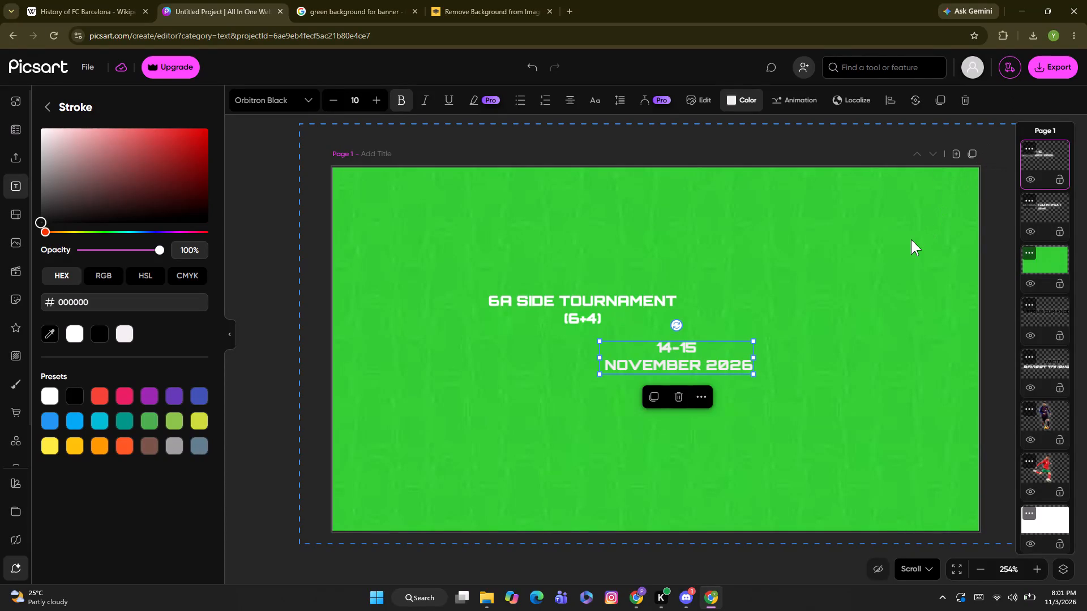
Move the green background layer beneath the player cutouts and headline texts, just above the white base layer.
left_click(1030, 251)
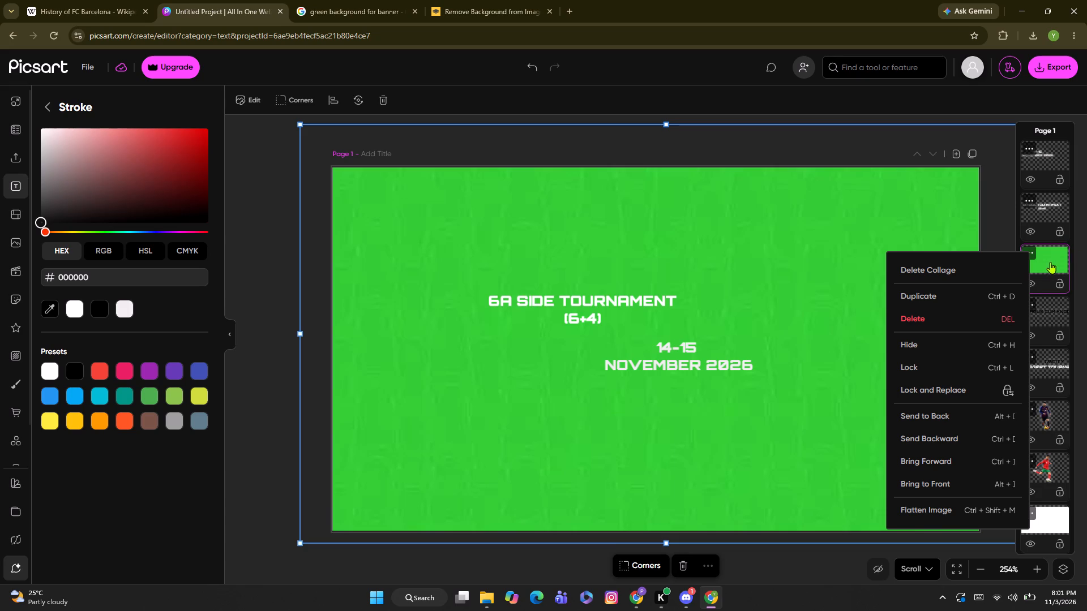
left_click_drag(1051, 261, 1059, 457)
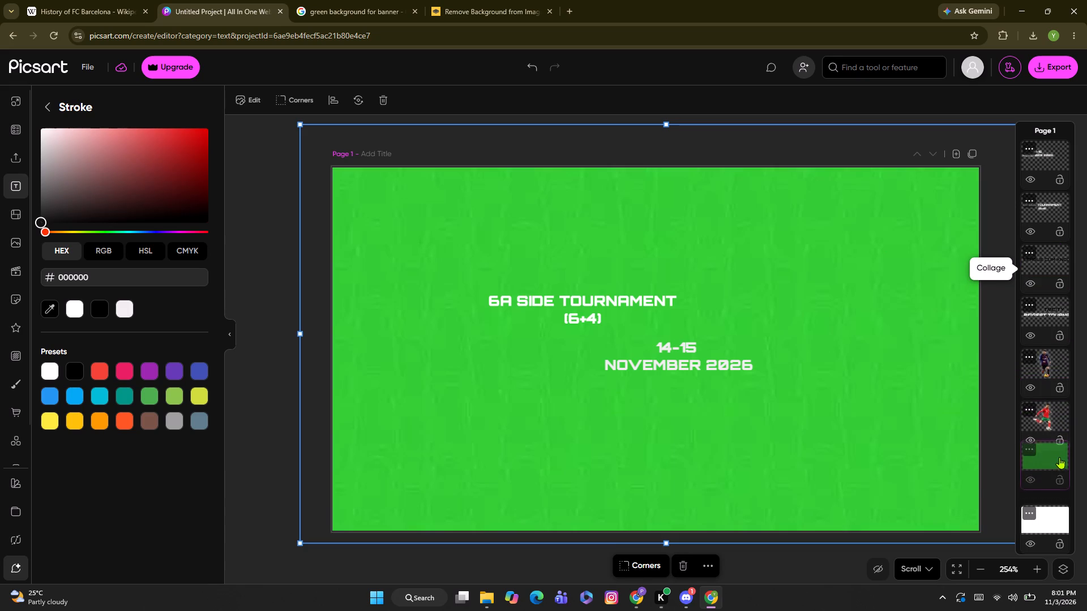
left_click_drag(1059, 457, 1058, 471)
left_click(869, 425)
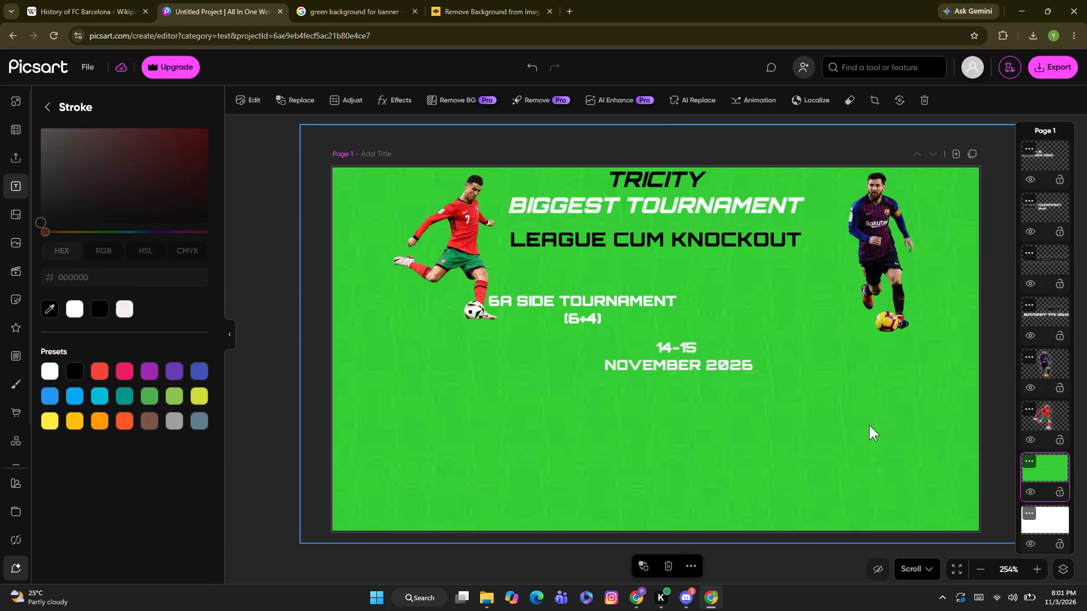
Move the date text 14-15 NOVEMBER 2026 up beside the (6+4) line of the 6A SIDE TOURNAMENT text.
left_click(704, 354)
left_click_drag(704, 354, 717, 322)
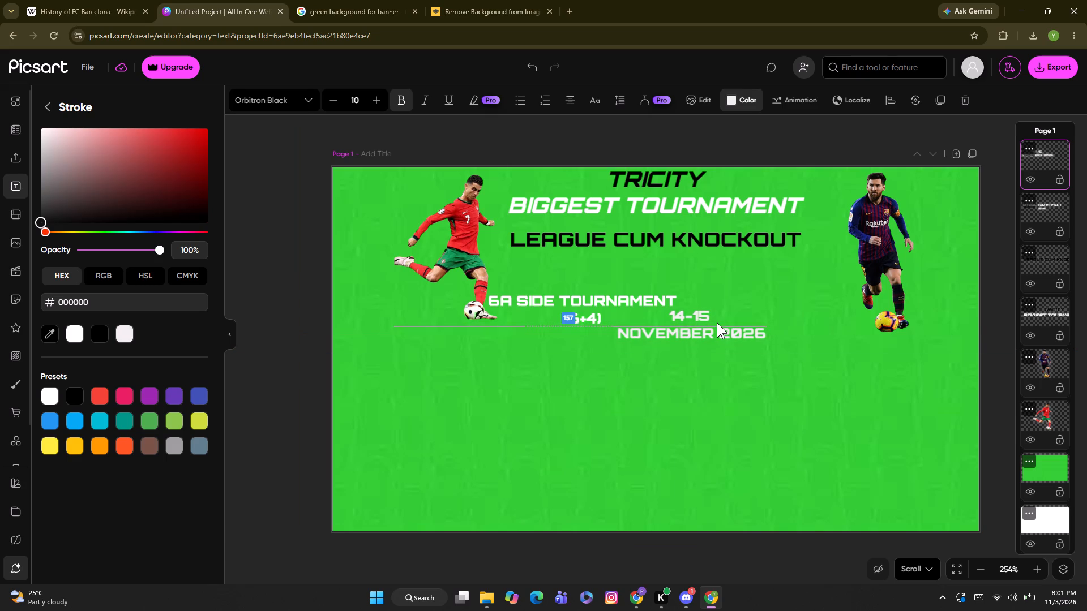
left_click_drag(717, 322, 731, 324)
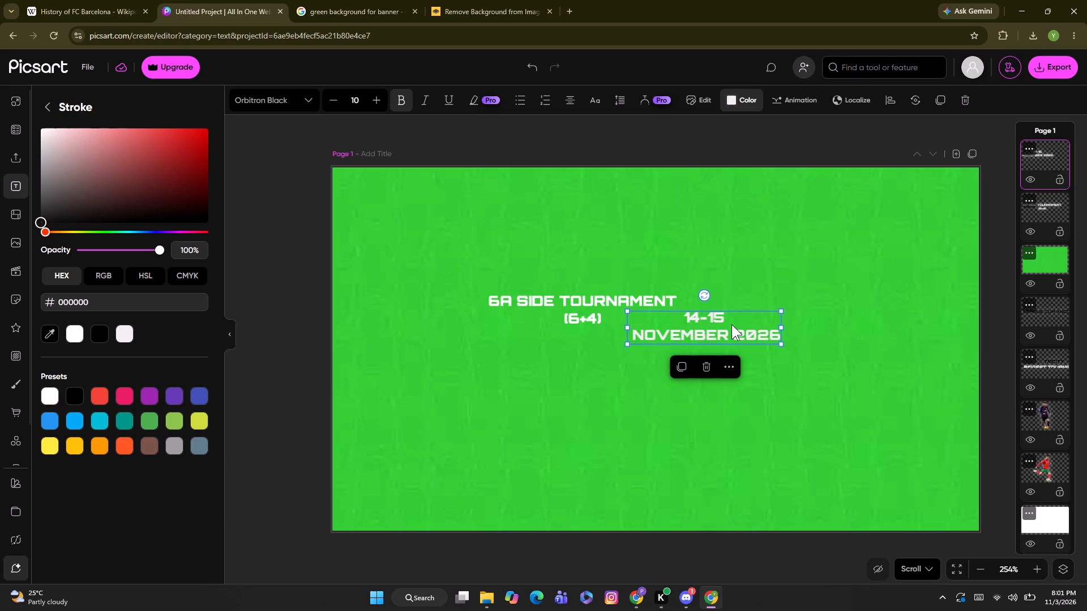
left_click(834, 384)
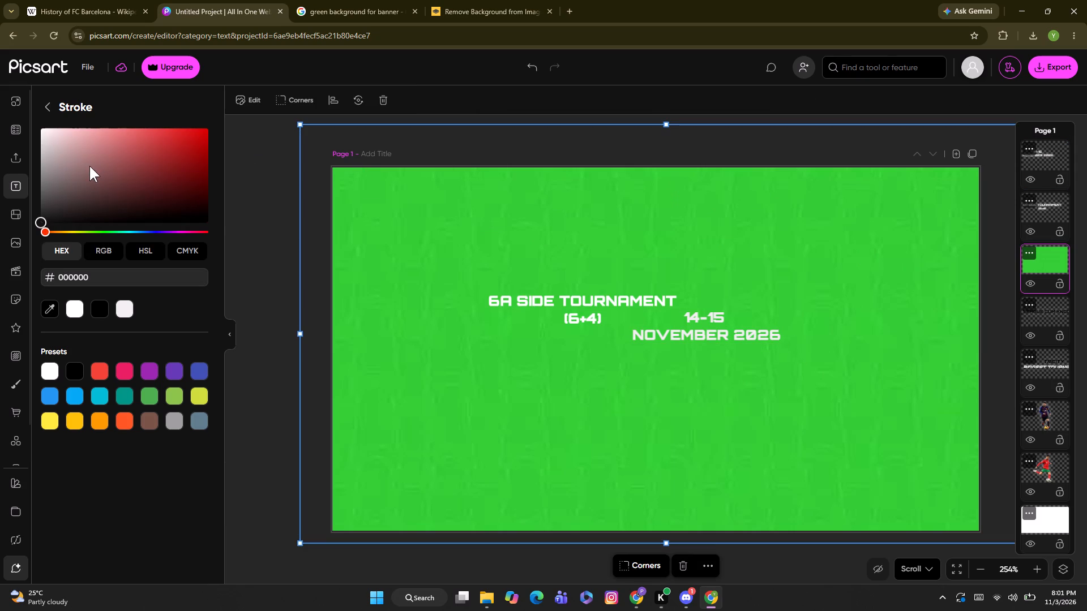
Add a new text reading VENUE WINNER'S ARENA ZIRKPUR in the Orbitron-Black font.
left_click(17, 185)
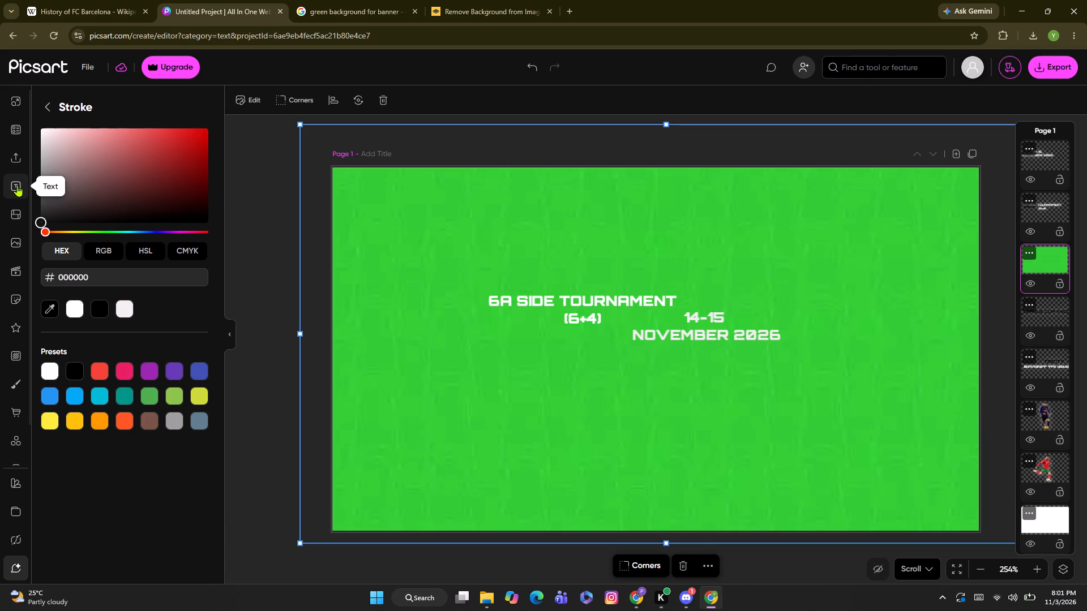
left_click(103, 155)
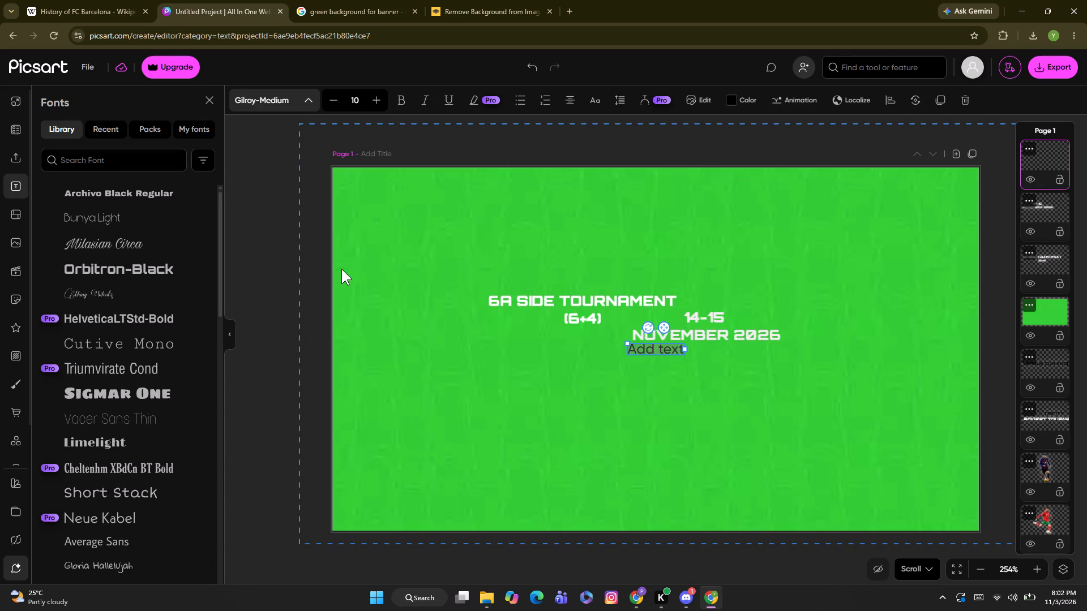
key("v")
type("ENUE")
key("space")
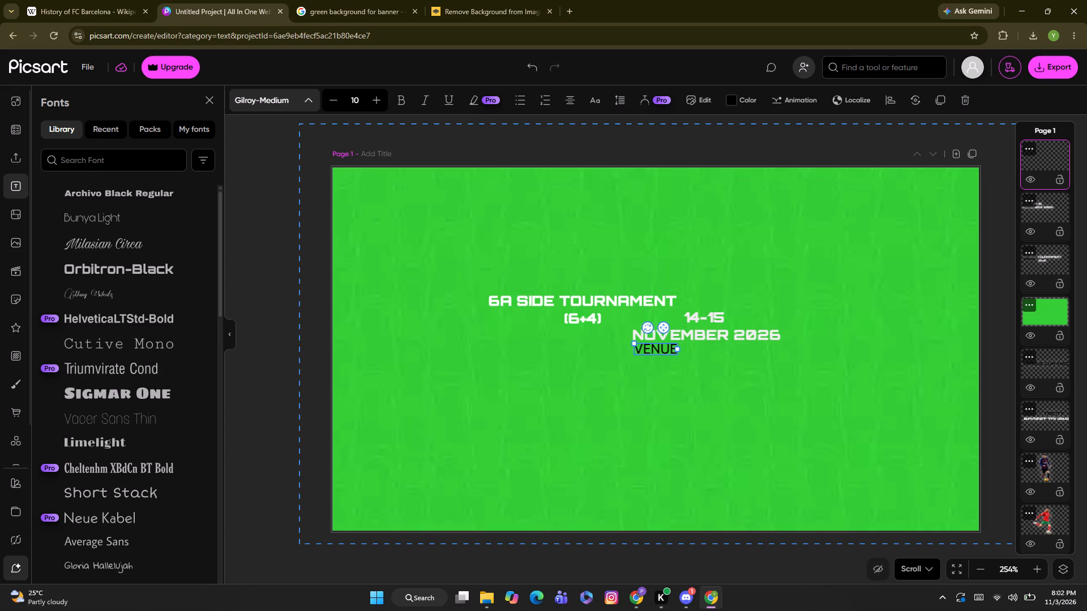
key("space")
type("WI")
type("NNER")
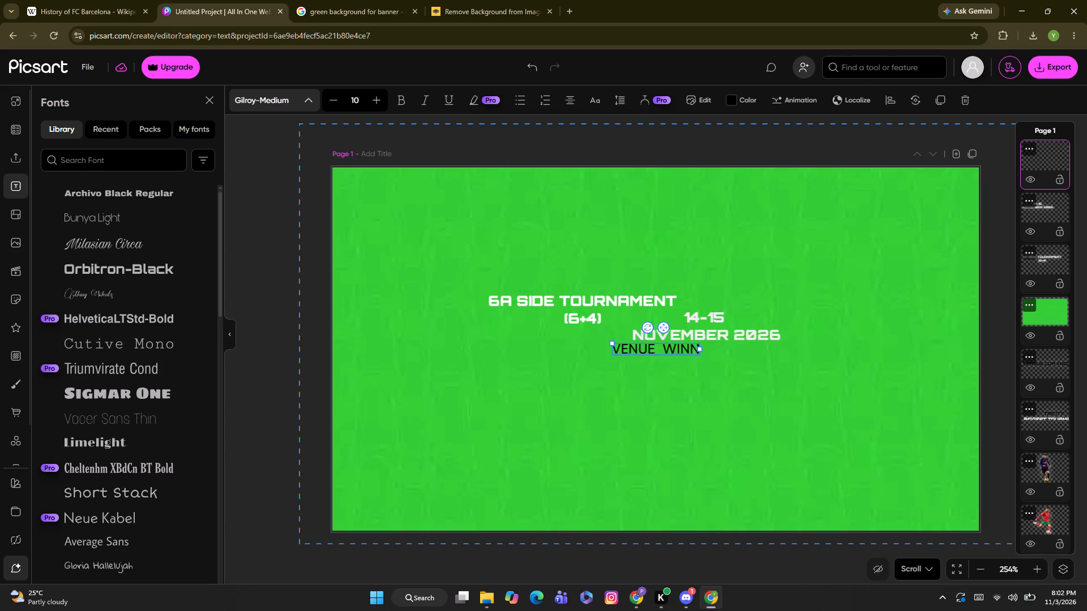
key("apostrophe")
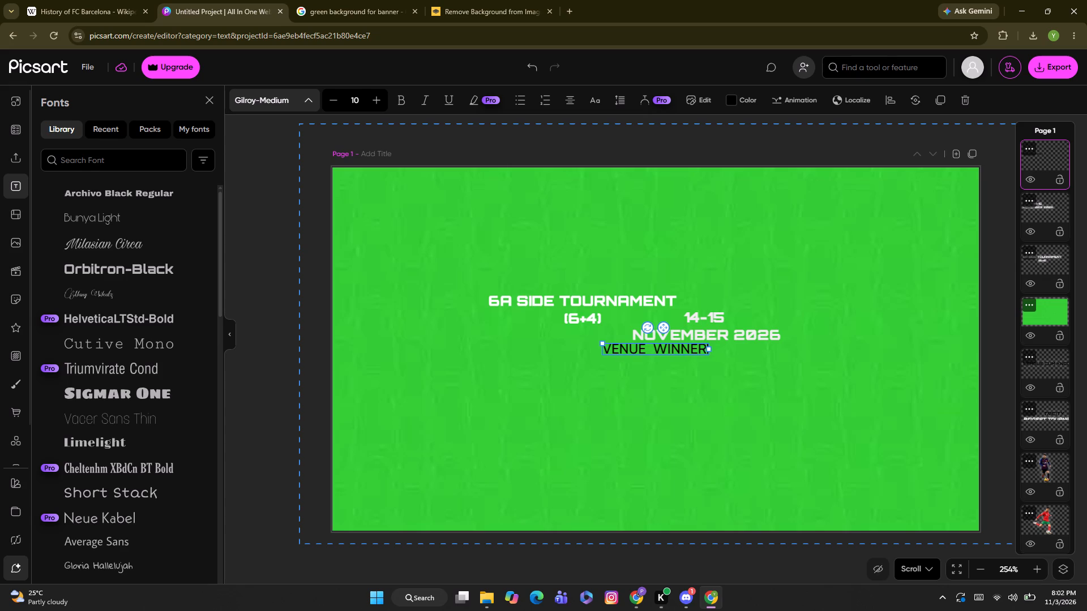
type("S ARENA")
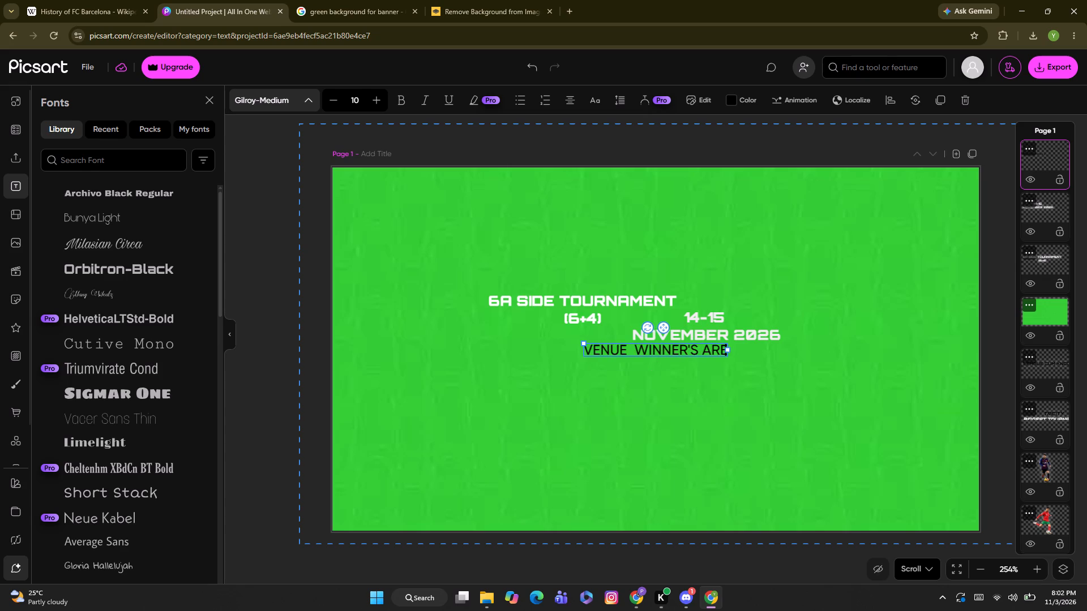
key("space")
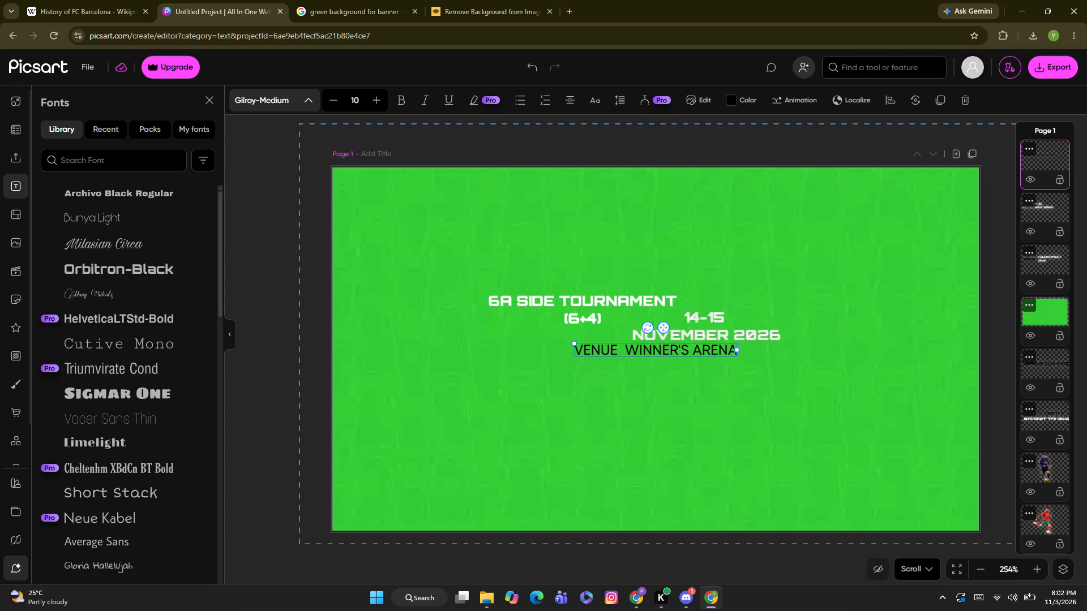
type("ZIRKPUR")
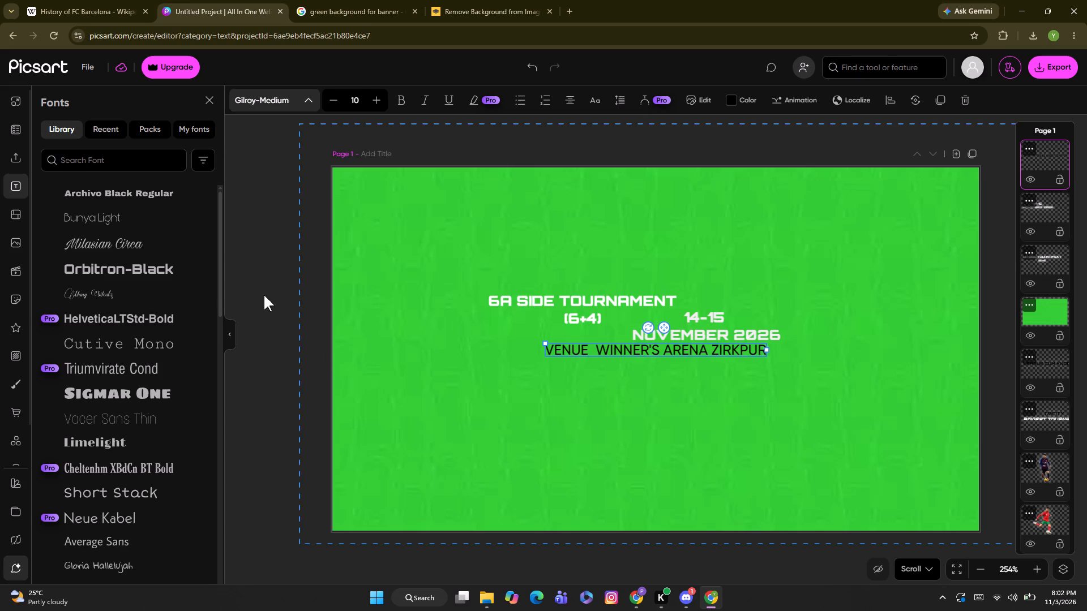
left_click(159, 269)
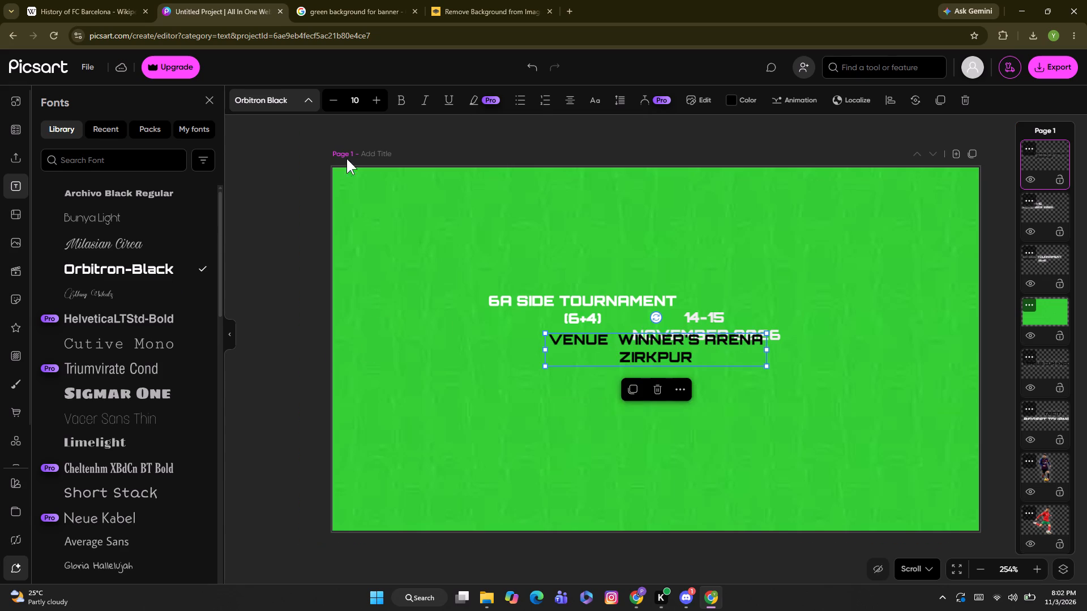
Recolour the whole venue text from black to near-white, hex f0efef.
left_click(741, 96)
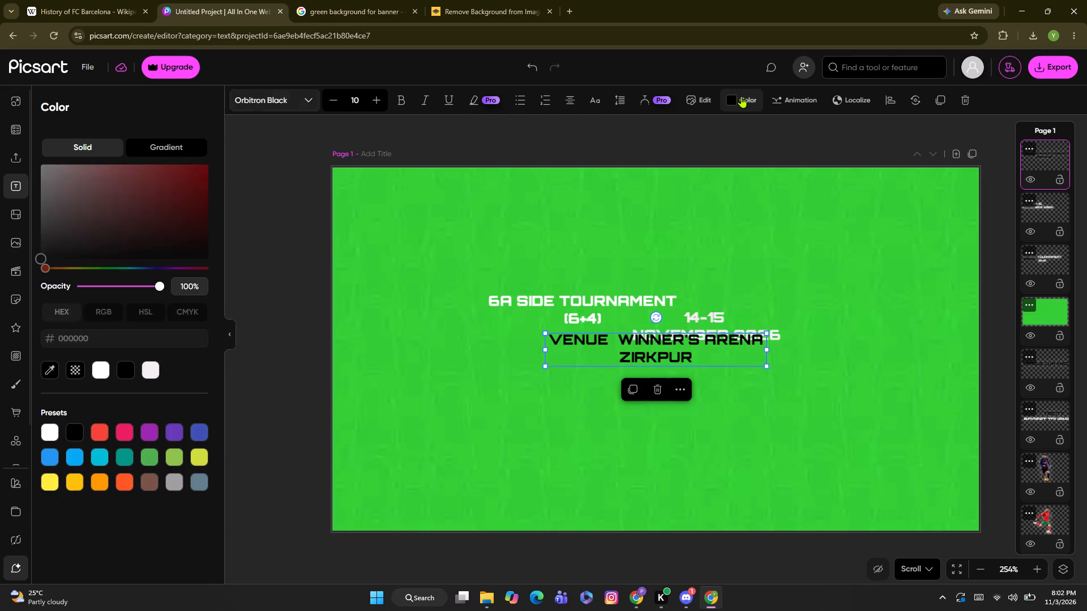
left_click_drag(36, 257, 34, 227)
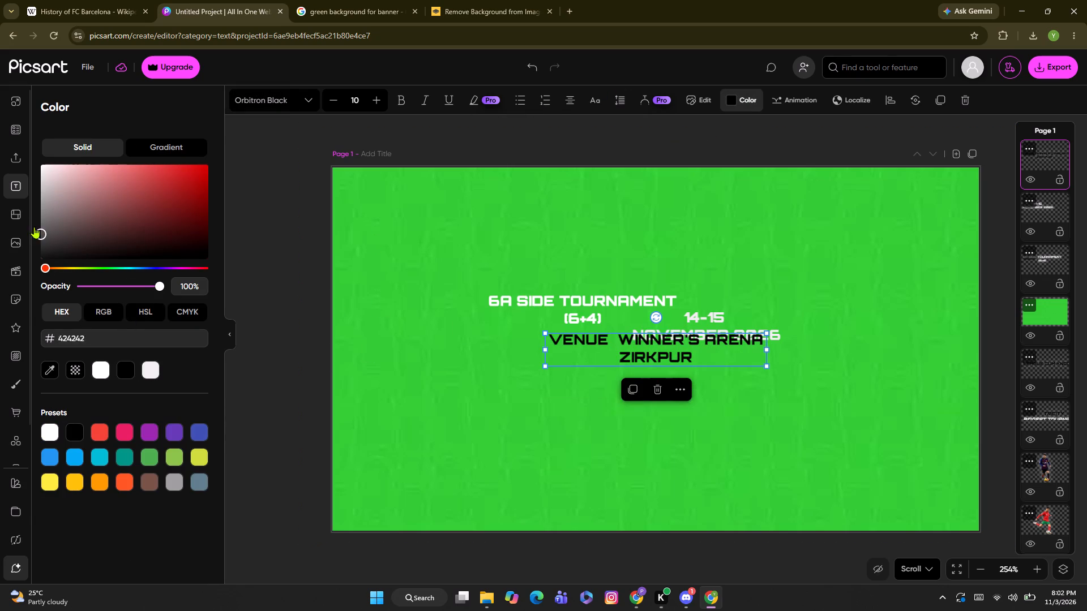
left_click_drag(34, 227, 31, 171)
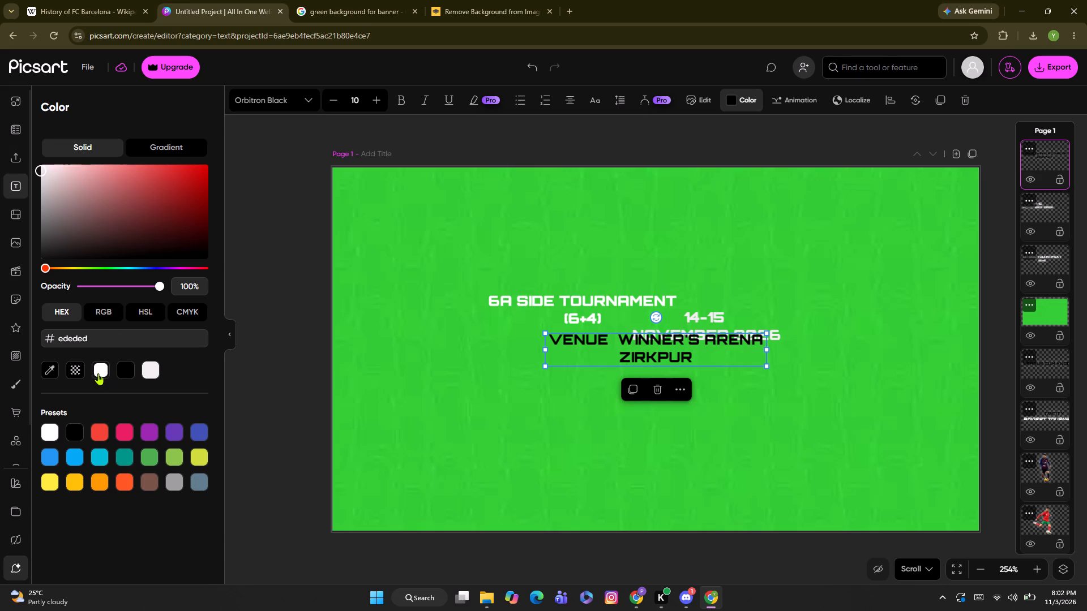
left_click(98, 373)
double_click(587, 338)
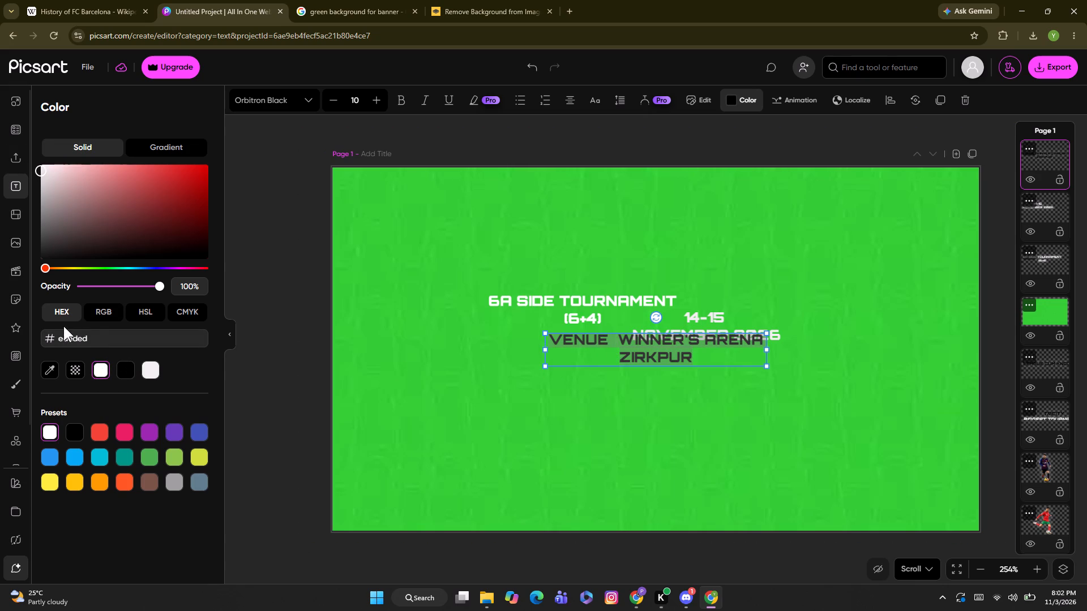
left_click(102, 372)
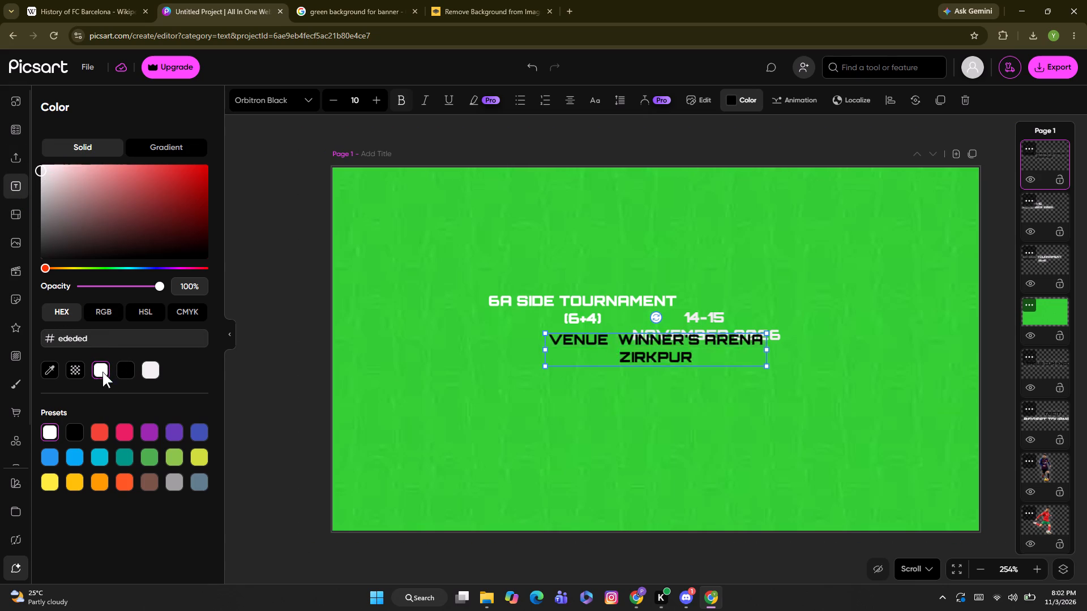
left_click(148, 373)
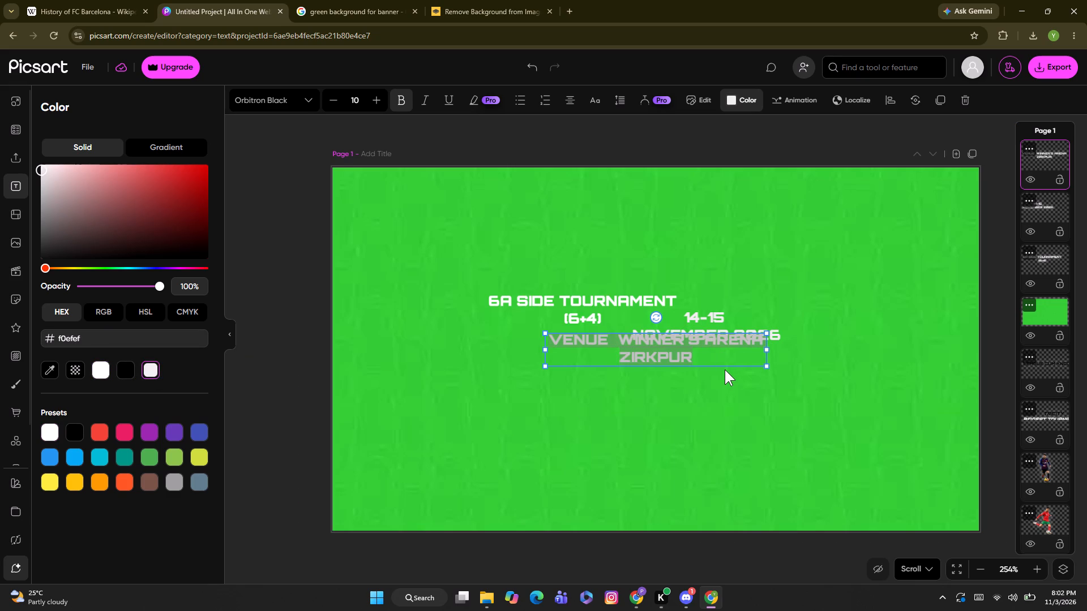
Move the venue text to the banner's right side, roughly level with the 6A SIDE TOURNAMENT text.
left_click_drag(721, 355, 737, 380)
left_click_drag(718, 351, 722, 363)
left_click(726, 395)
left_click_drag(677, 358, 676, 358)
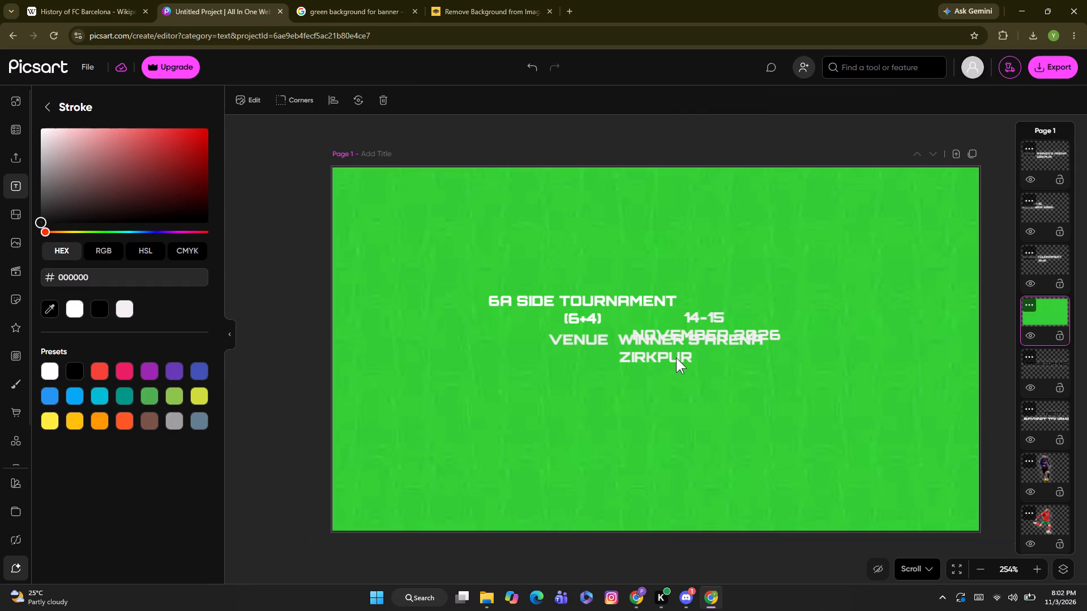
left_click_drag(676, 358, 681, 369)
left_click(671, 356)
left_click_drag(671, 356, 850, 343)
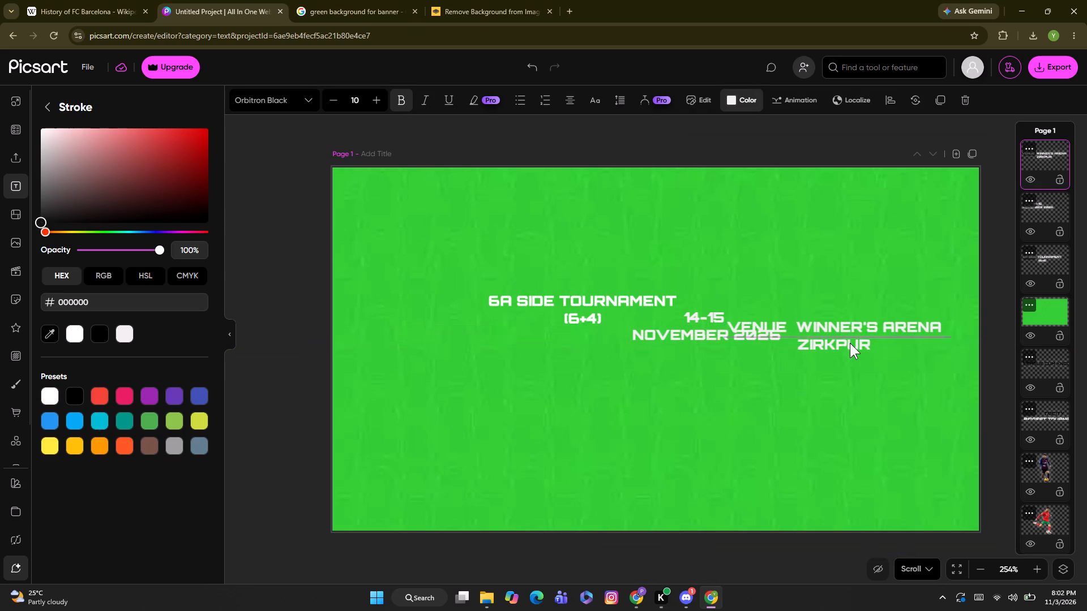
left_click_drag(850, 343, 851, 316)
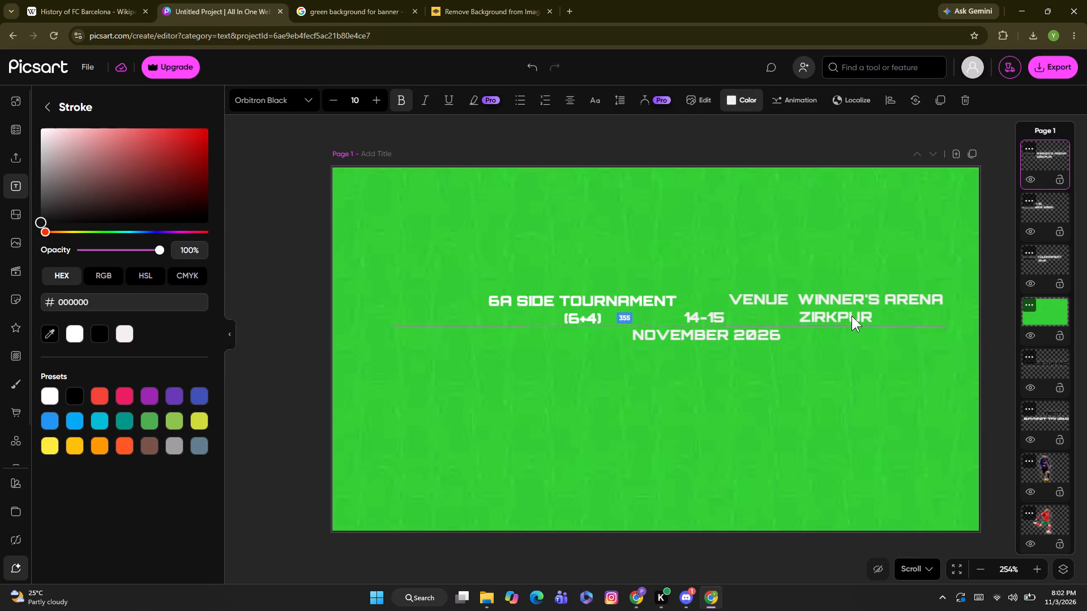
left_click_drag(851, 316, 871, 319)
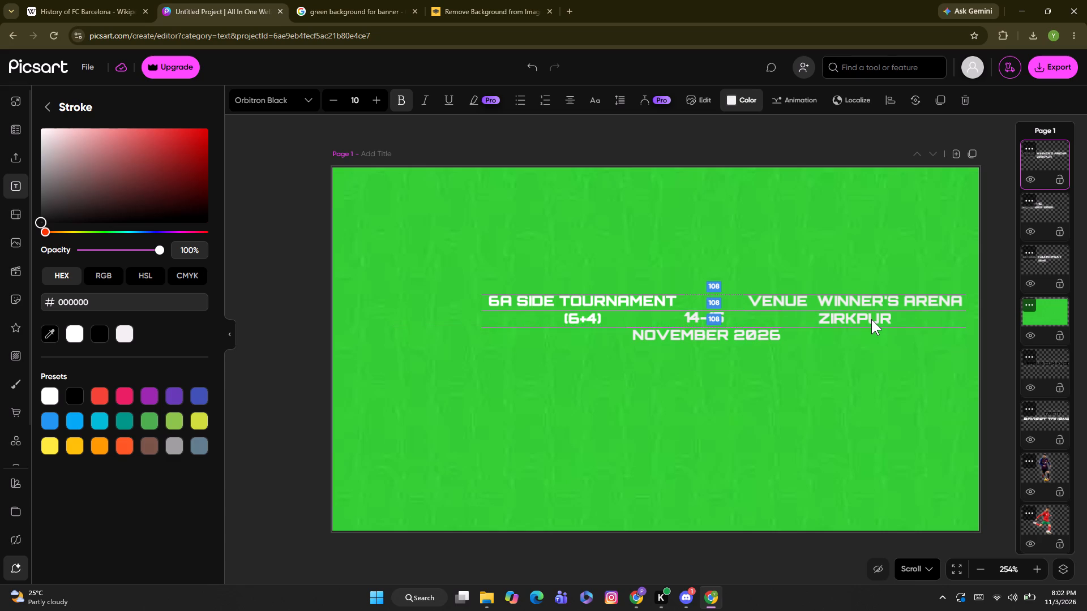
left_click_drag(871, 319, 872, 314)
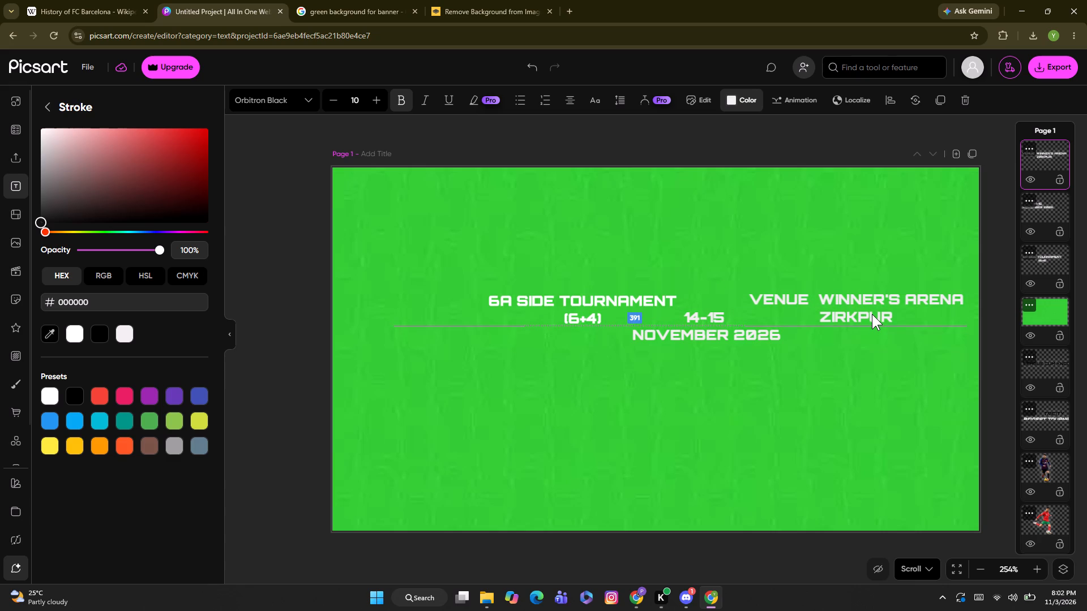
left_click_drag(872, 314, 872, 315)
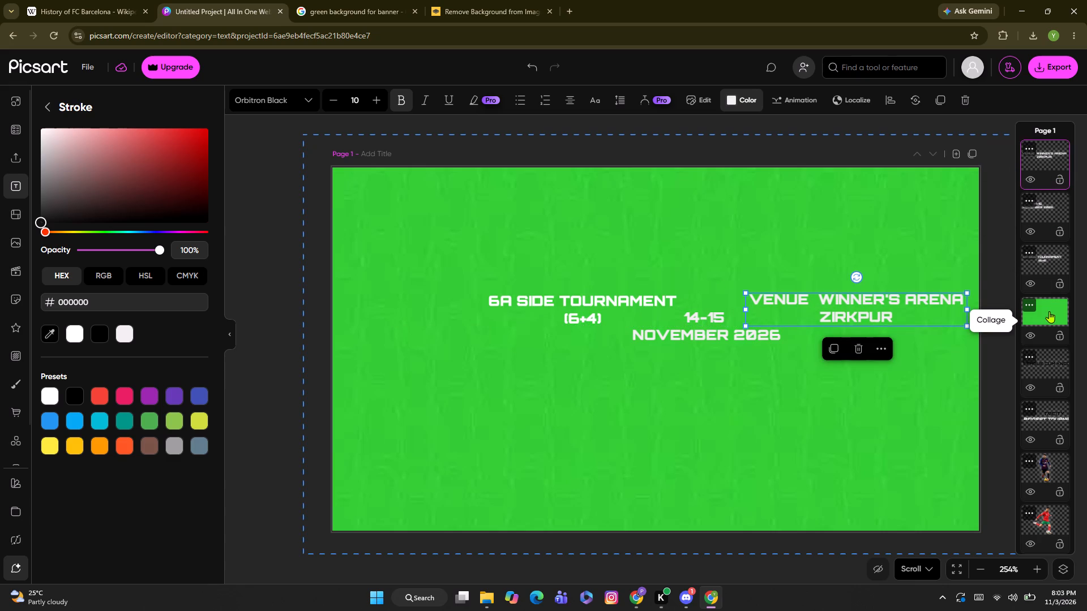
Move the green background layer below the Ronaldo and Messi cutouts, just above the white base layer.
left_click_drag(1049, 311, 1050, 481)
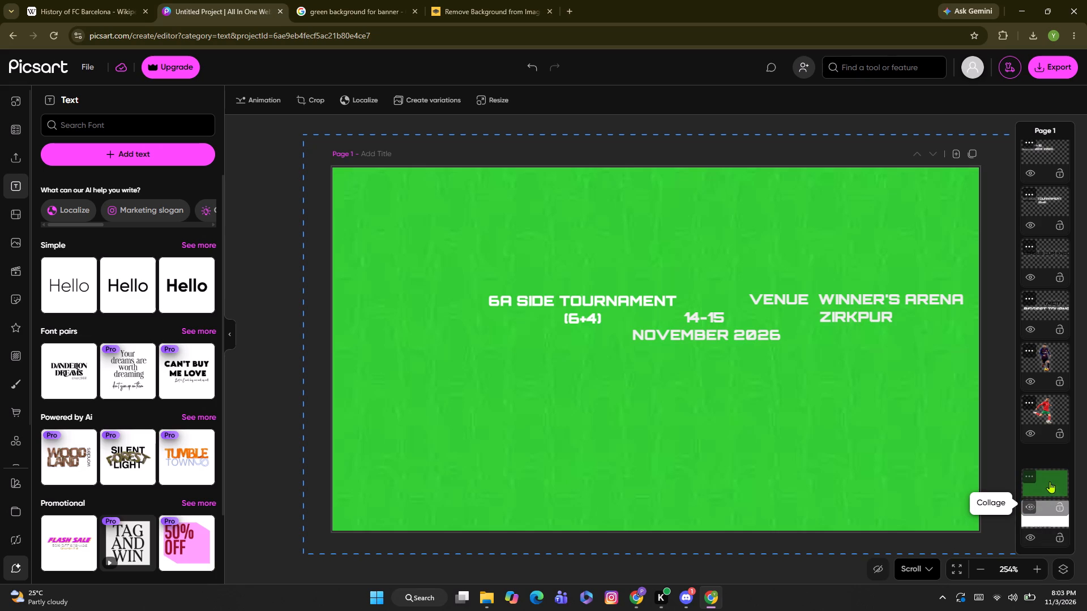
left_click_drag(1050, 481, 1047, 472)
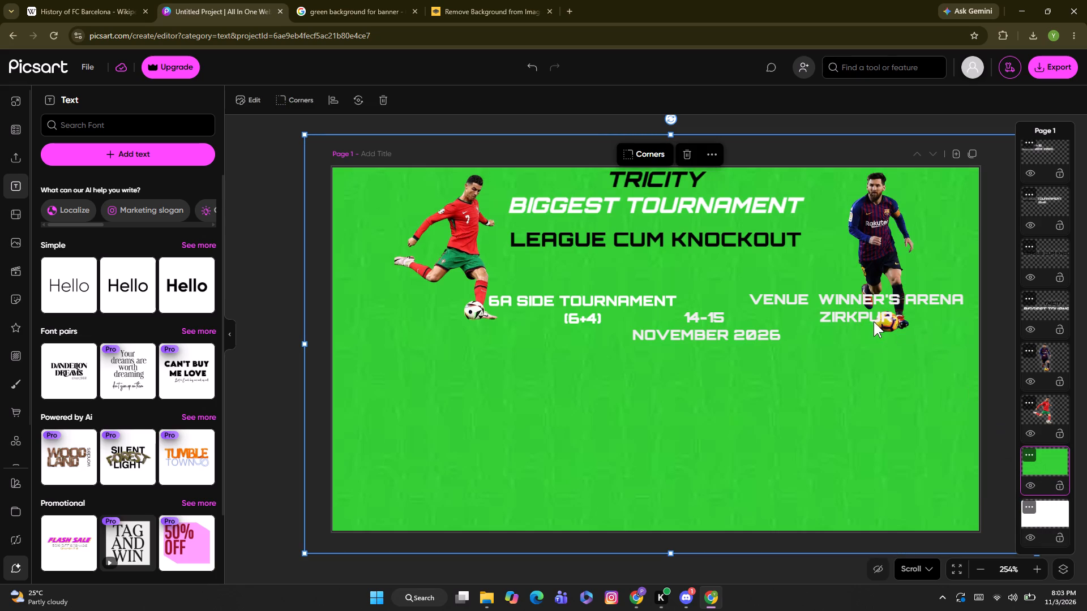
Move the VENUE WINNER'S ARENA ZIRKPUR text off Messi, to just below his feet and the date text.
left_click_drag(857, 307, 857, 312)
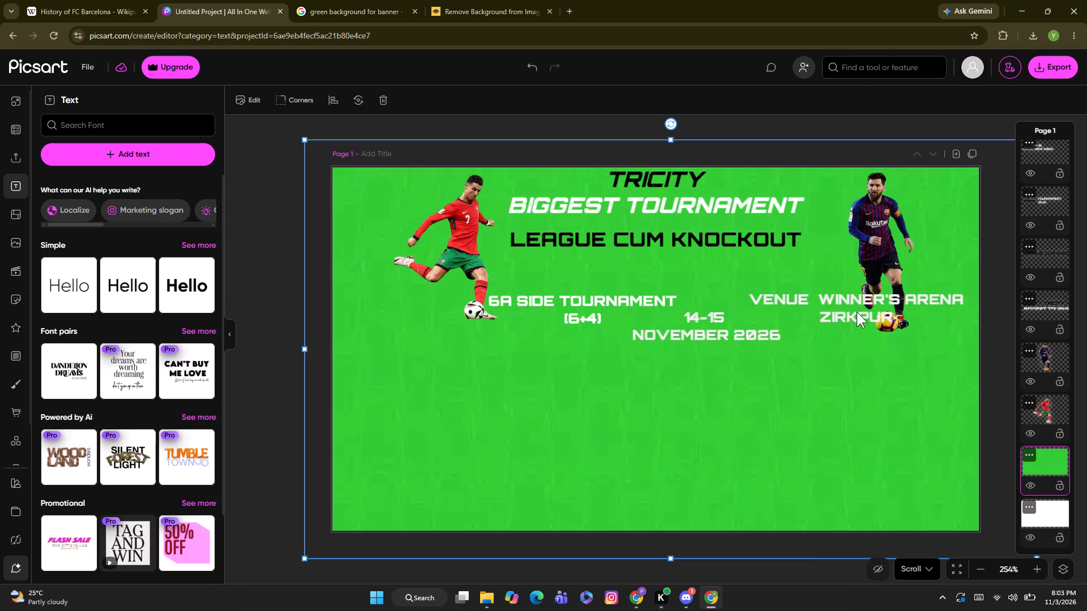
left_click(857, 312)
left_click_drag(857, 312, 858, 315)
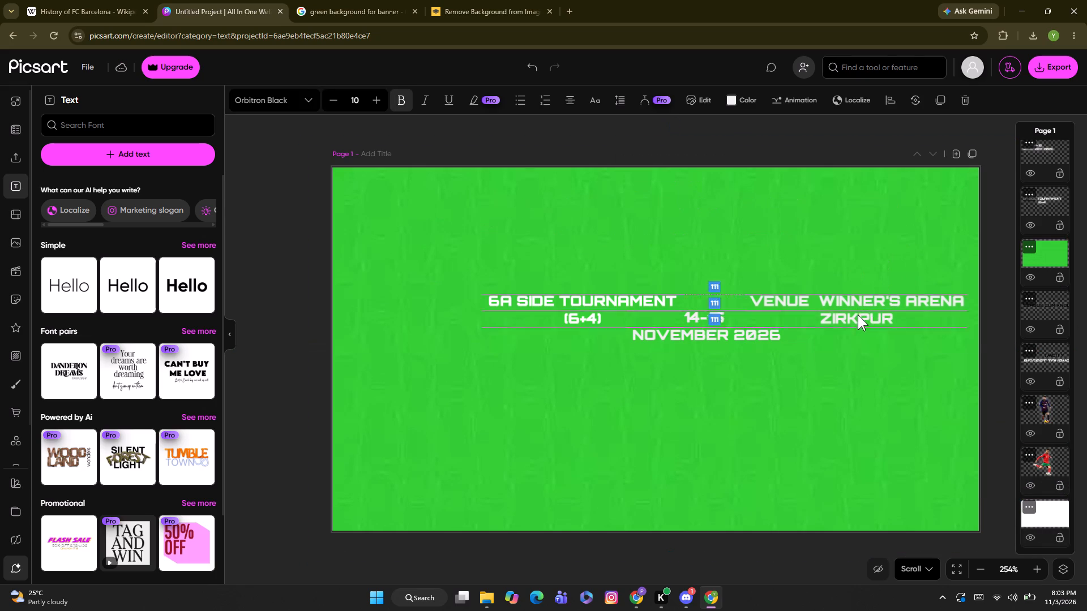
left_click_drag(858, 315, 865, 334)
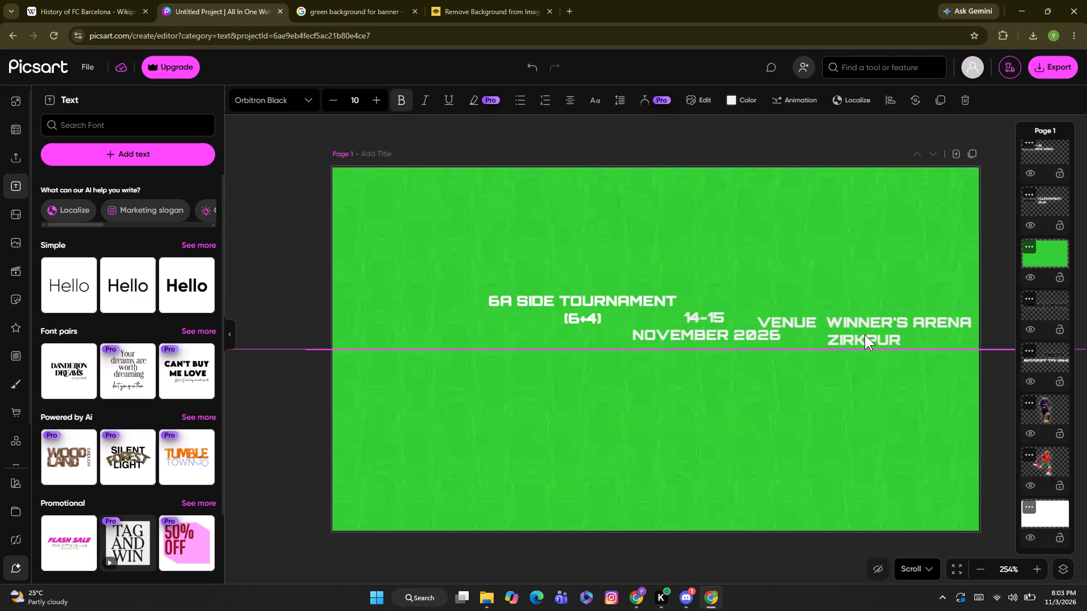
left_click_drag(865, 334, 856, 378)
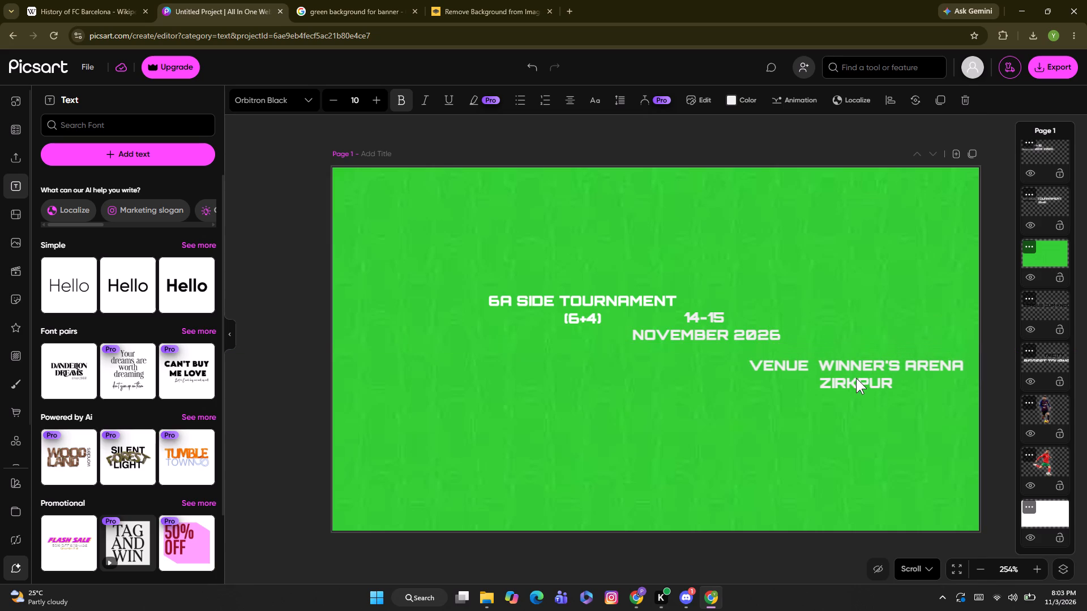
left_click_drag(856, 378, 833, 373)
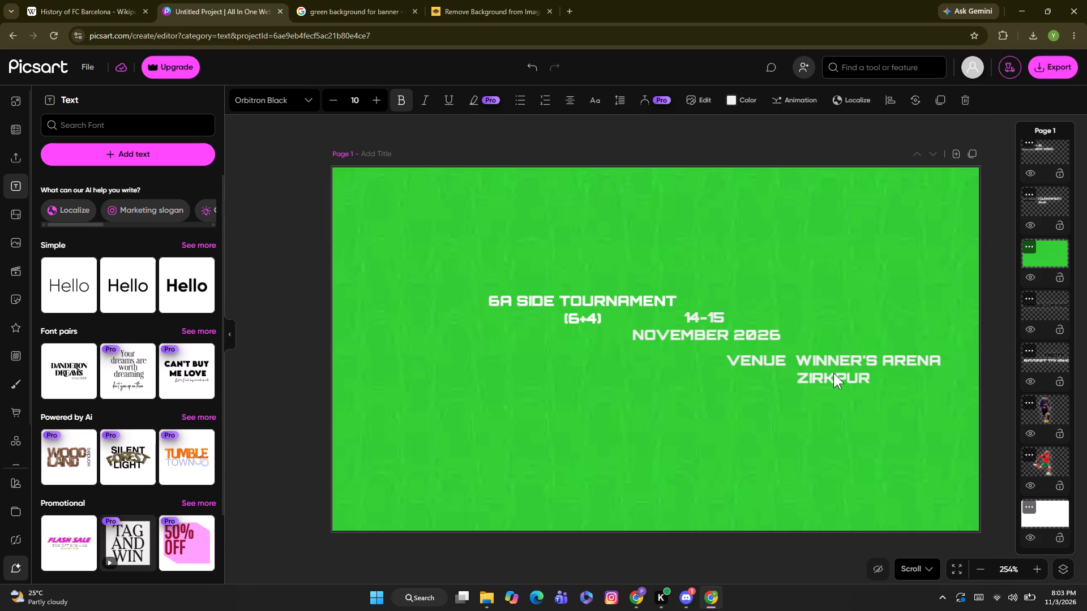
left_click_drag(833, 373, 833, 366)
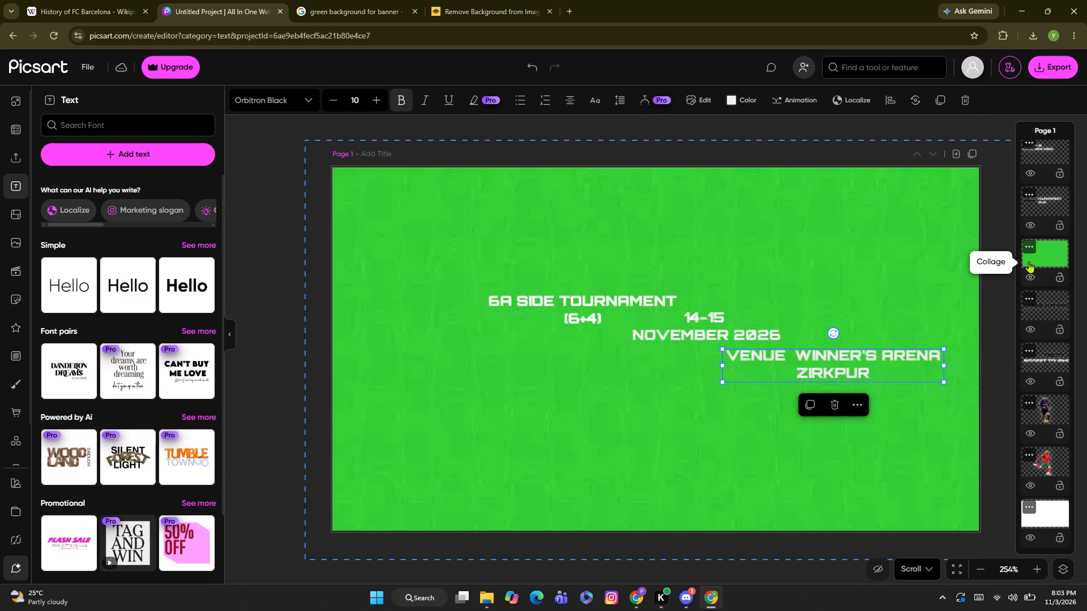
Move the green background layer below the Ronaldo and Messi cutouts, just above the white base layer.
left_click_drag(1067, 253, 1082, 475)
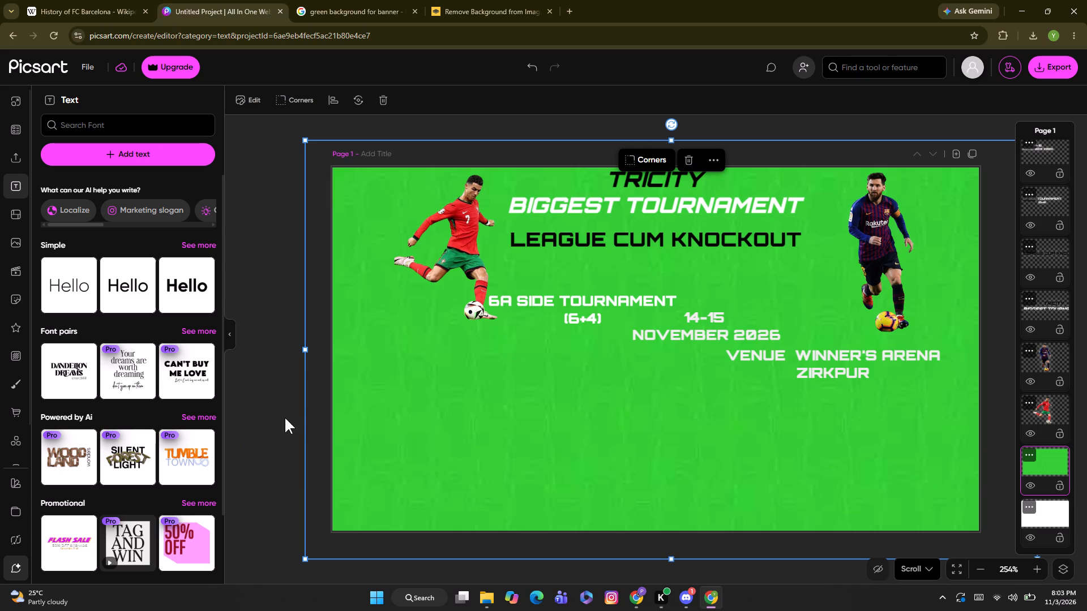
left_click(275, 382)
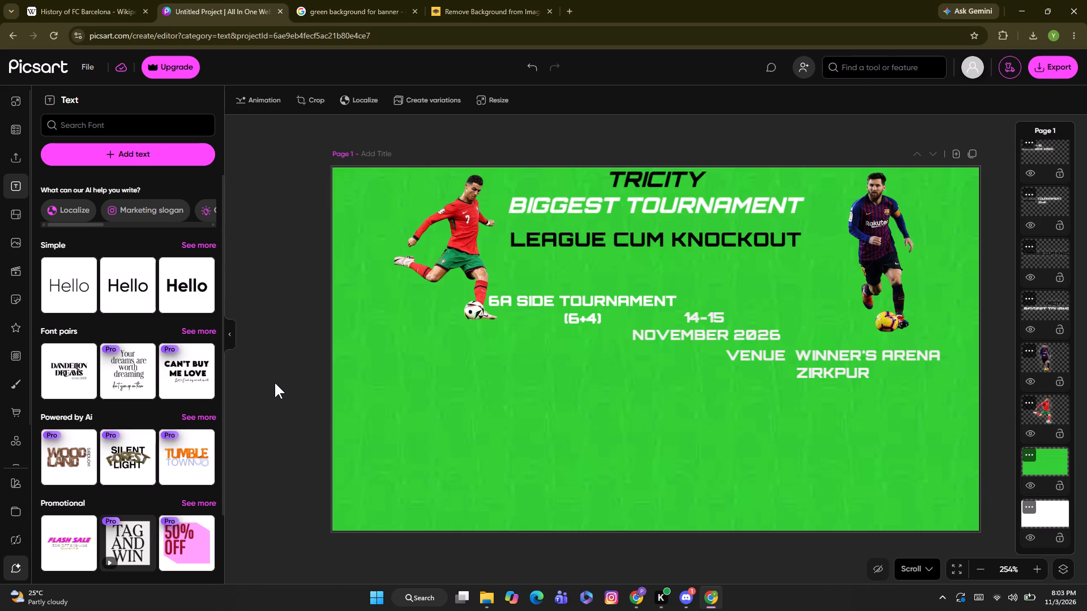
Add a new text reading ENTRY FEE 3500 in the Orbitron-Black font.
left_click(124, 160)
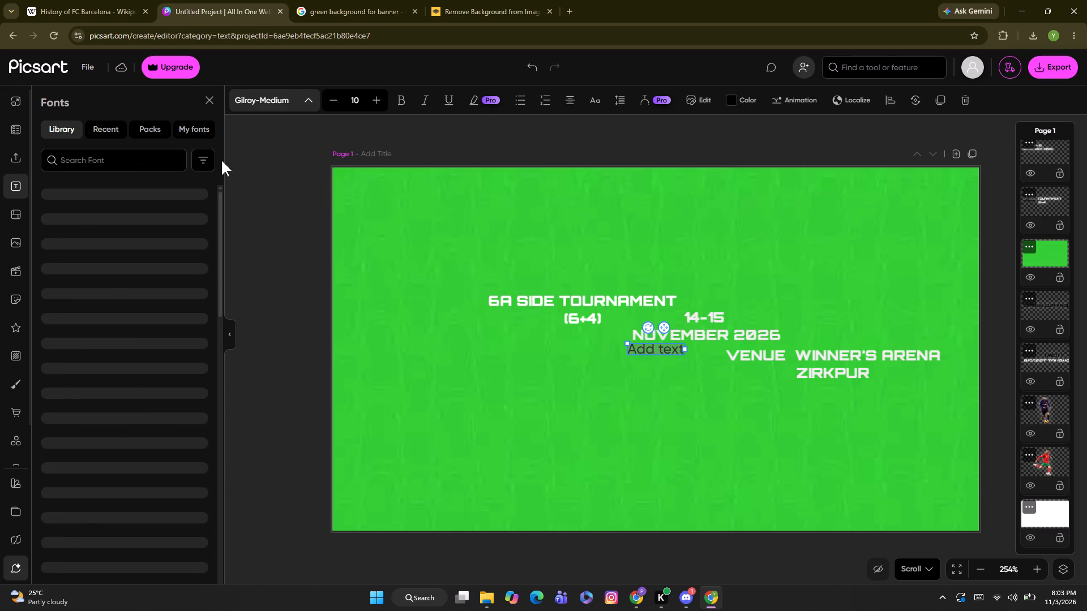
key("BackSpace")
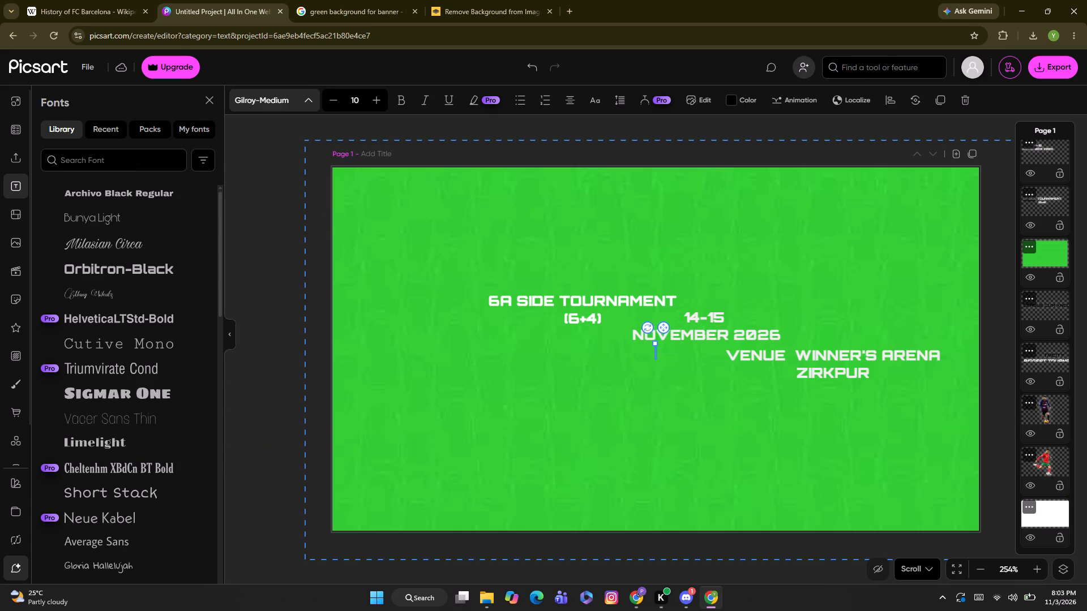
type("ENTRY FEE")
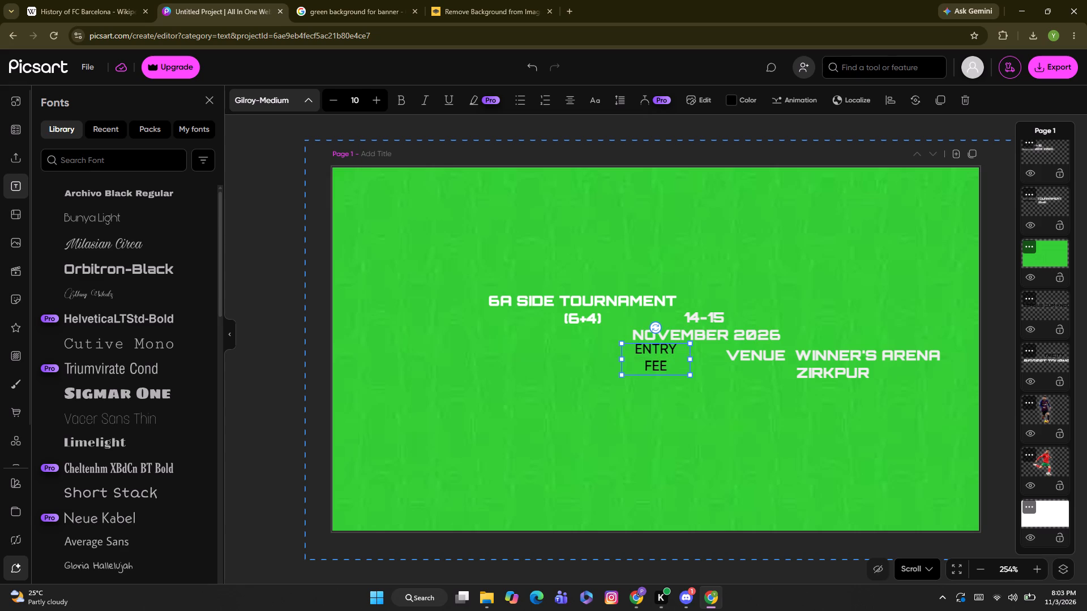
key("space")
type("300")
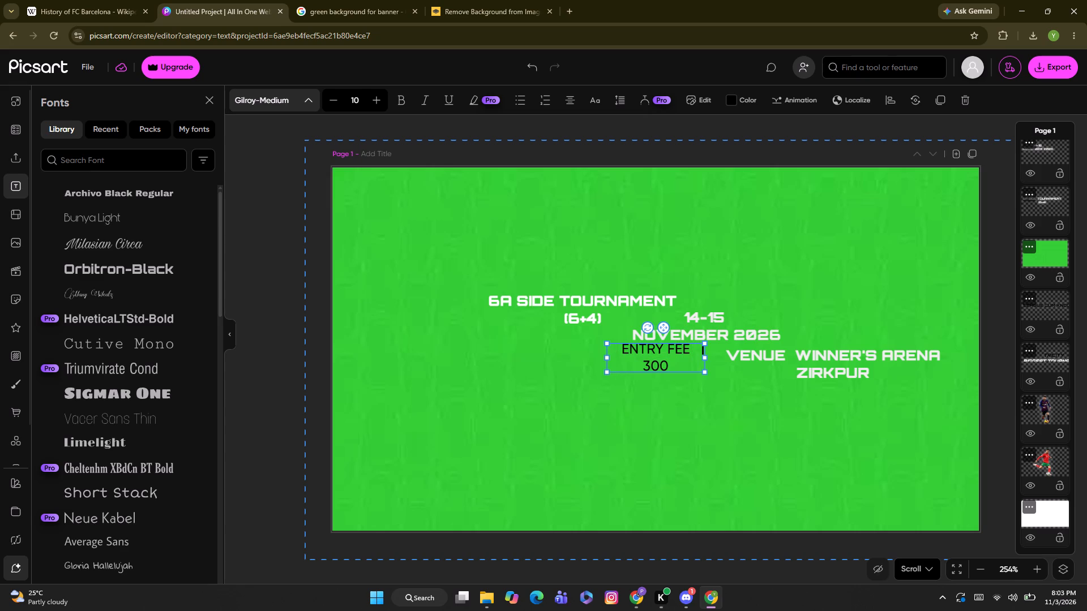
key("BackSpace")
key("BackSpace")
type("500")
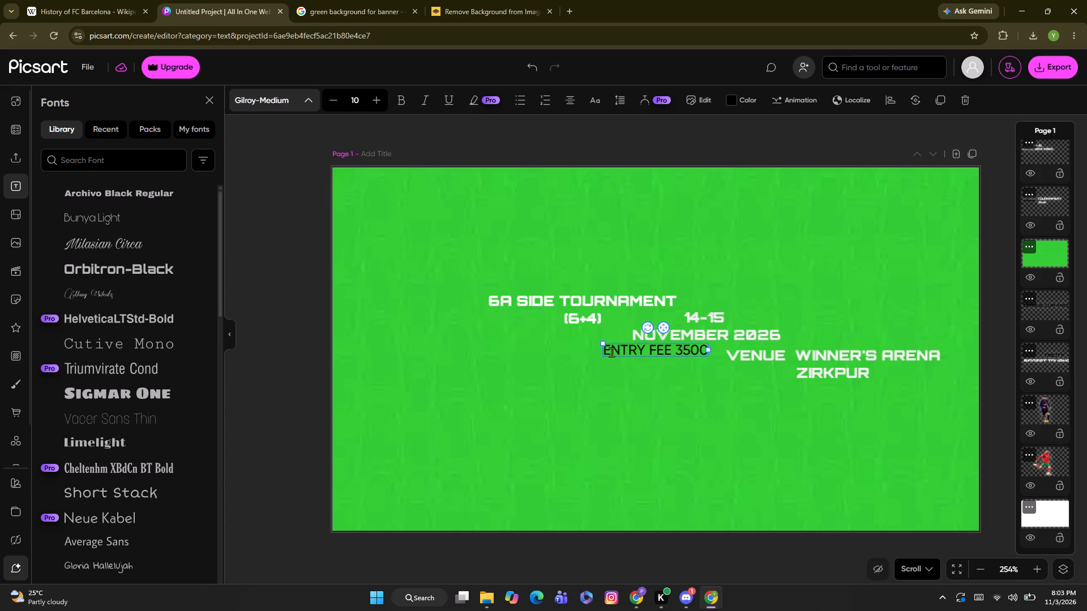
left_click(126, 269)
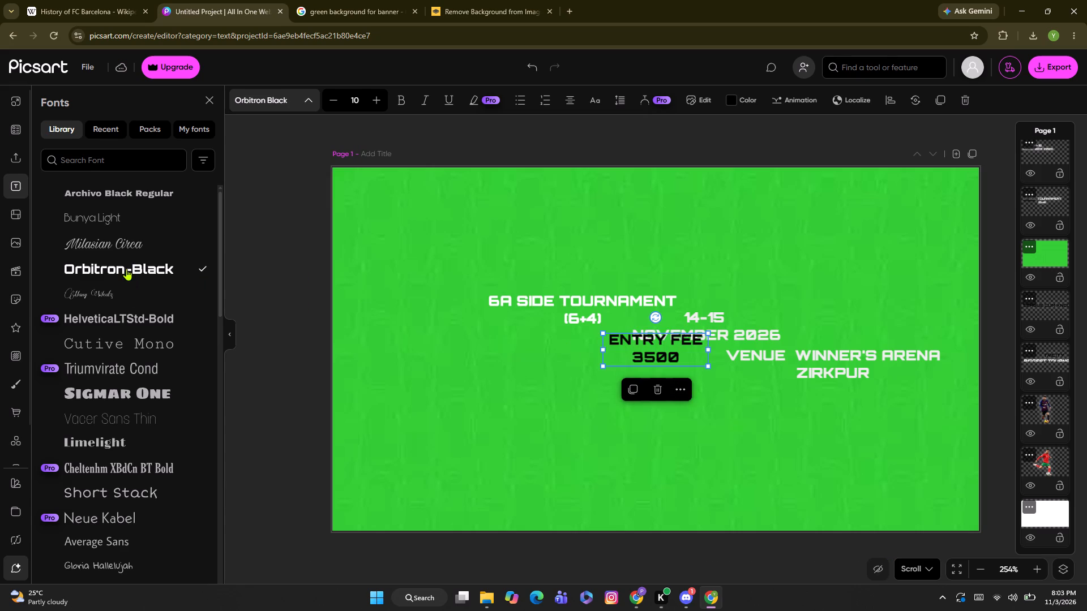
Recolour the whole ENTRY FEE 3500 text to near-white, hex f0efef.
double_click(661, 345)
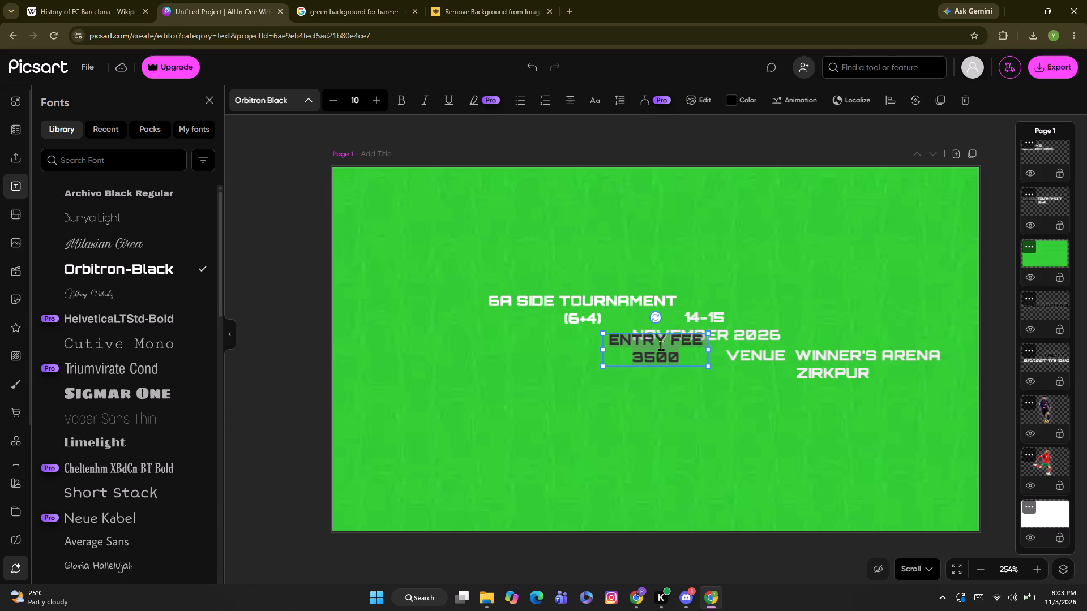
left_click(754, 99)
left_click(152, 368)
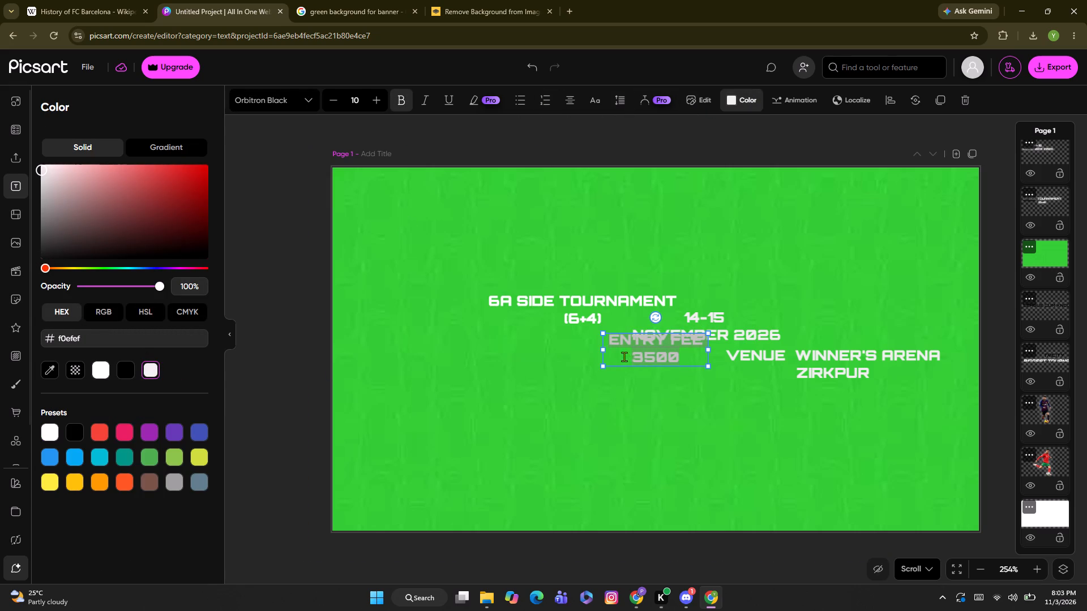
left_click(618, 391)
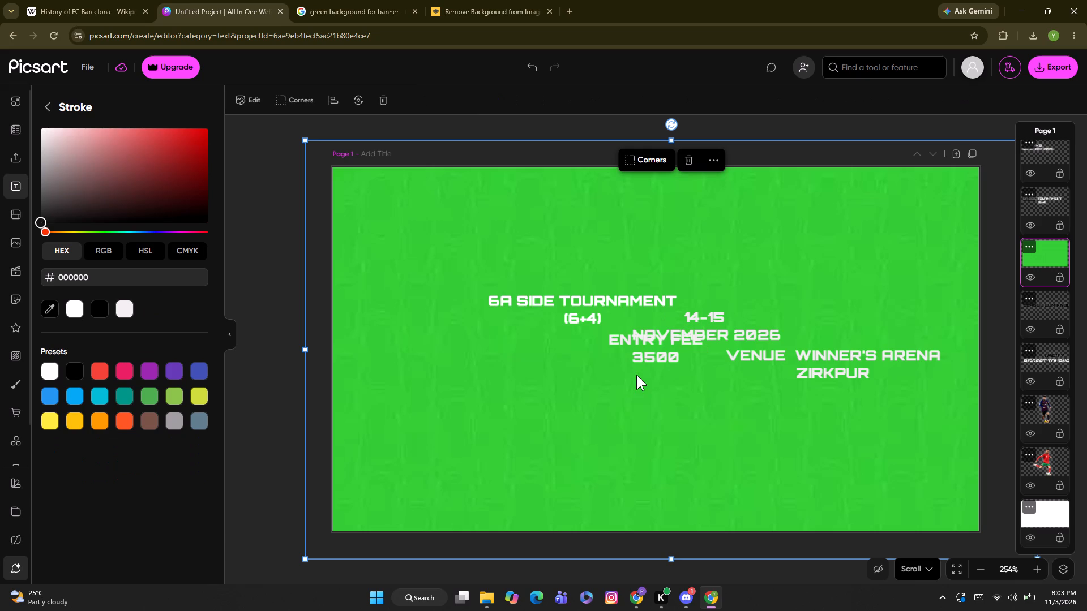
Move the entry fee text below the 6A SIDE TOURNAMENT text and enlarge it to about size 13.
left_click(647, 353)
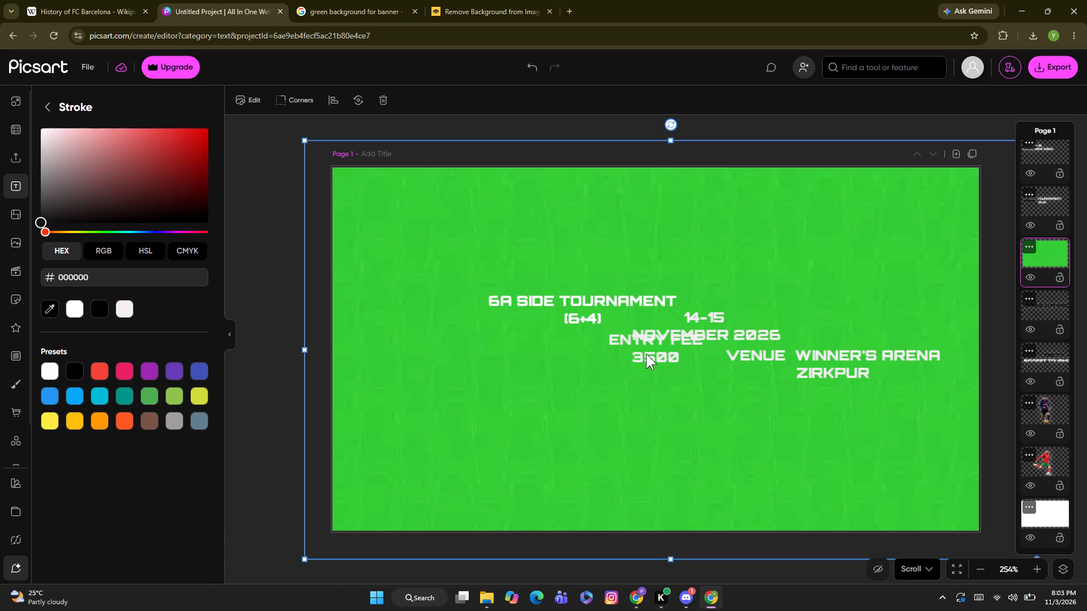
left_click(646, 354)
left_click_drag(646, 354, 524, 363)
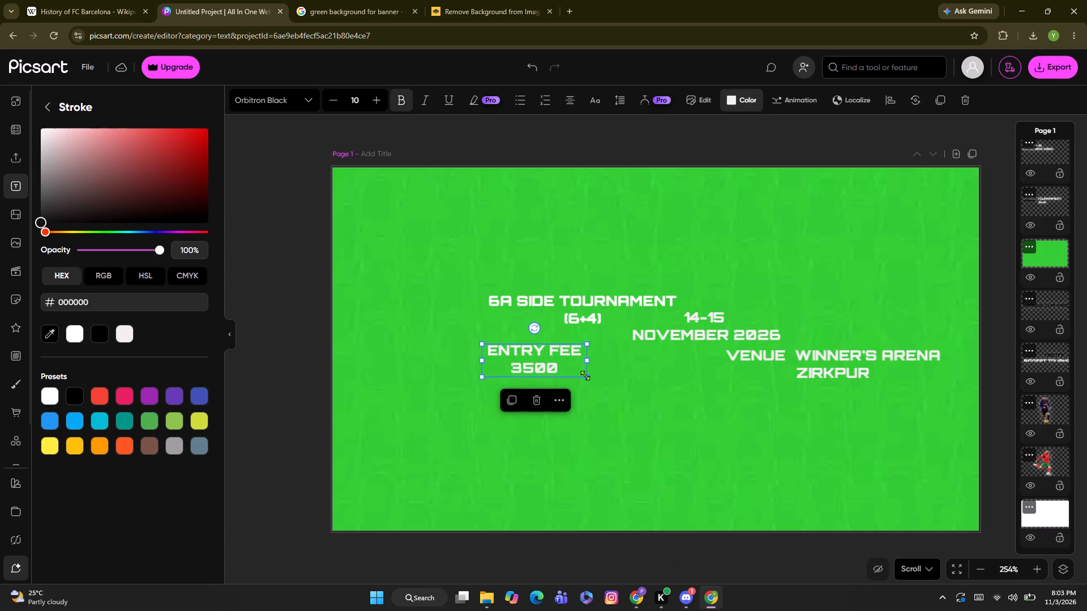
left_click_drag(585, 375, 607, 384)
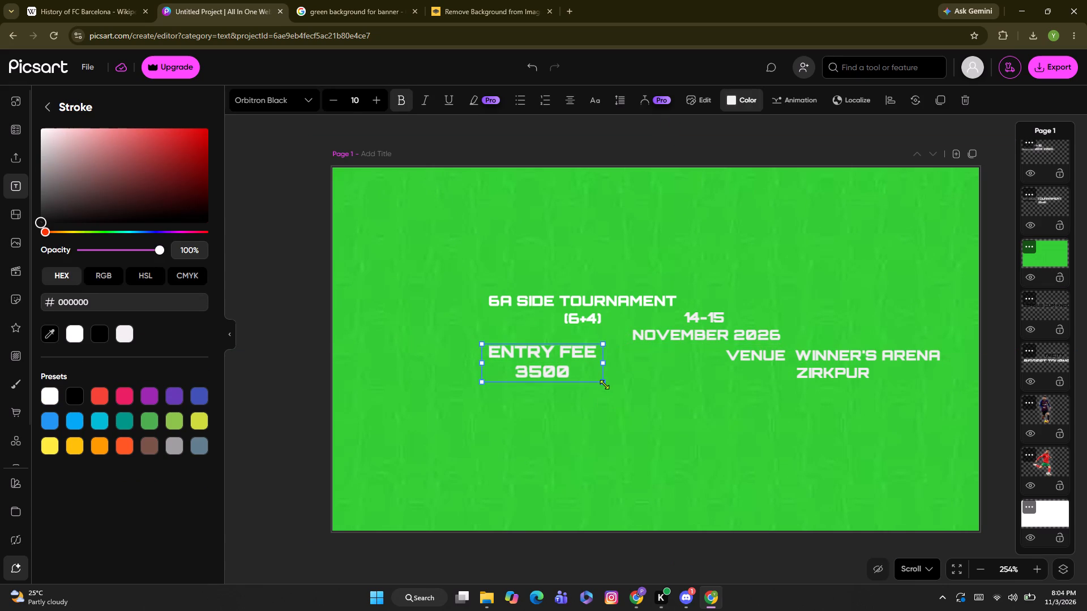
left_click_drag(603, 384, 614, 387)
left_click(676, 385)
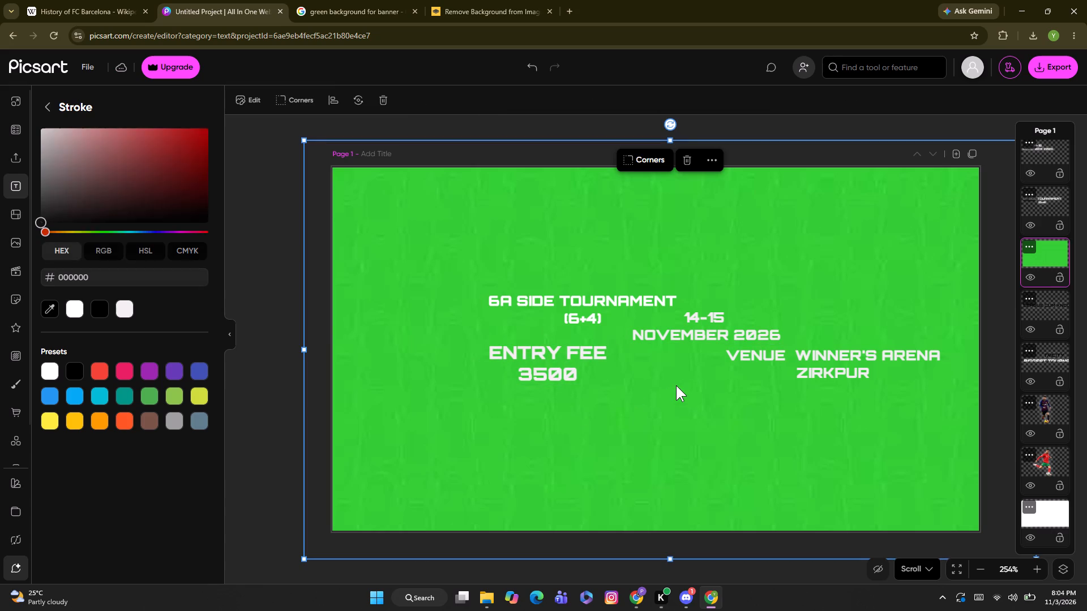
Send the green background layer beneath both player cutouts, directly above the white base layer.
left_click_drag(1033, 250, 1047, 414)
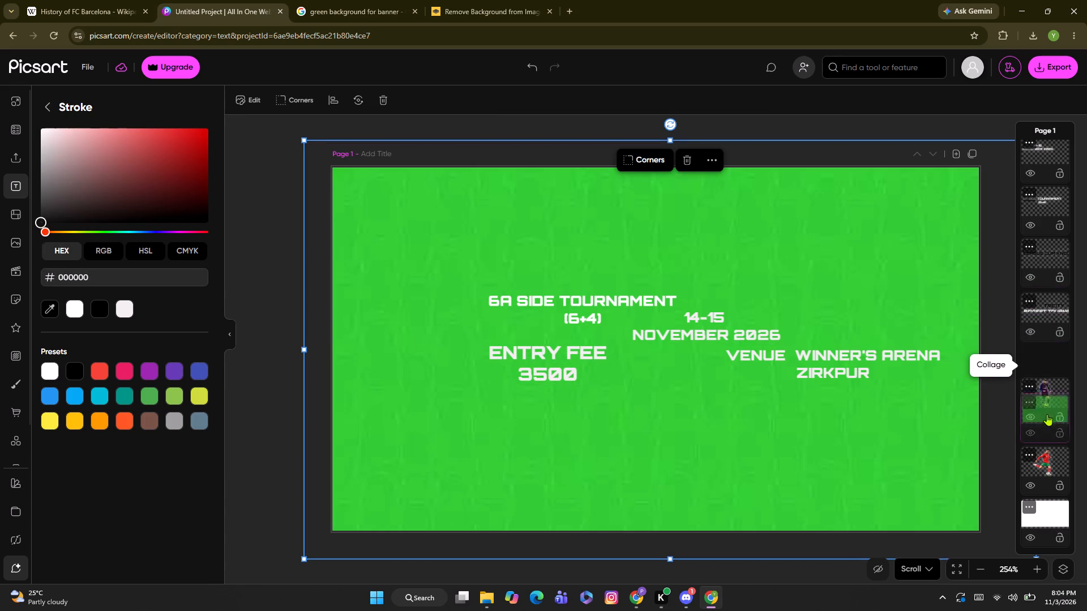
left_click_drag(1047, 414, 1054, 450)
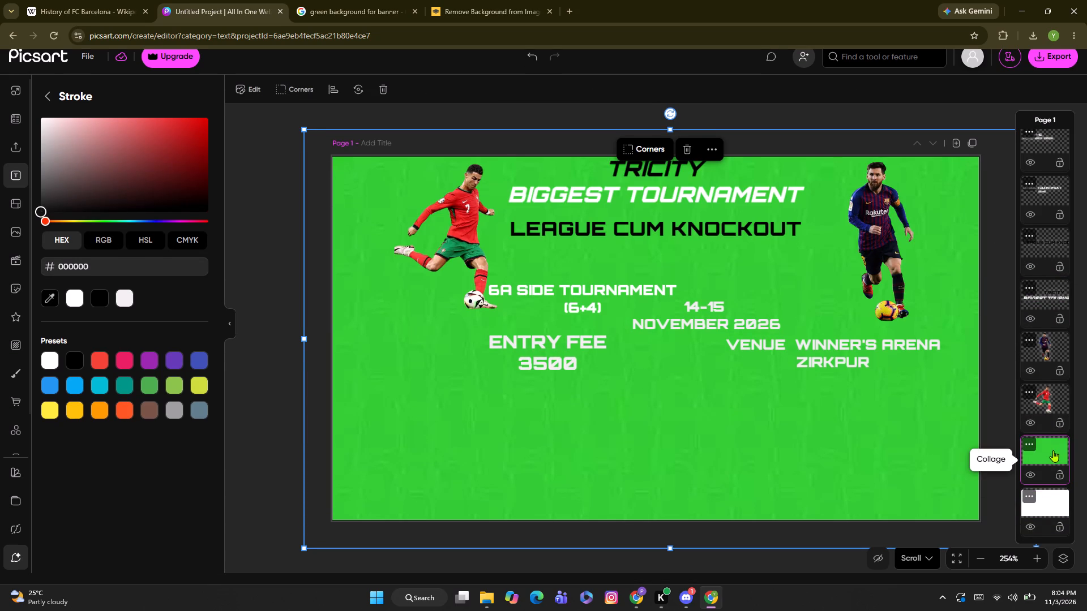
Move the ENTRY FEE 3500 text to the banner's left side, just below Ronaldo's feet.
left_click_drag(550, 343, 522, 343)
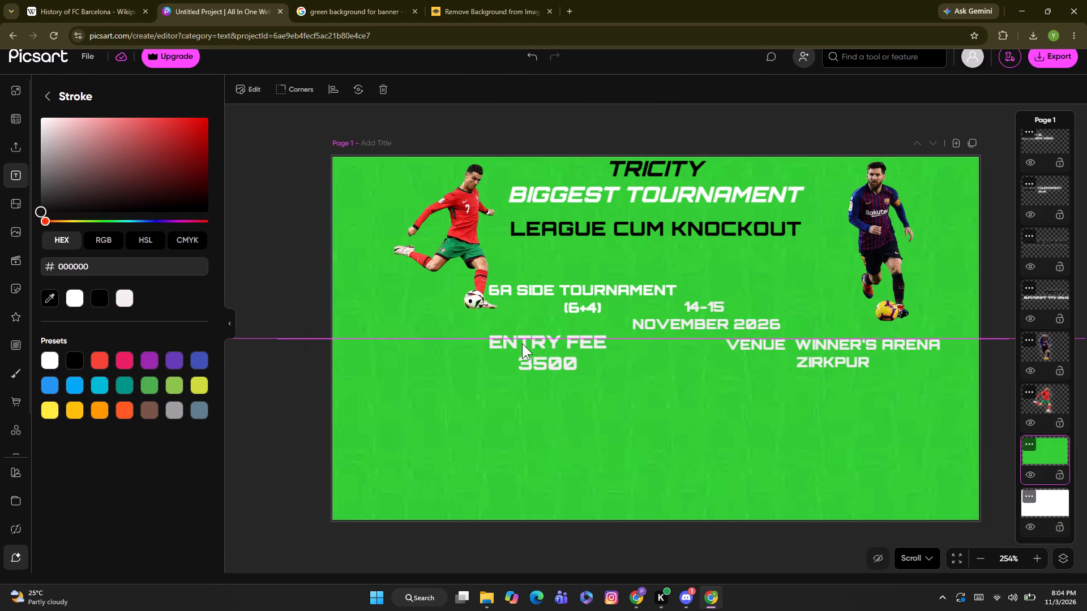
left_click_drag(522, 343, 555, 346)
left_click(555, 346)
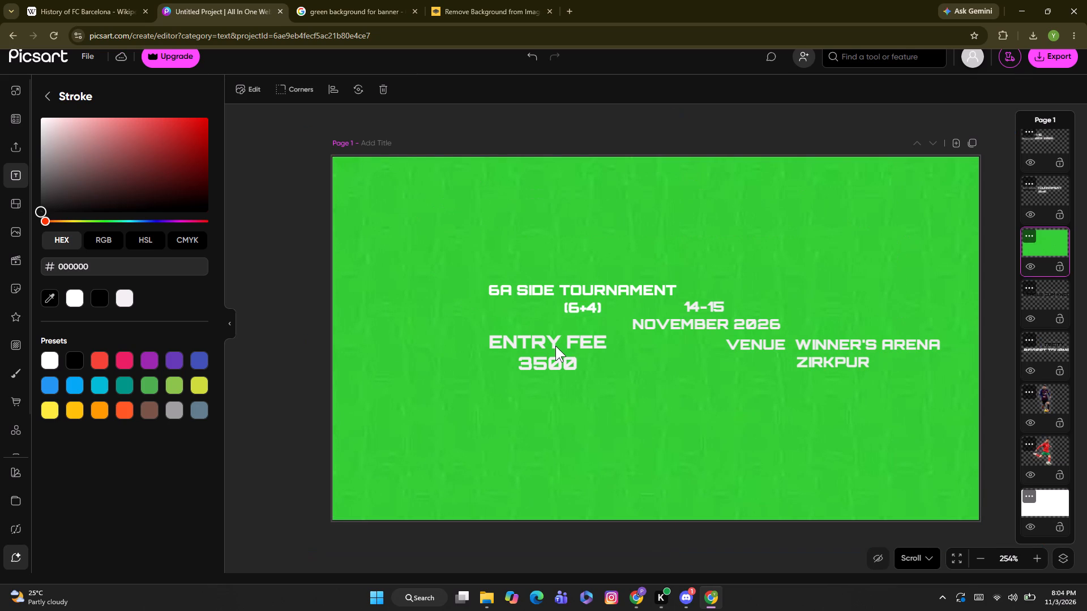
left_click_drag(555, 358, 485, 346)
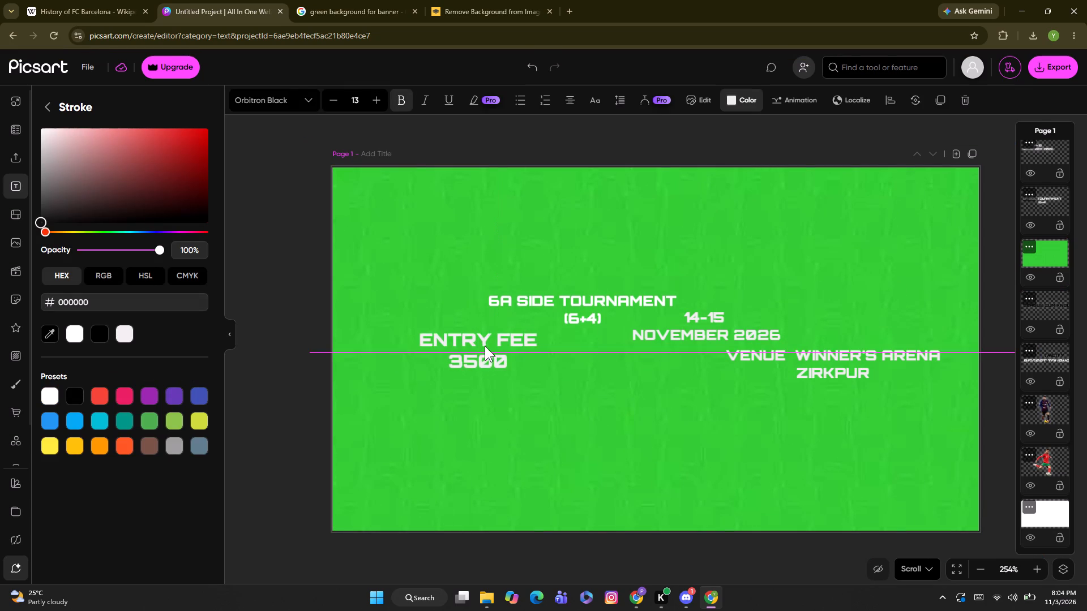
left_click_drag(485, 346, 442, 343)
left_click(736, 415)
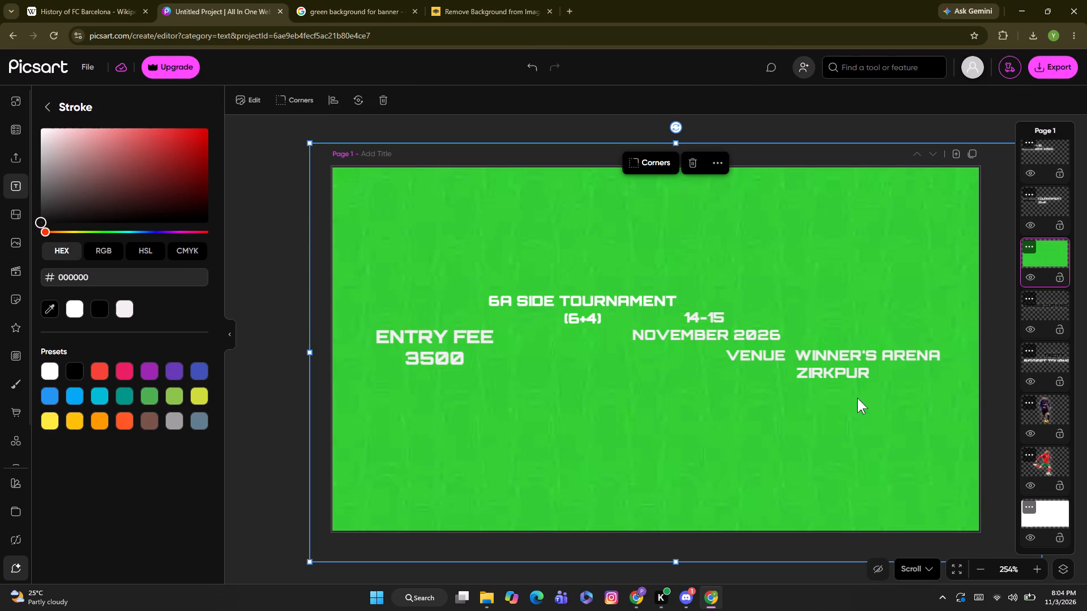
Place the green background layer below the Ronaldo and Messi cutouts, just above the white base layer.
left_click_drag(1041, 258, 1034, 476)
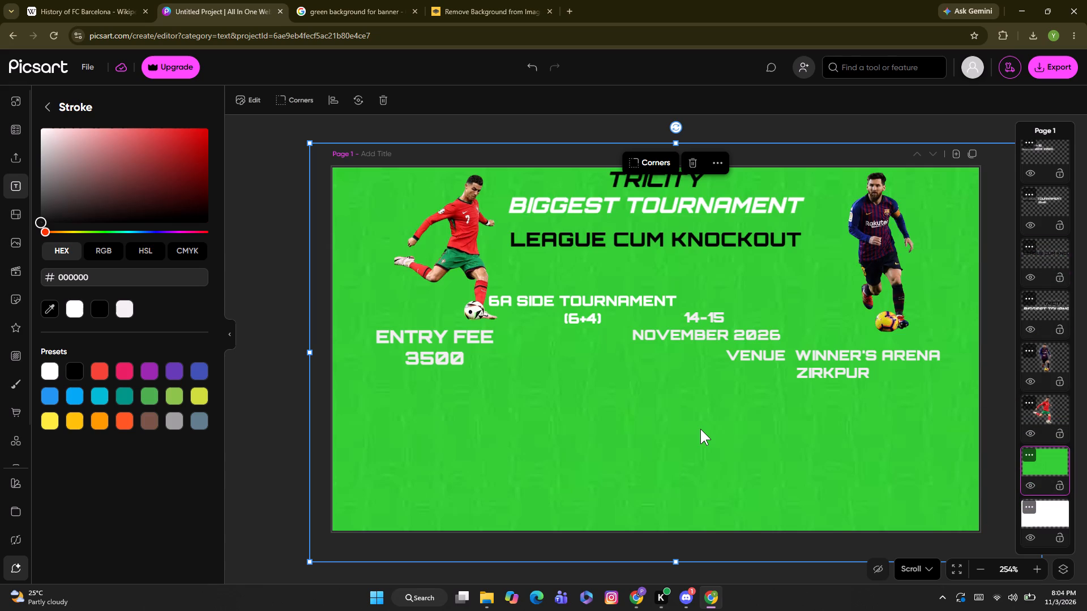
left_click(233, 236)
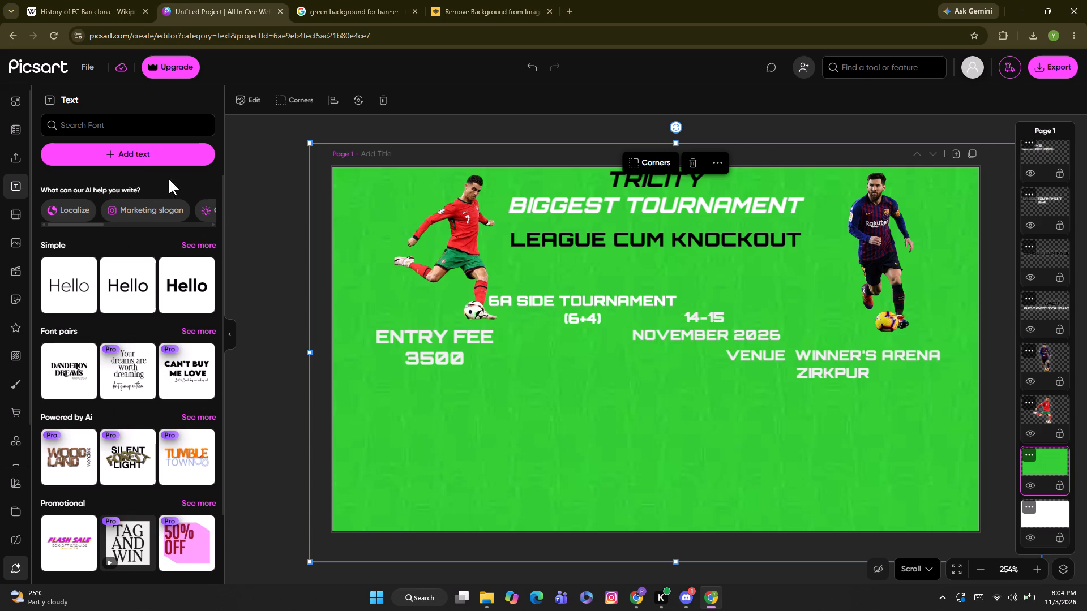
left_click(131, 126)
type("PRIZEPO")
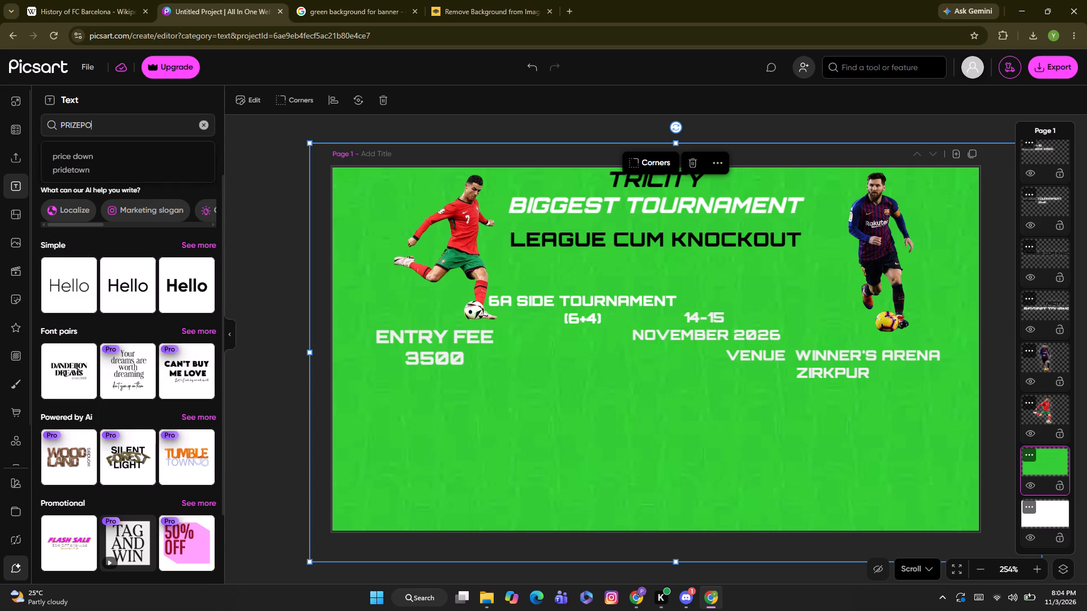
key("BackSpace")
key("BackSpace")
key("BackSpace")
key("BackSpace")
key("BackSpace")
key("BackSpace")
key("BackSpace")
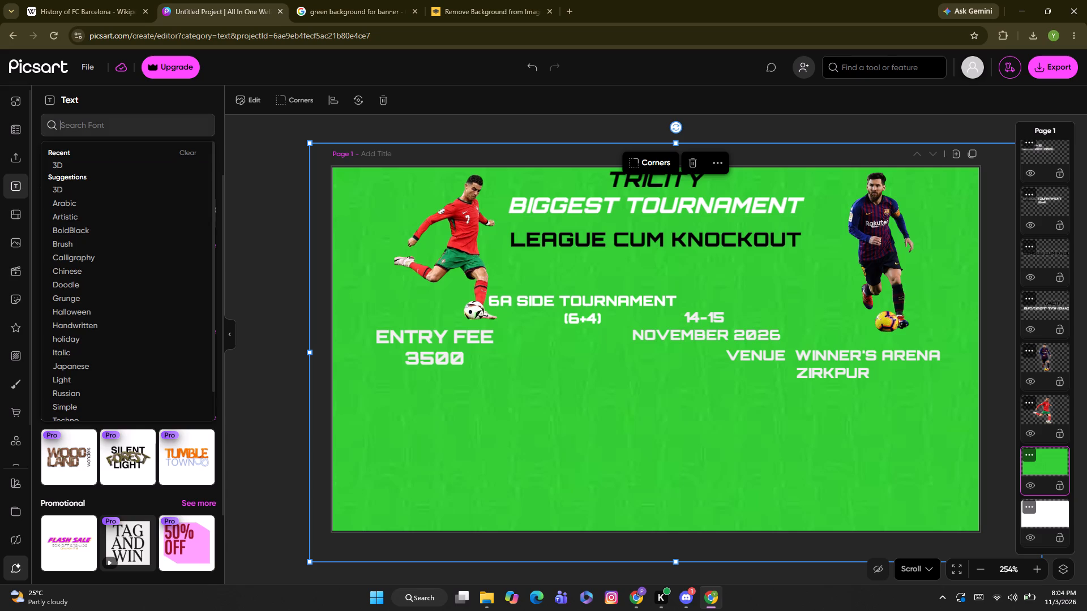
Add a new text to the banner reading PRIZEPOLL 1,00,000.
left_click_drag(252, 214, 202, 180)
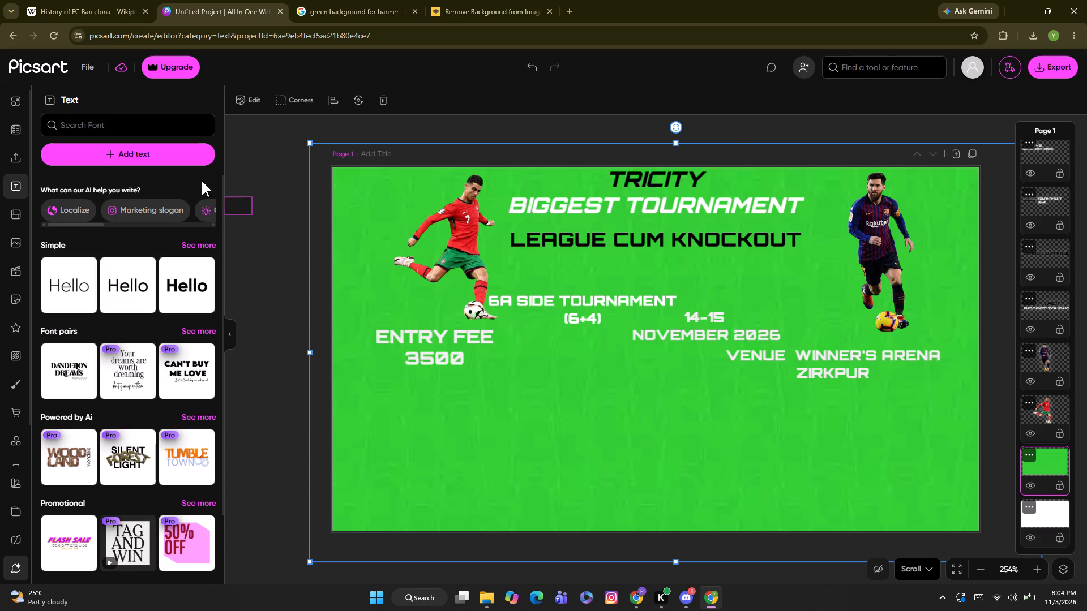
left_click_drag(202, 180, 176, 152)
left_click(176, 152)
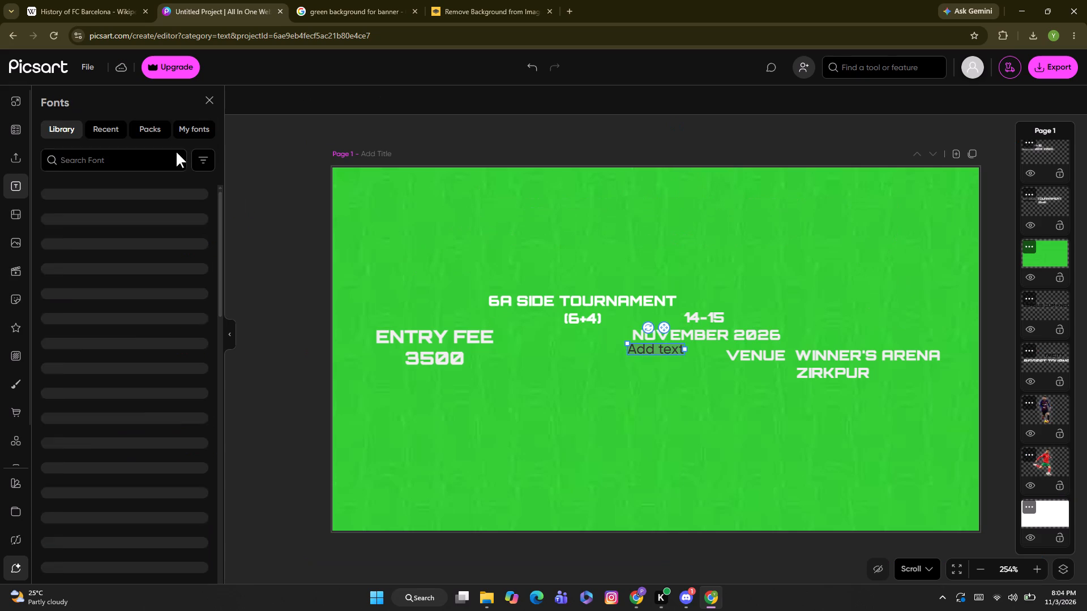
type("PRIZEPOLL")
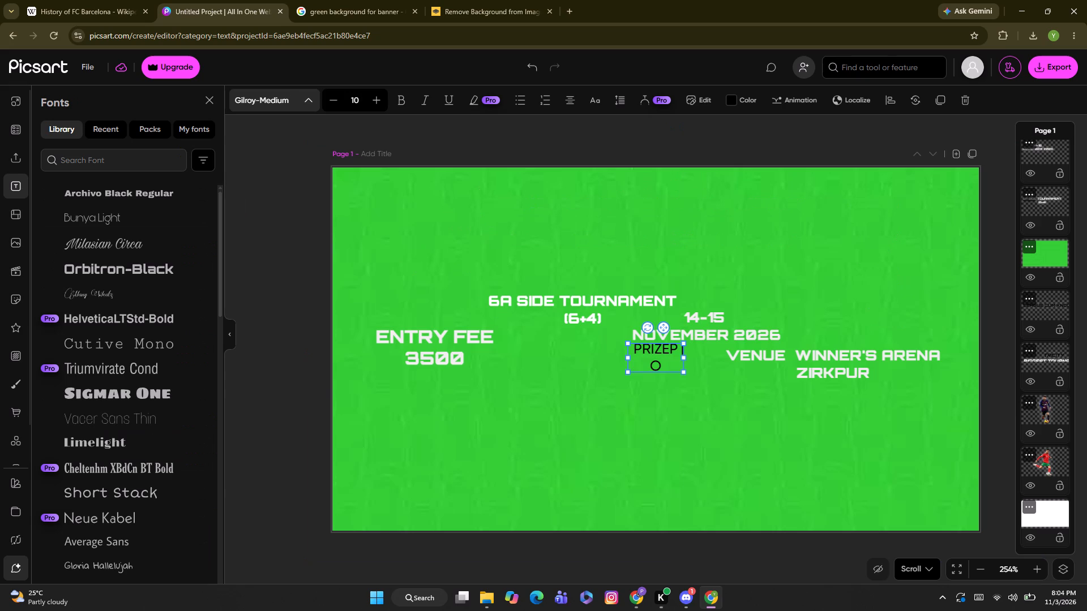
key("space")
type("1")
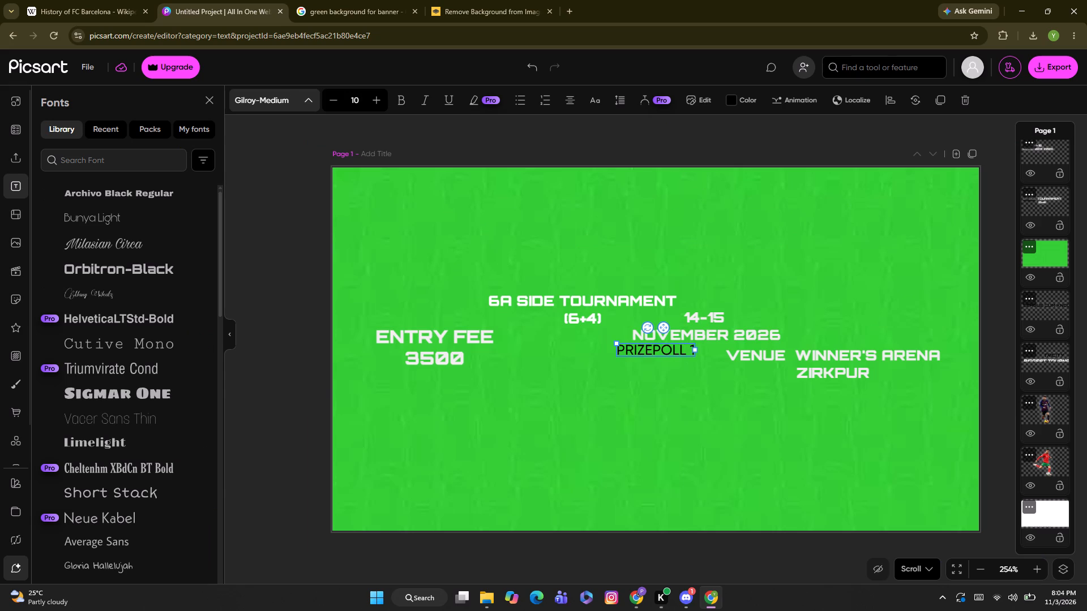
type(",00,000")
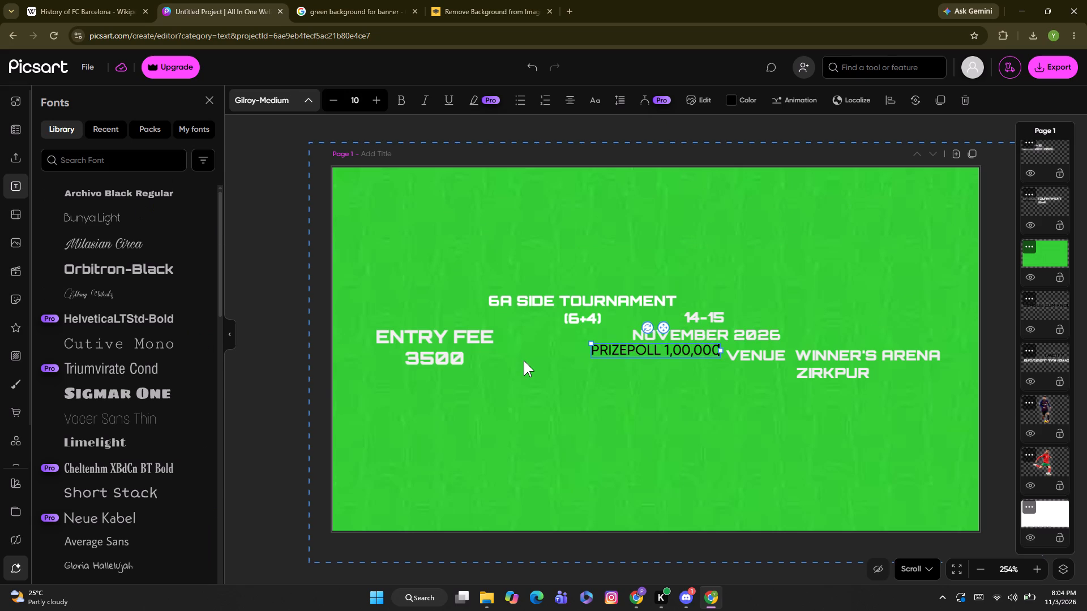
Correct the spelling of the first word in the prize text to PRIZEPOOL.
key("Left")
key("Left")
key("Left")
key("Left")
key("Left")
key("Left")
key("Left")
key("Left")
key("Left")
key("Left")
key("BackSpace")
key("0")
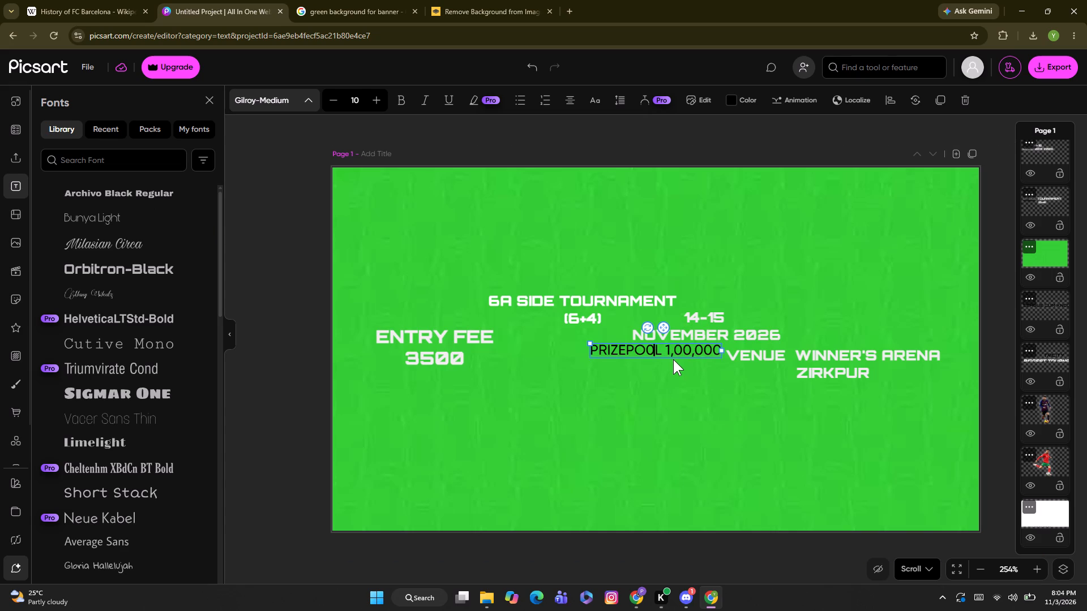
key("BackSpace")
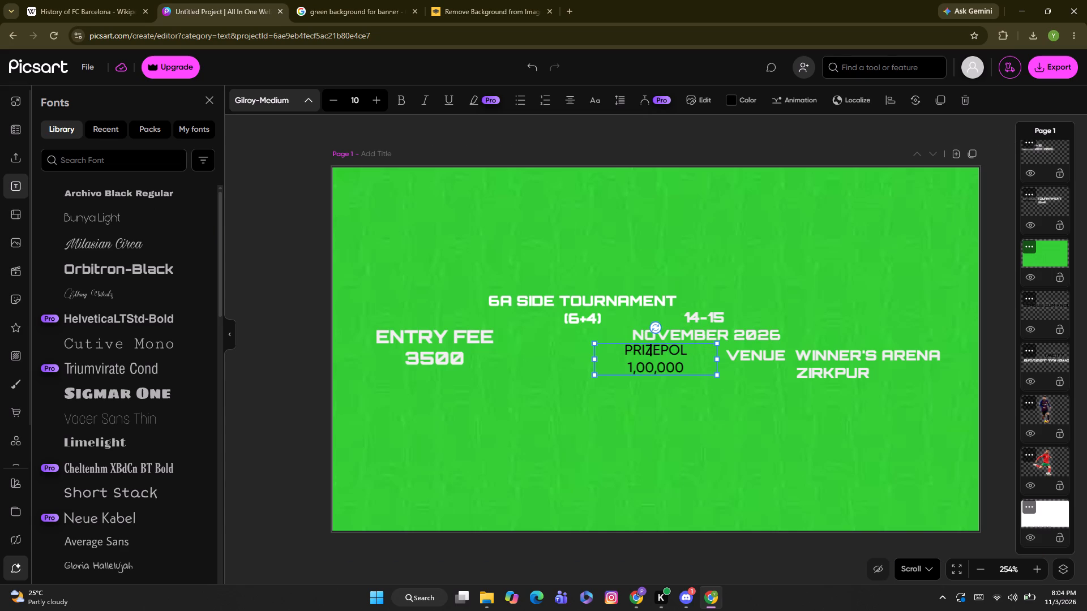
key("o")
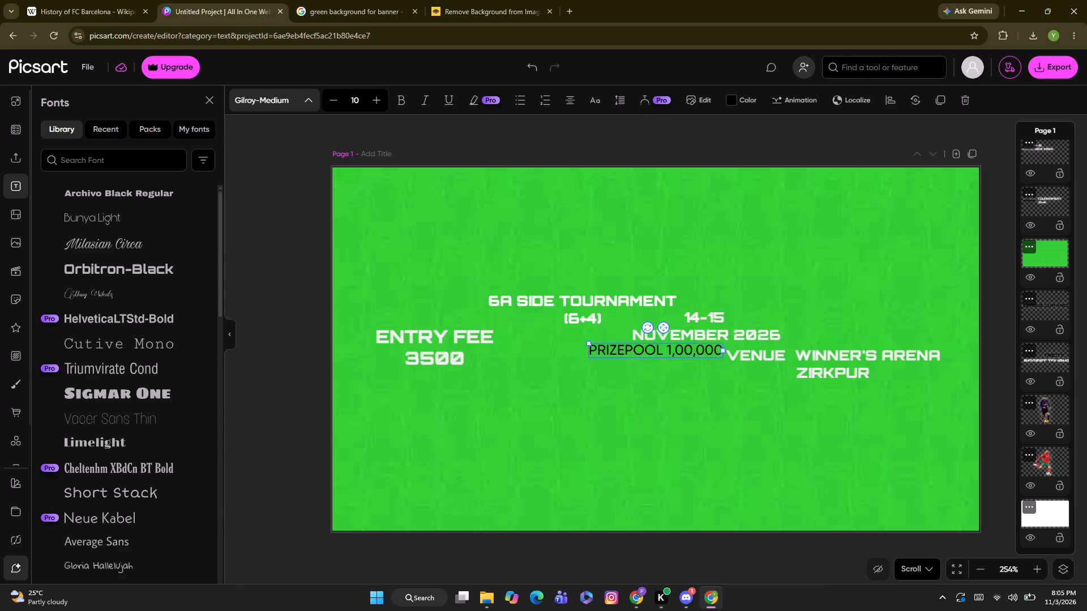
Format the PRIZEPOOL 1,00,000 text in the Orbitron-Black font with the off-white colour f0efef.
left_click(156, 268)
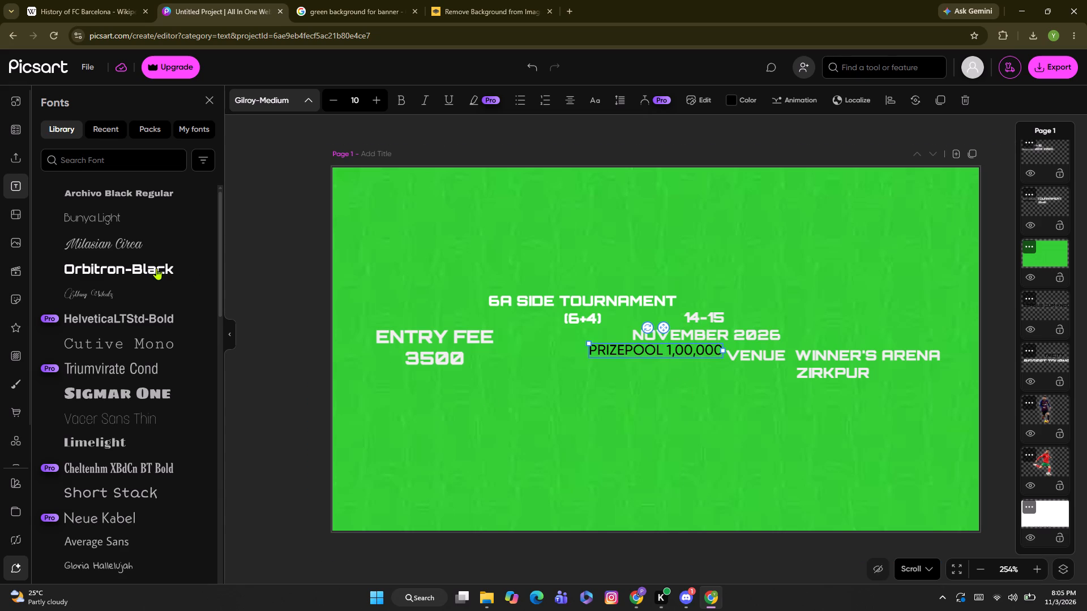
left_click(725, 98)
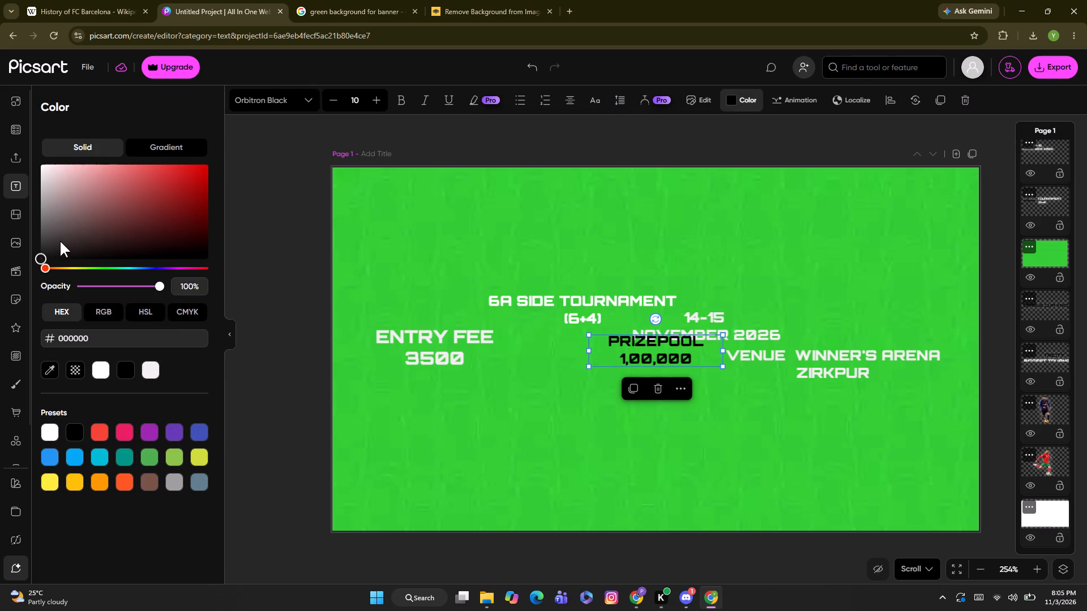
left_click(146, 372)
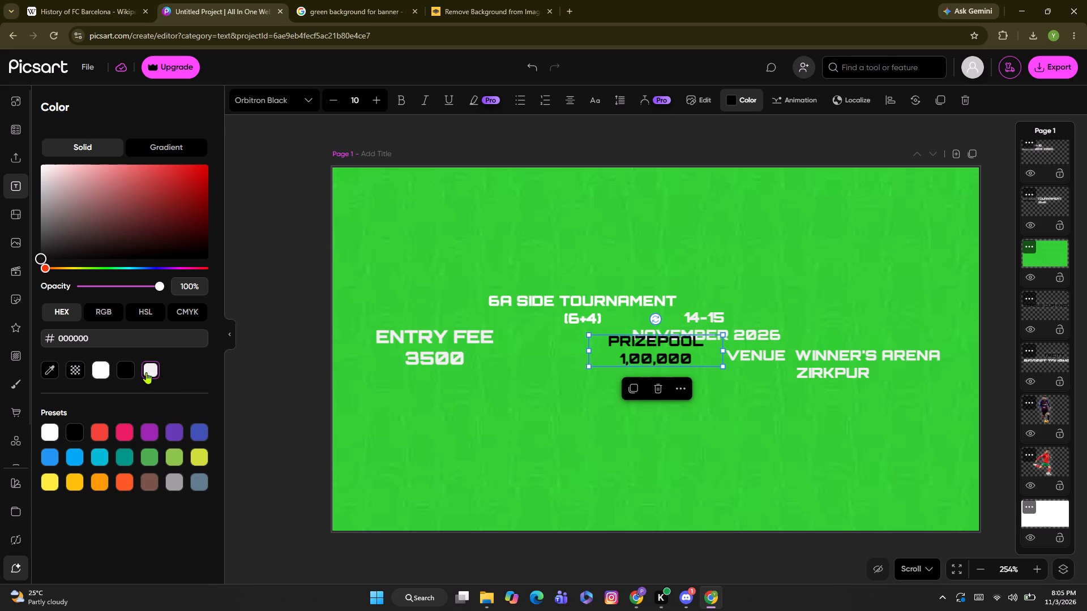
left_click(146, 372)
left_click(92, 371)
triple_click(668, 349)
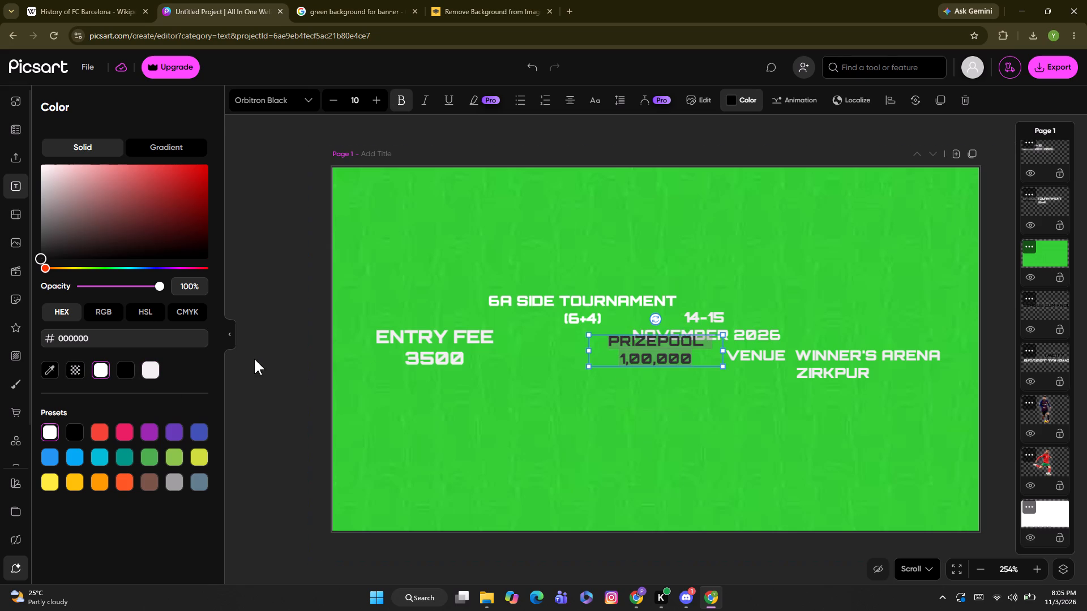
left_click(146, 371)
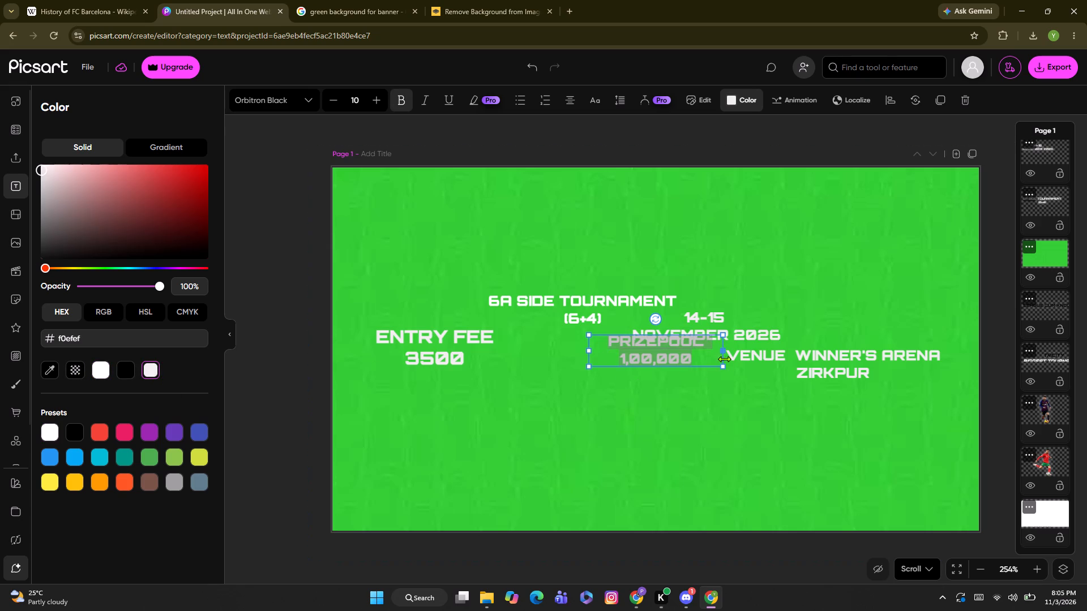
left_click_drag(710, 359, 709, 365)
left_click(709, 364)
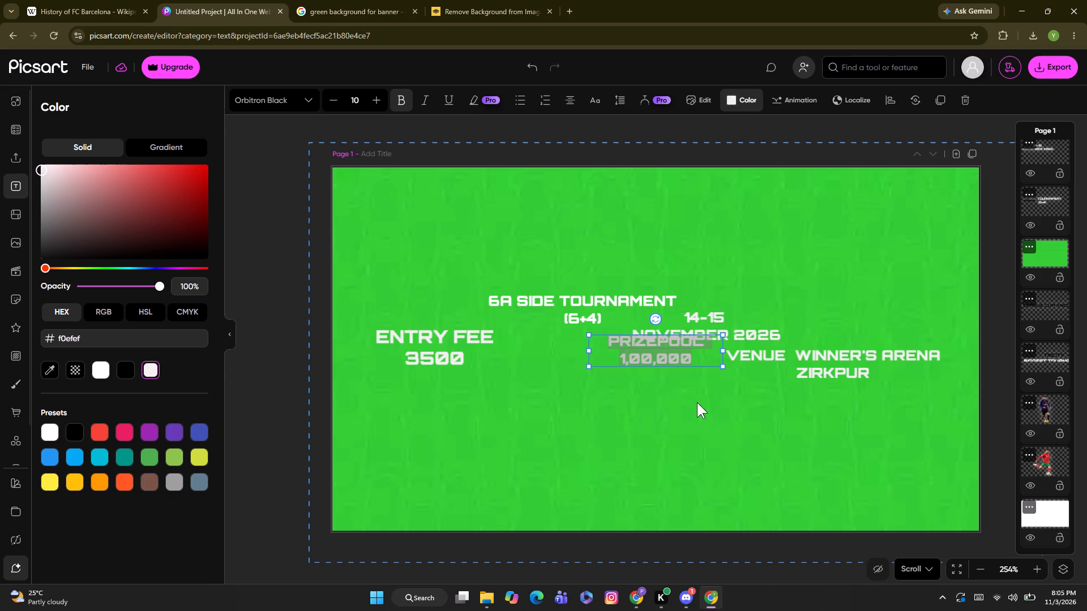
left_click(696, 404)
Move the PRIZEPOOL 1,00,000 text between the entry fee and venue texts, below 6A SIDE TOURNAMENT, and enlarge it beyond the entry fee's size.
left_click_drag(669, 355, 649, 369)
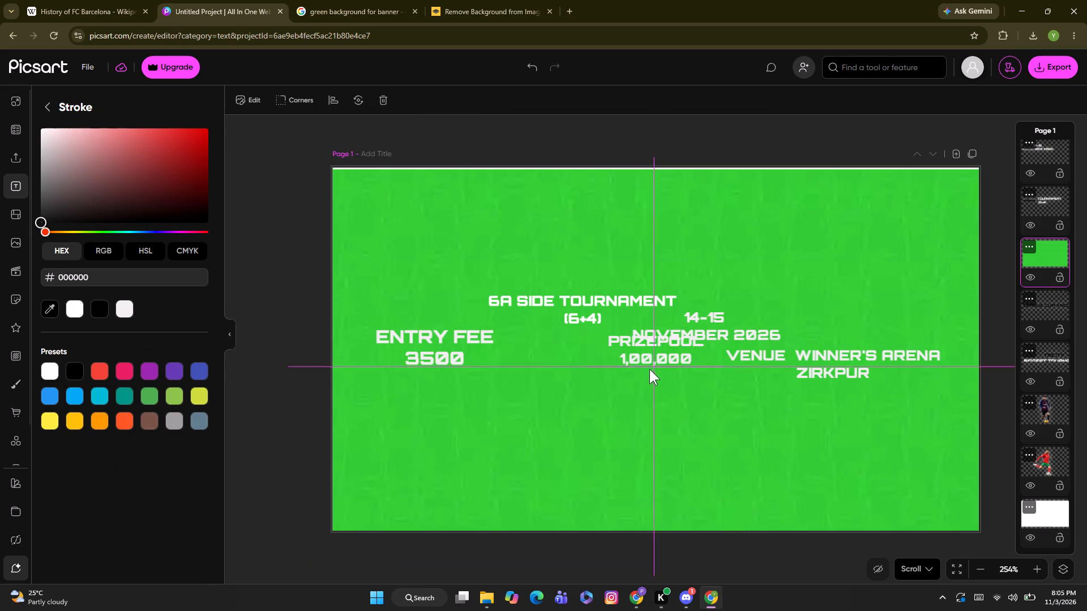
left_click_drag(649, 369, 658, 356)
left_click(658, 356)
left_click(658, 356)
left_click_drag(658, 356, 606, 371)
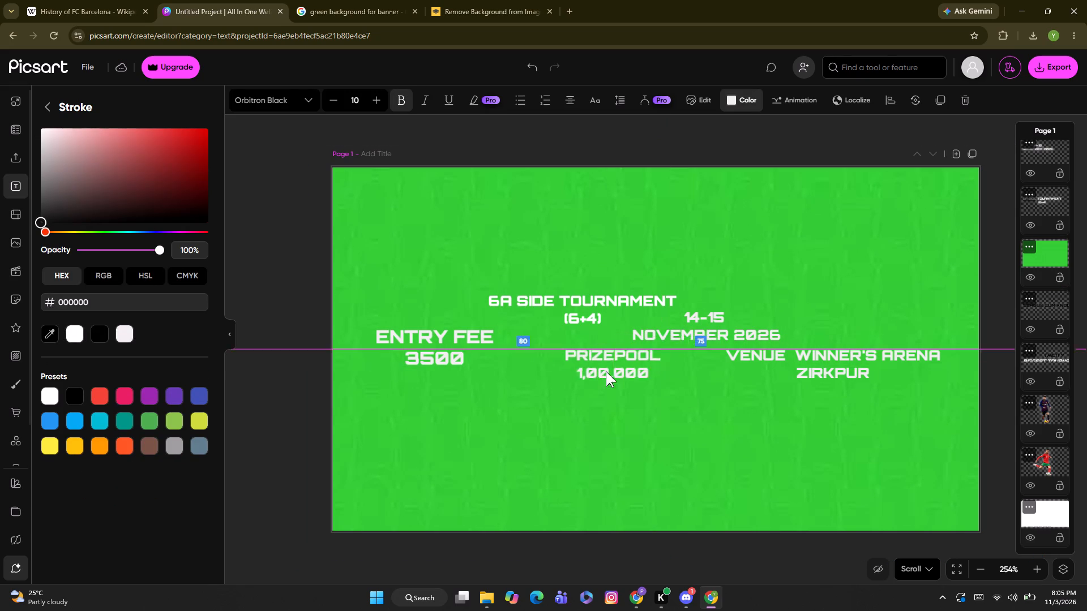
left_click_drag(606, 371, 554, 373)
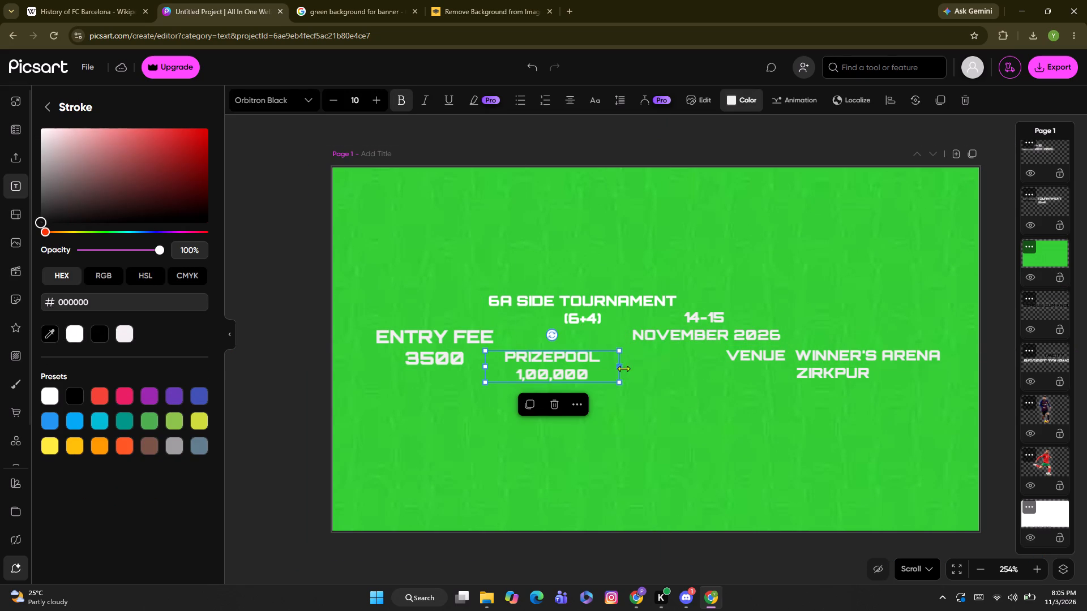
left_click_drag(622, 368, 649, 377)
left_click_drag(646, 381, 689, 425)
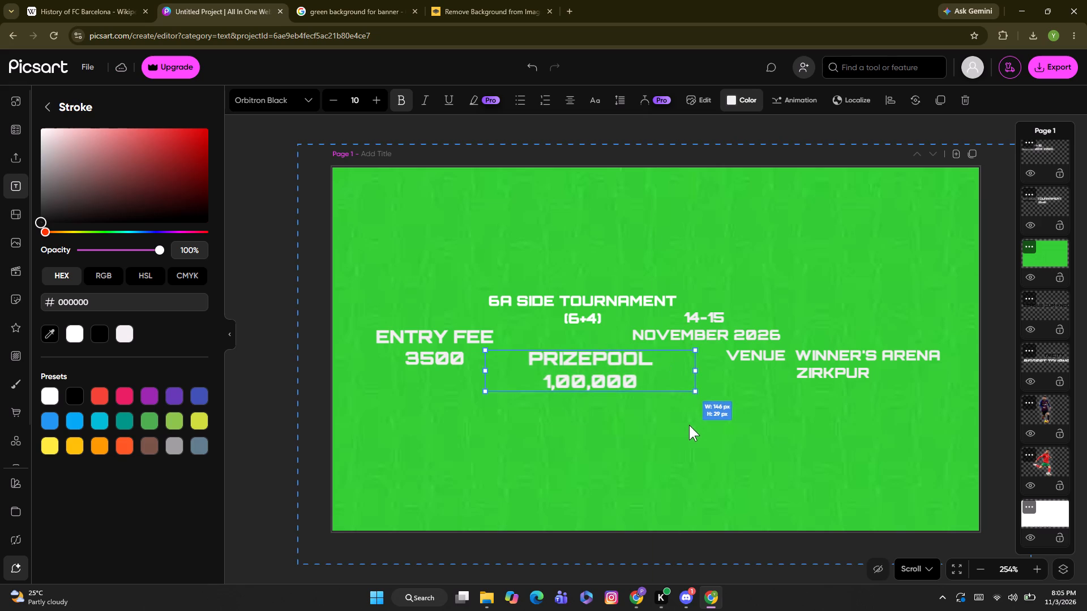
left_click_drag(689, 425, 725, 445)
left_click(725, 445)
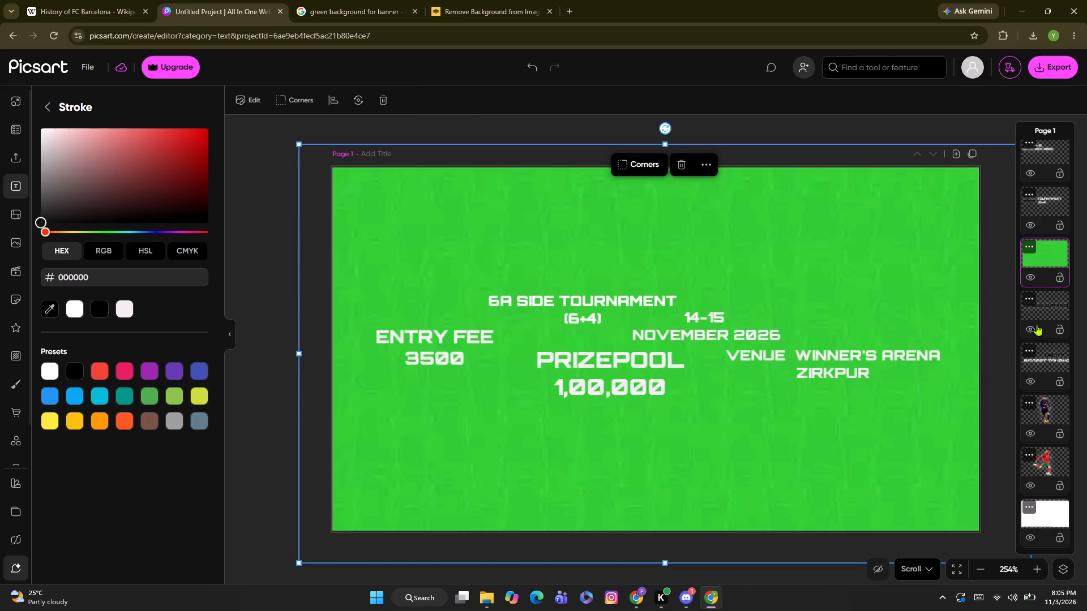
Send the green background layer below the Ronaldo and Messi cutouts, directly above the white base layer.
left_click_drag(1040, 258, 1047, 461)
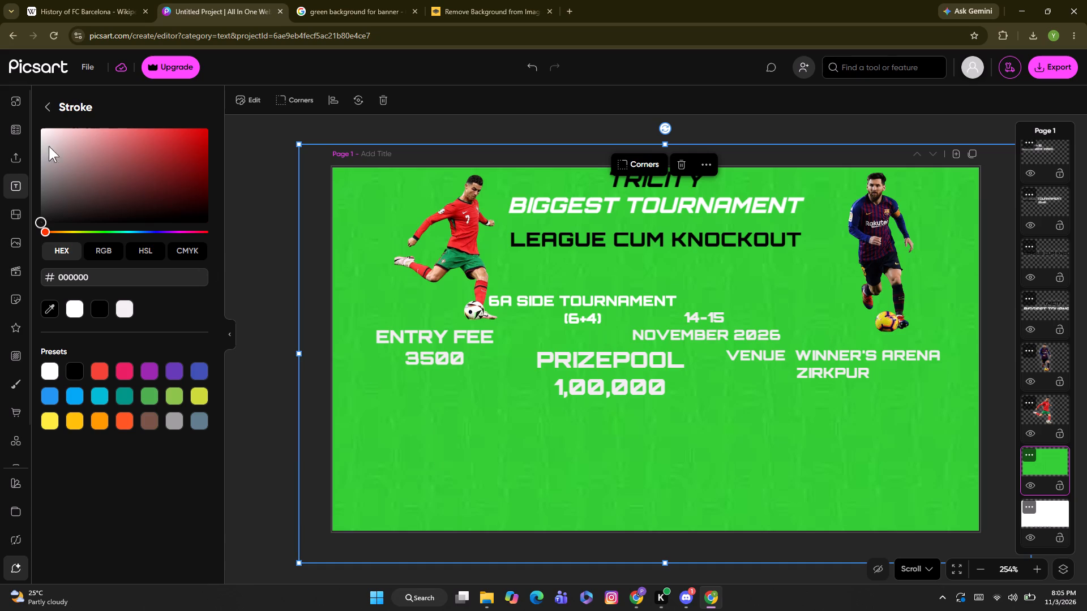
Add a new text reading FIRST 10 TEAM TO PAY FULL AMOUNT GETS ENTER AT RS 3,000.
left_click(12, 186)
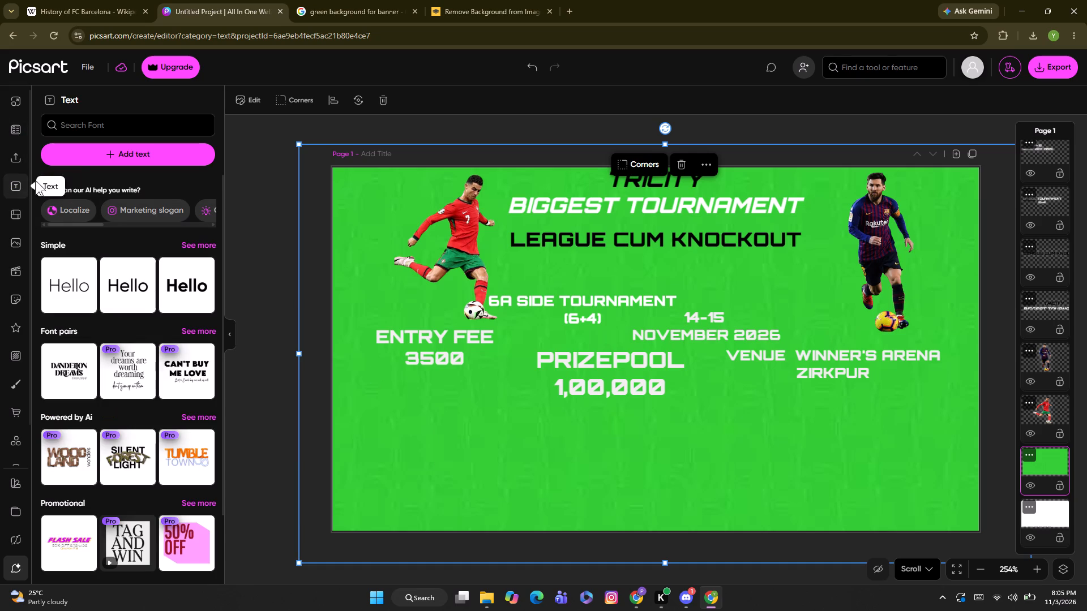
left_click(84, 144)
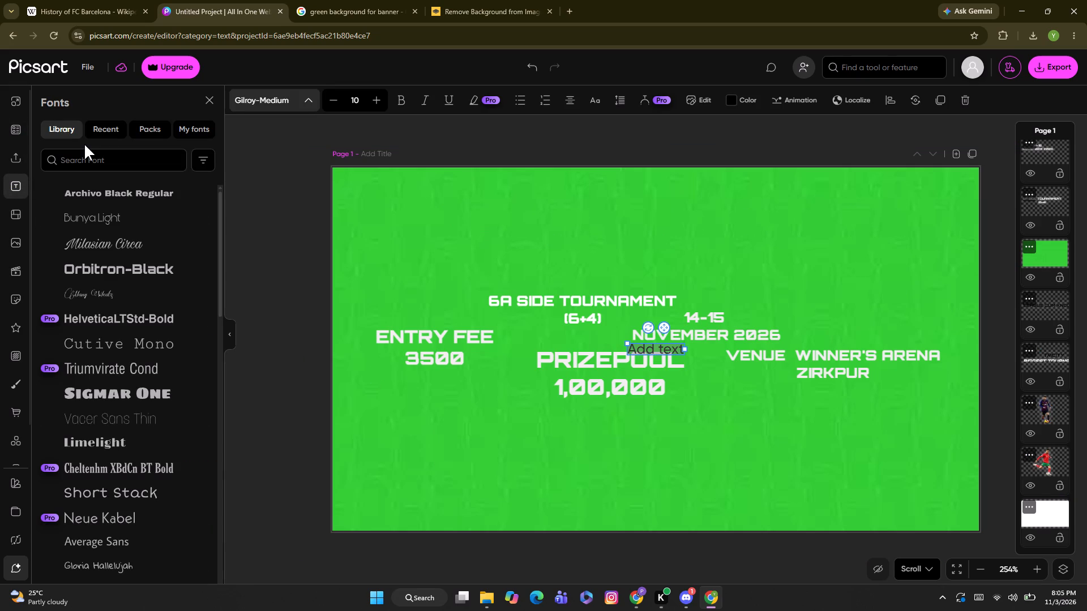
type("FIRST")
key("space")
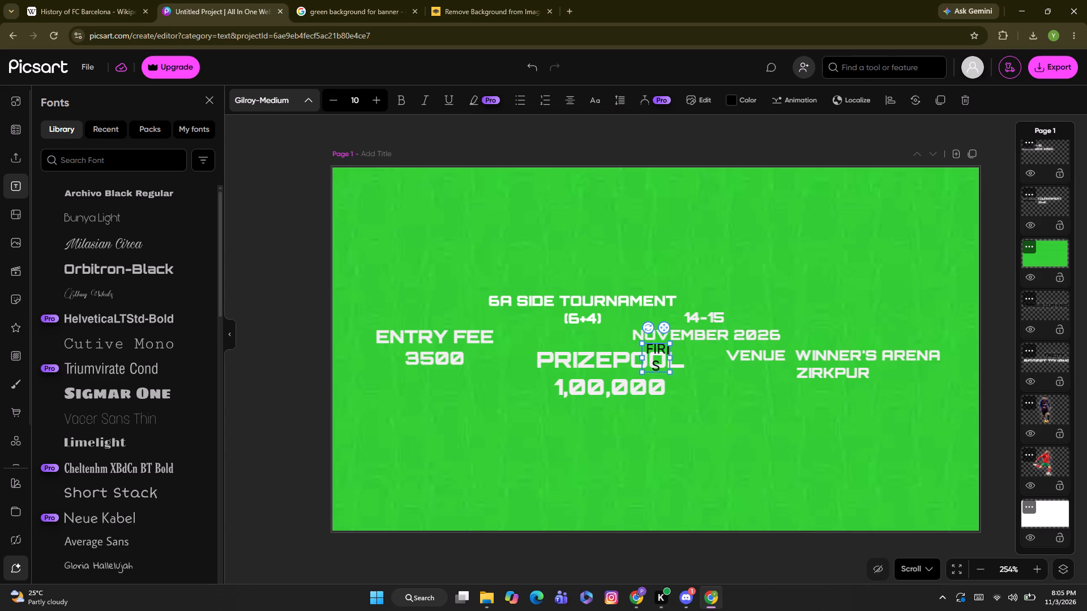
type("10 TEAM")
key("space")
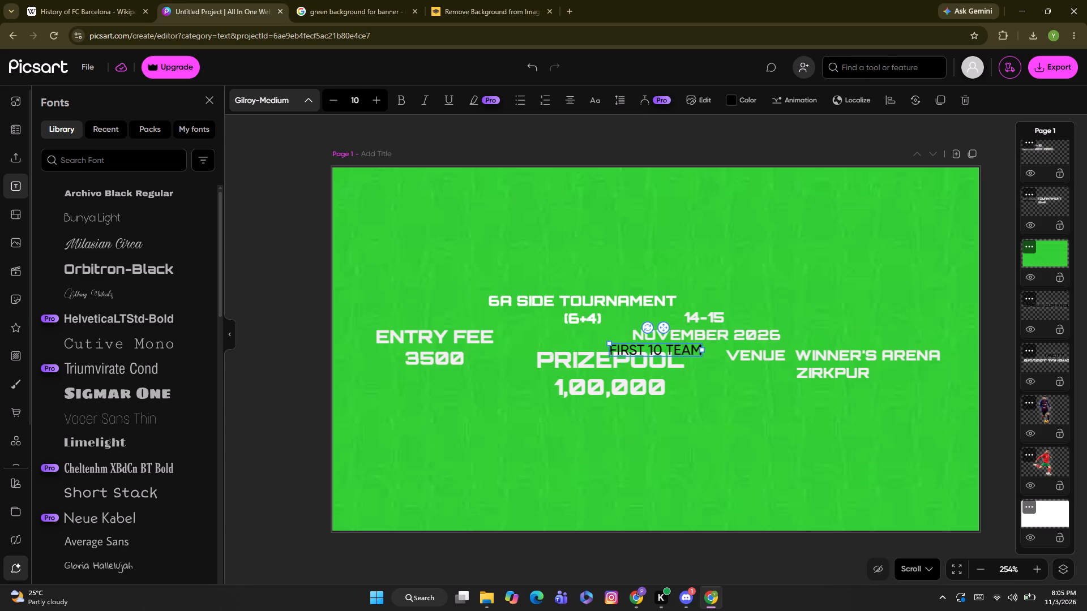
type("TO PAY")
key("space")
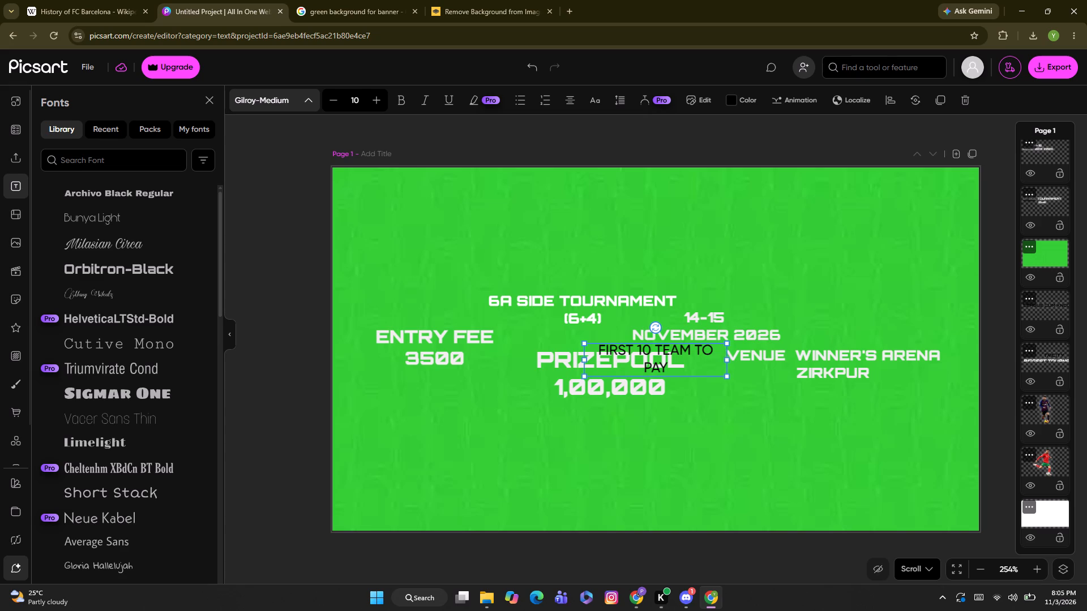
type("FULL AMOUNT")
key("space")
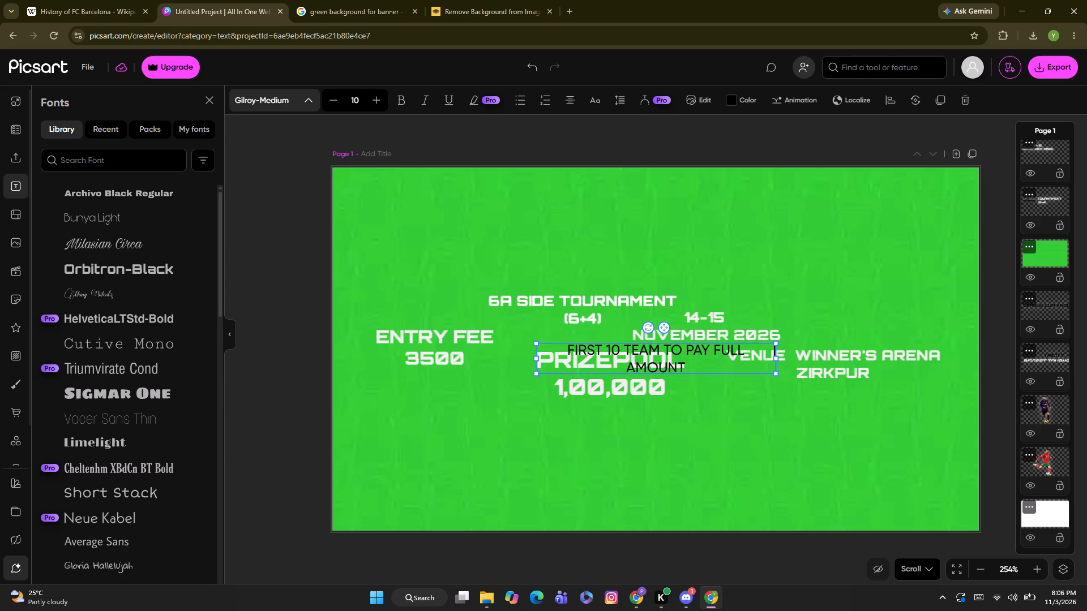
type("GETS ENTER")
key("space")
type("AT")
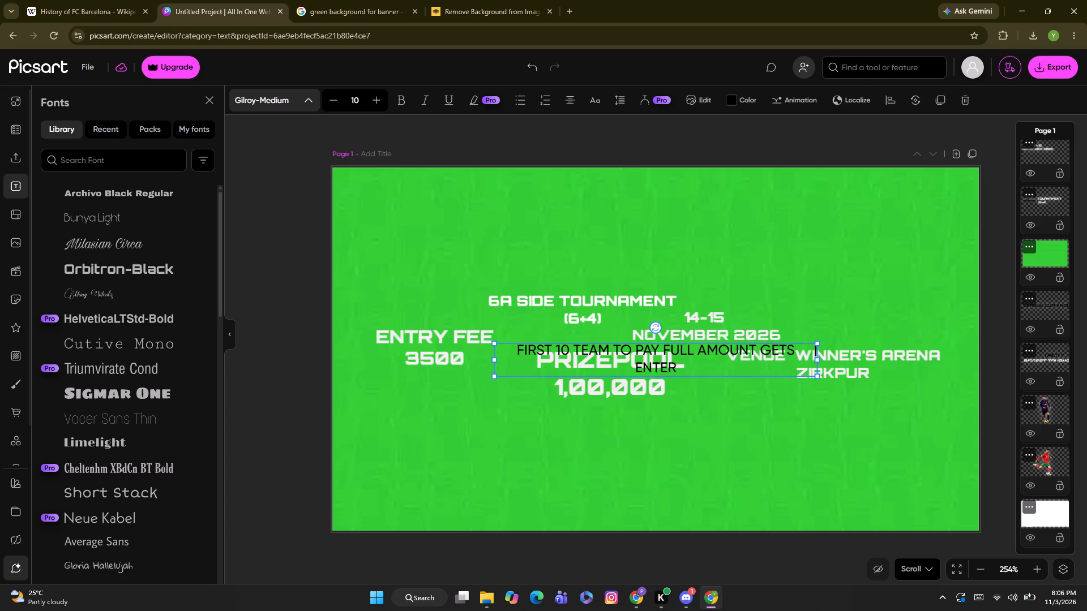
key("space")
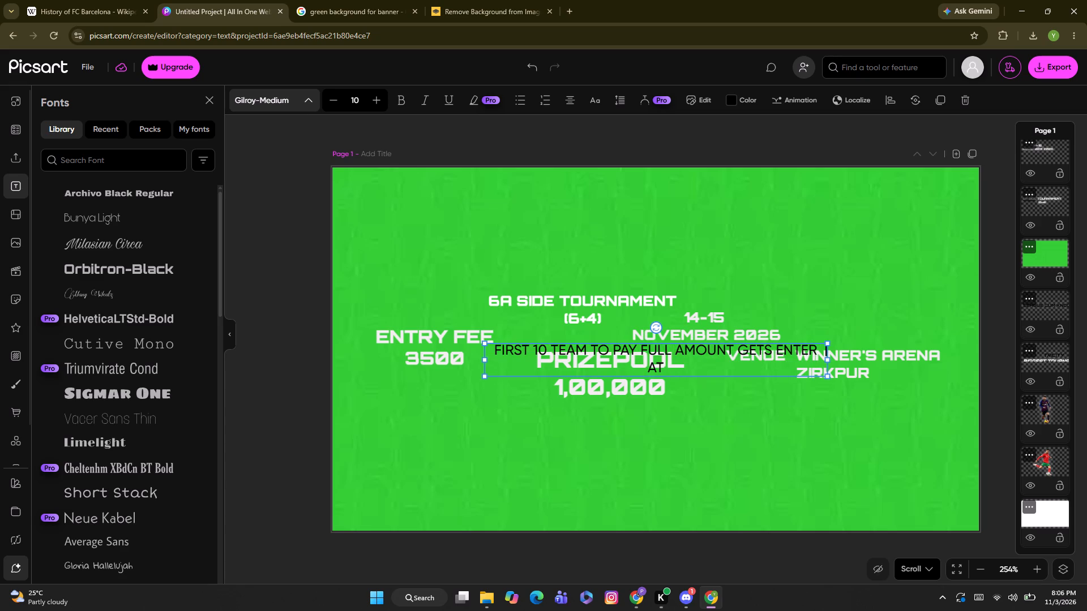
type("RS")
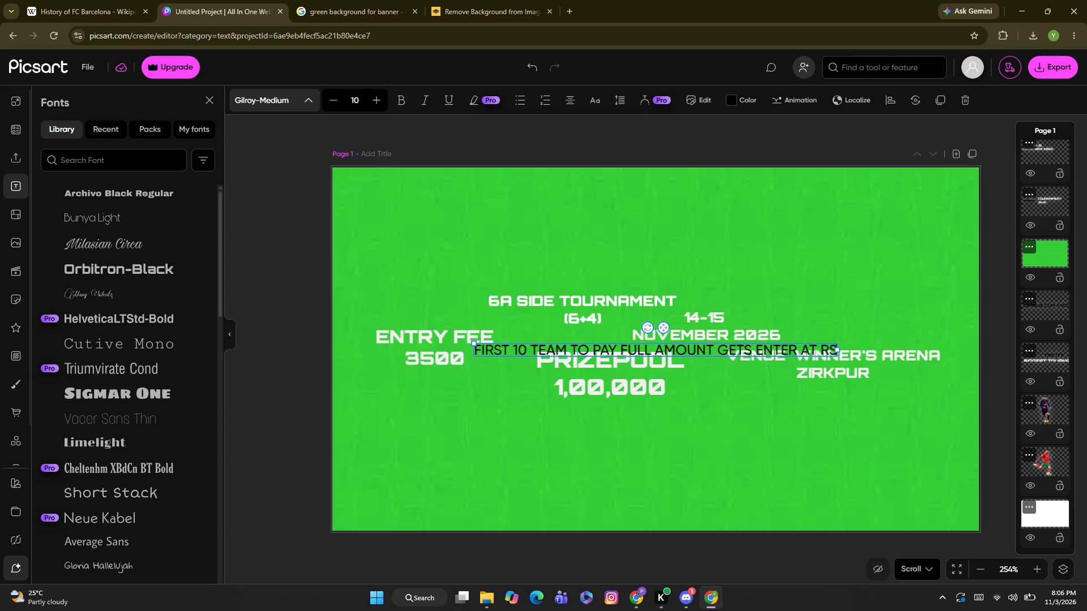
key("space")
key("space")
type("3,000")
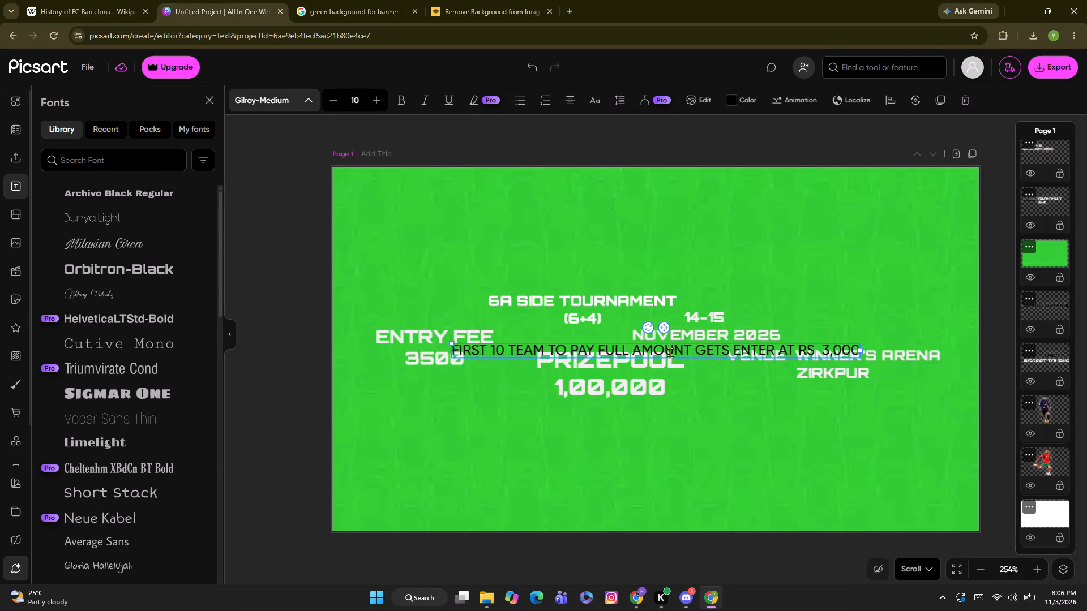
Set the FIRST 10 TEAM TO PAY FULL AMOUNT GETS ENTER AT RS 3,000 text in the Orbitron-Black font.
left_click(127, 260)
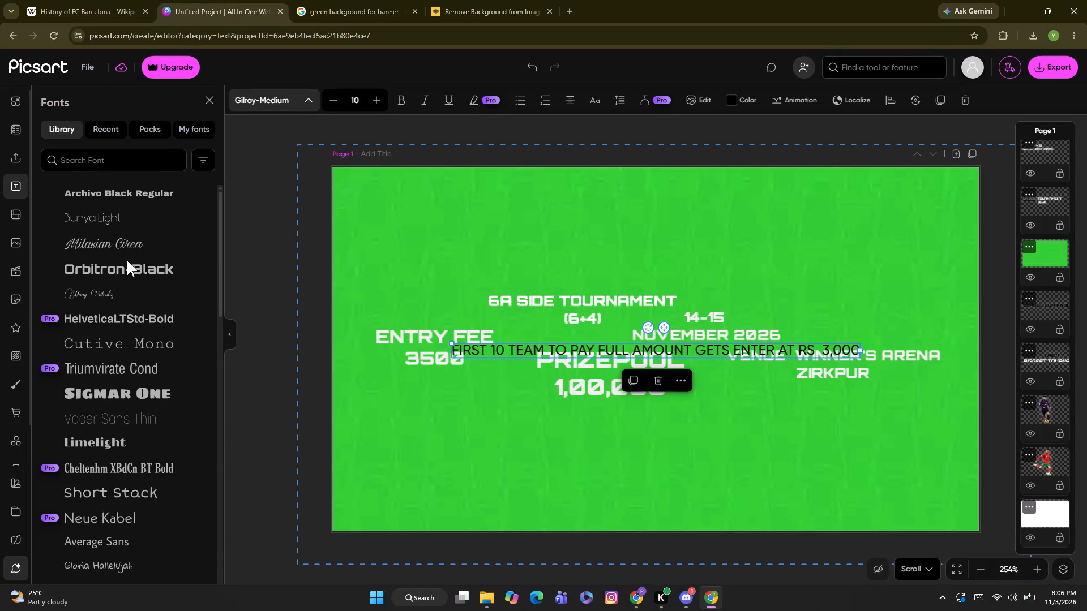
triple_click(488, 346)
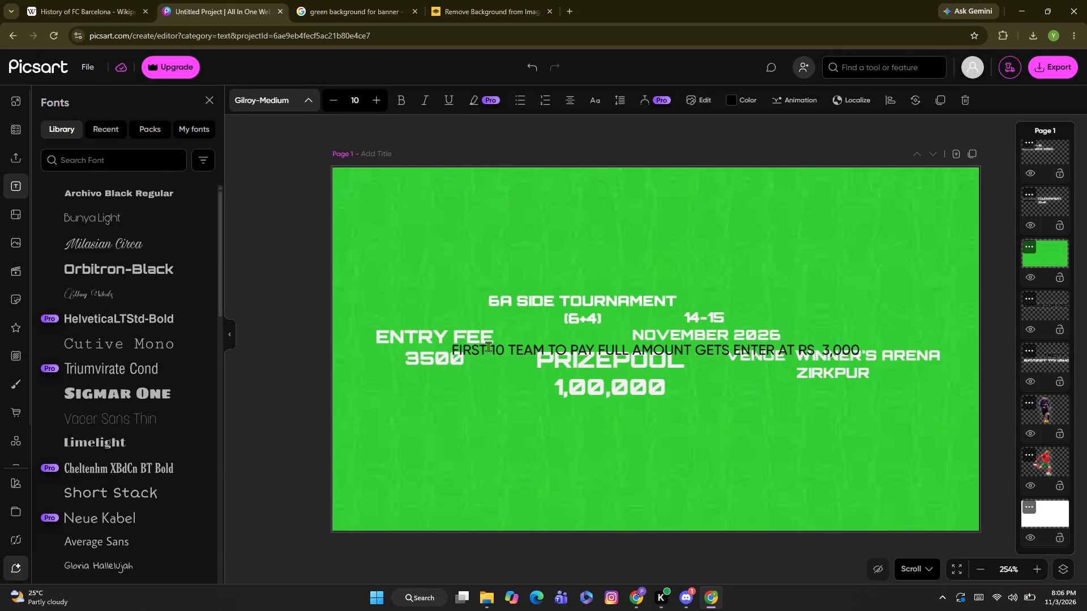
left_click(127, 265)
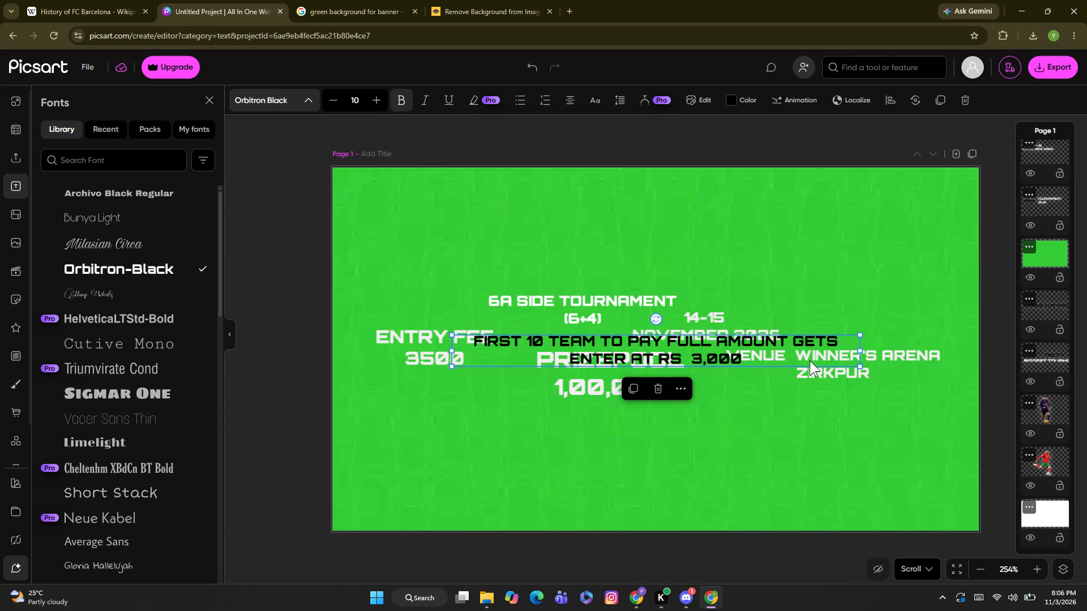
Move the FIRST 10 TEAM early-payment offer text directly below the PRIZEPOOL 1,00,000 text, roughly centred under it.
left_click_drag(791, 358, 746, 426)
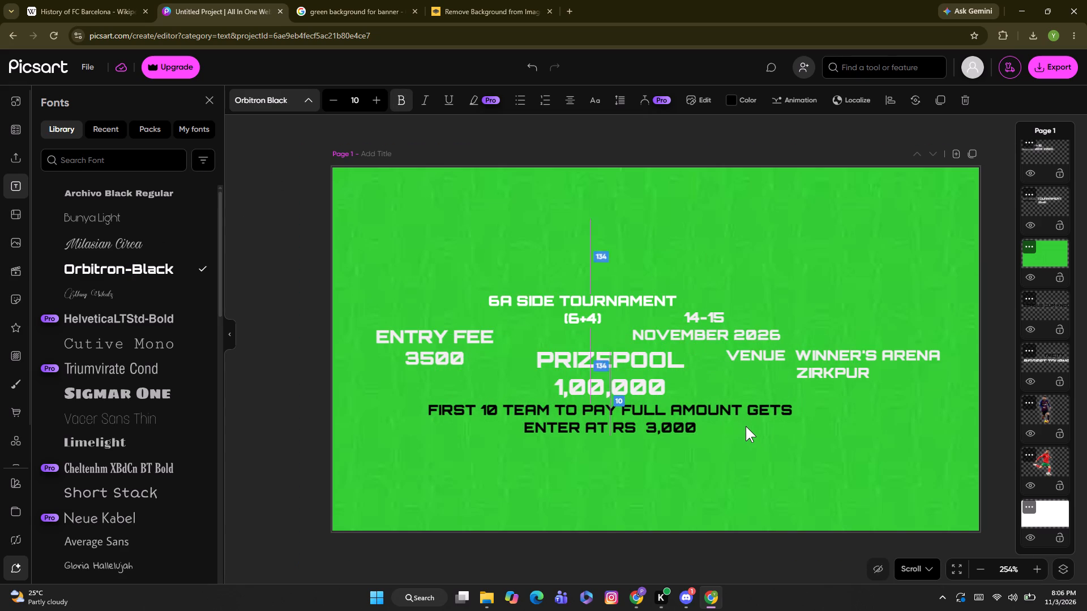
left_click_drag(746, 426, 751, 427)
double_click(751, 427)
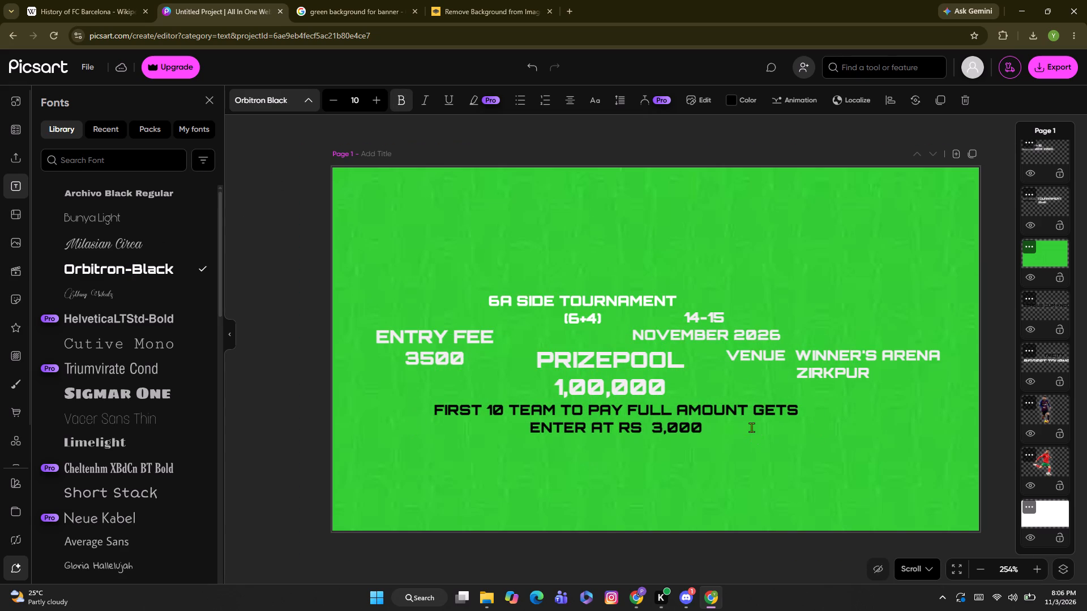
Send the green background layer below the Messi and Ronaldo cutouts, directly above the white base layer.
left_click_drag(1045, 261, 1053, 446)
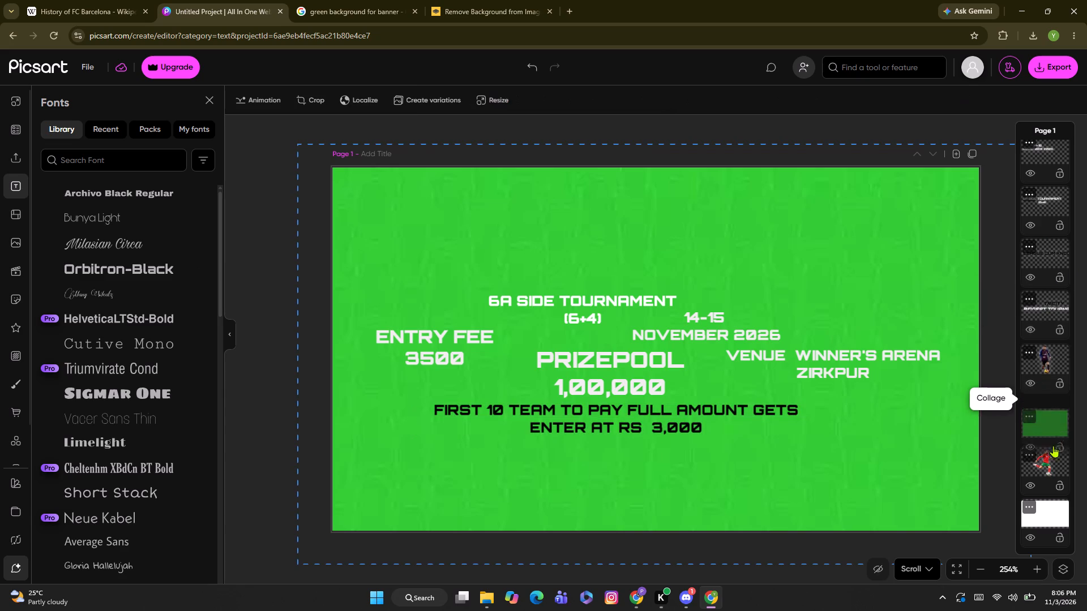
left_click_drag(1053, 446, 1052, 475)
left_click(996, 479)
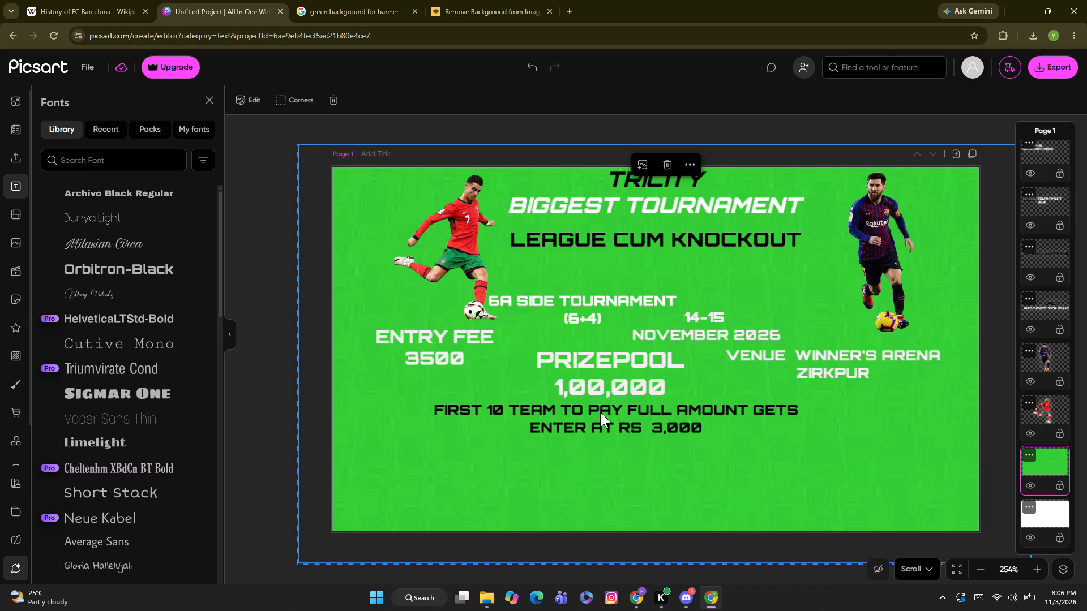
Export the finished tournament banner by downloading it to the computer.
left_click(1052, 70)
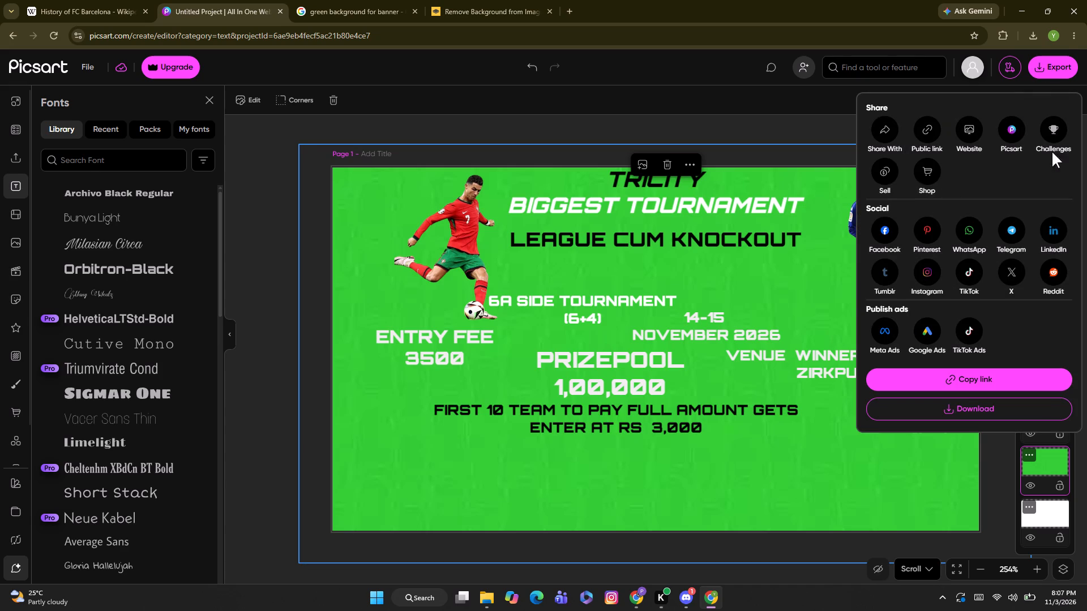
left_click(929, 404)
left_click(968, 240)
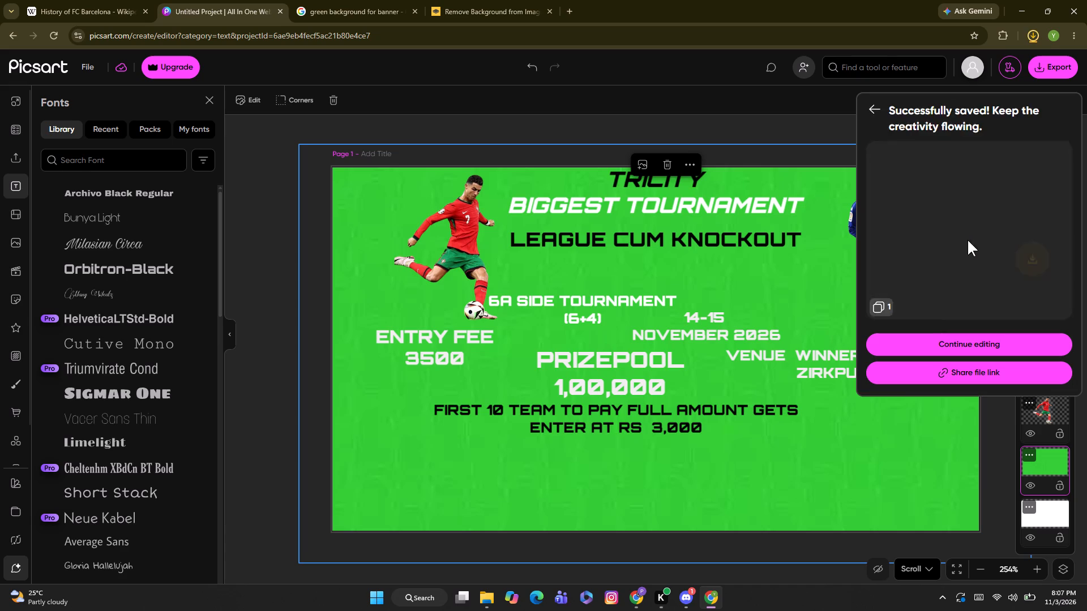